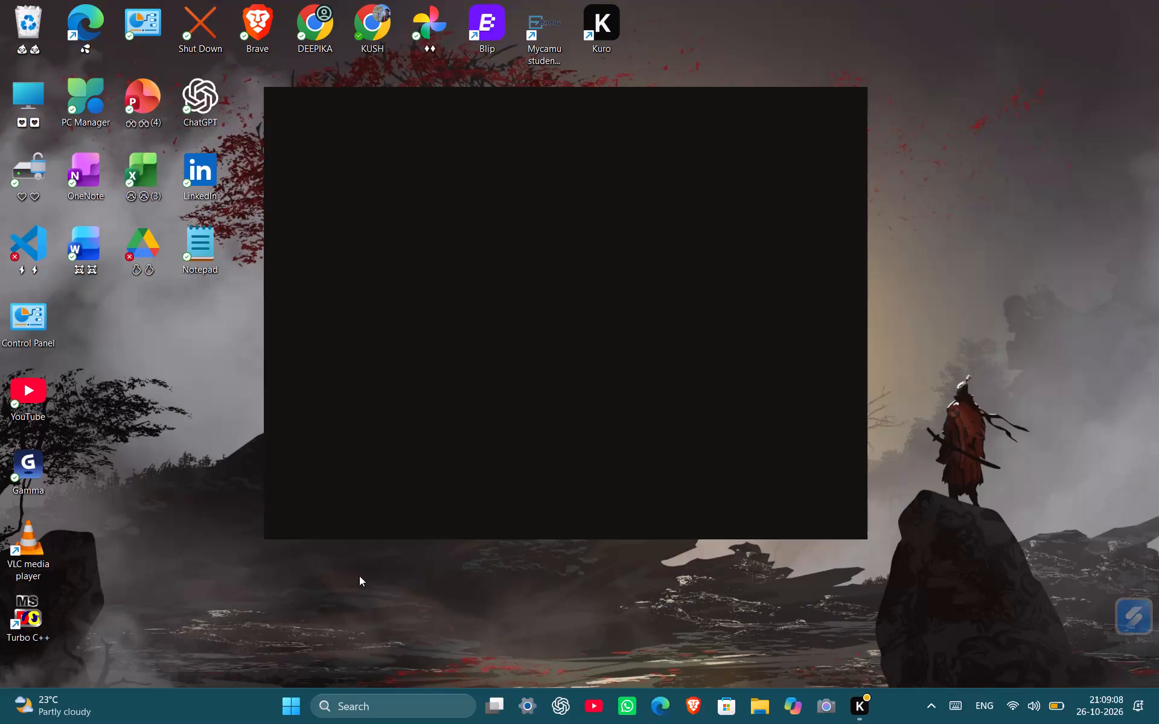
Launch Power BI Desktop and open the recent report bikes.pbix.
type("po")
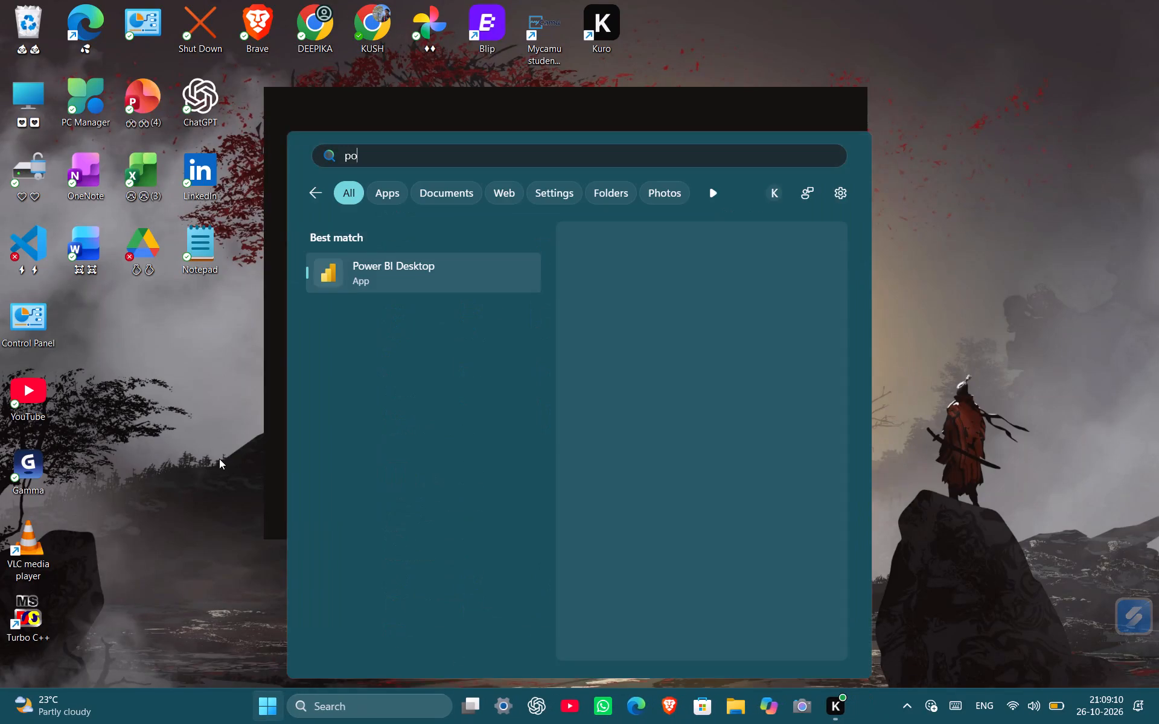
key("Return")
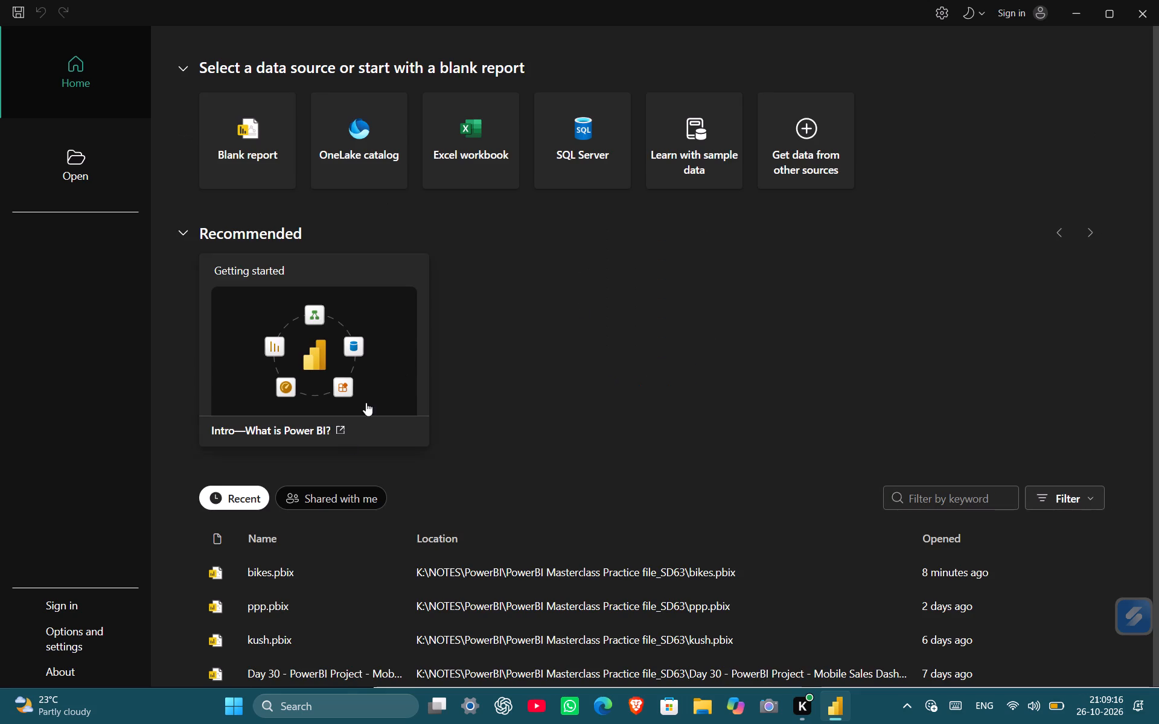
scroll(343, 494, "down", 2)
left_click(270, 579)
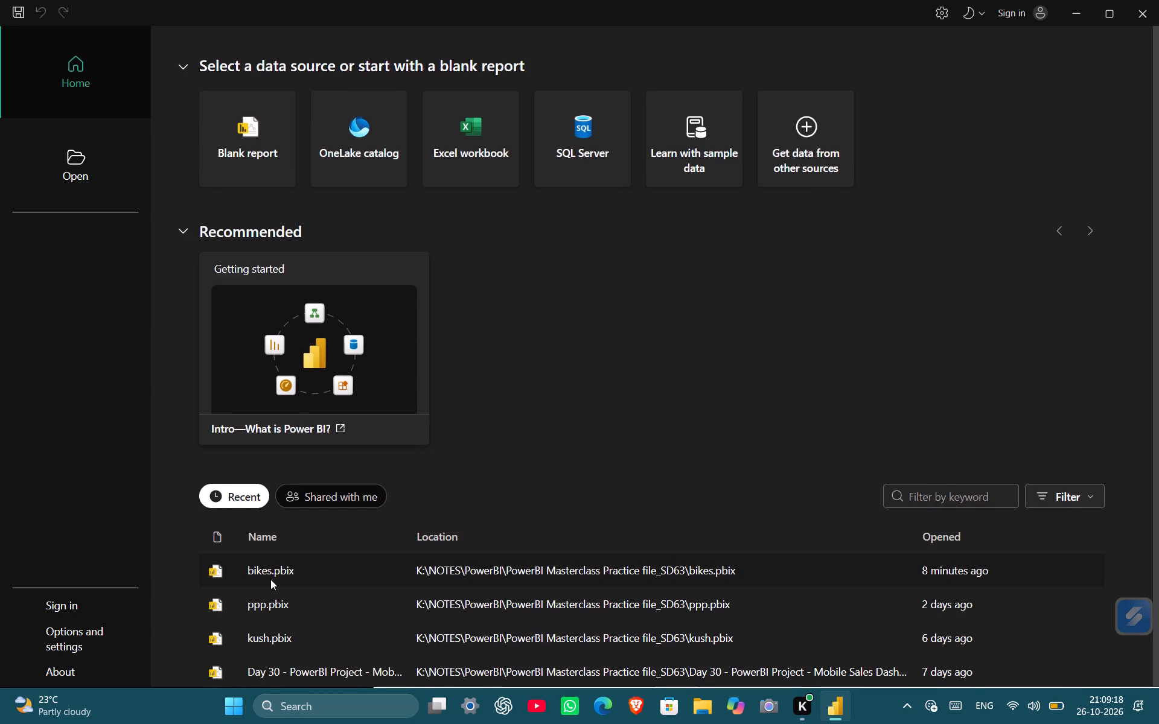
left_click(275, 572)
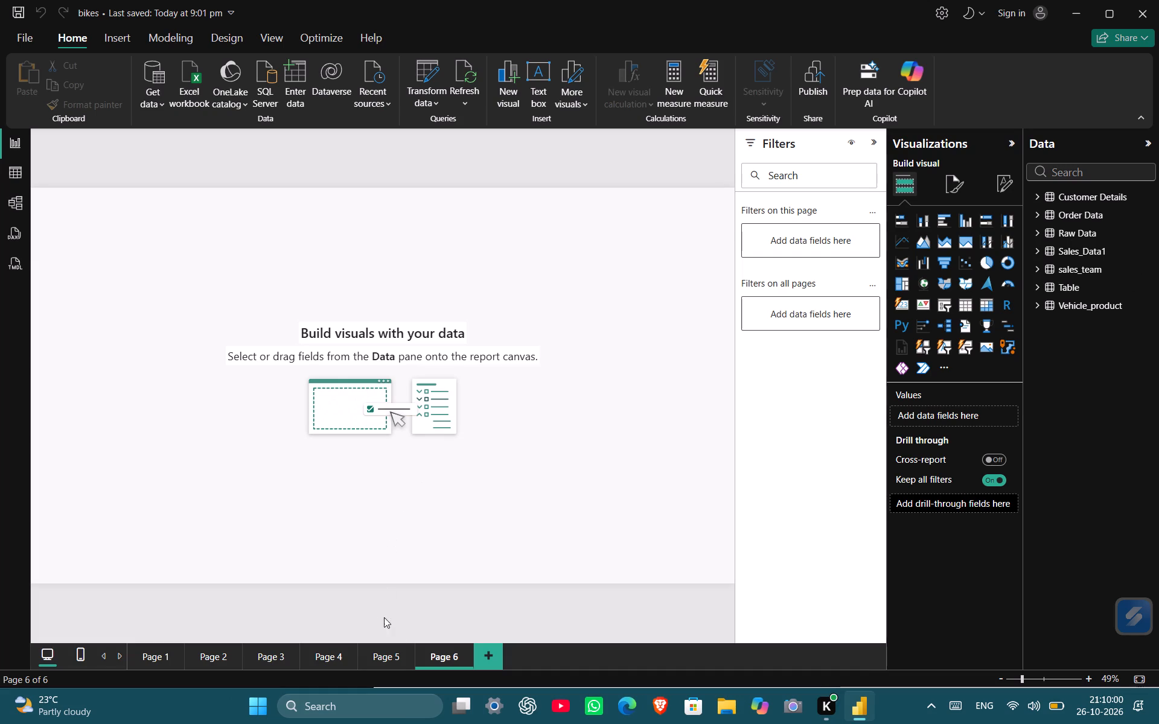
Review the existing report pages, including Page 5 and Page 4, and return to the blank Page 6.
left_click(395, 655)
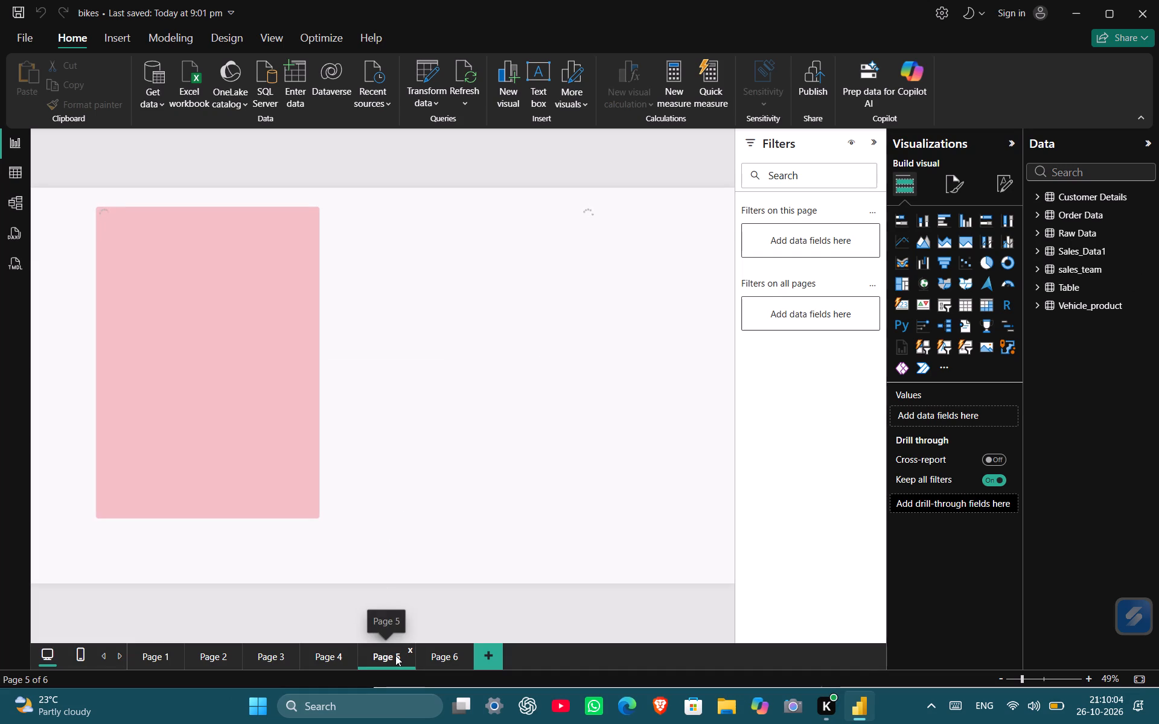
left_click(341, 660)
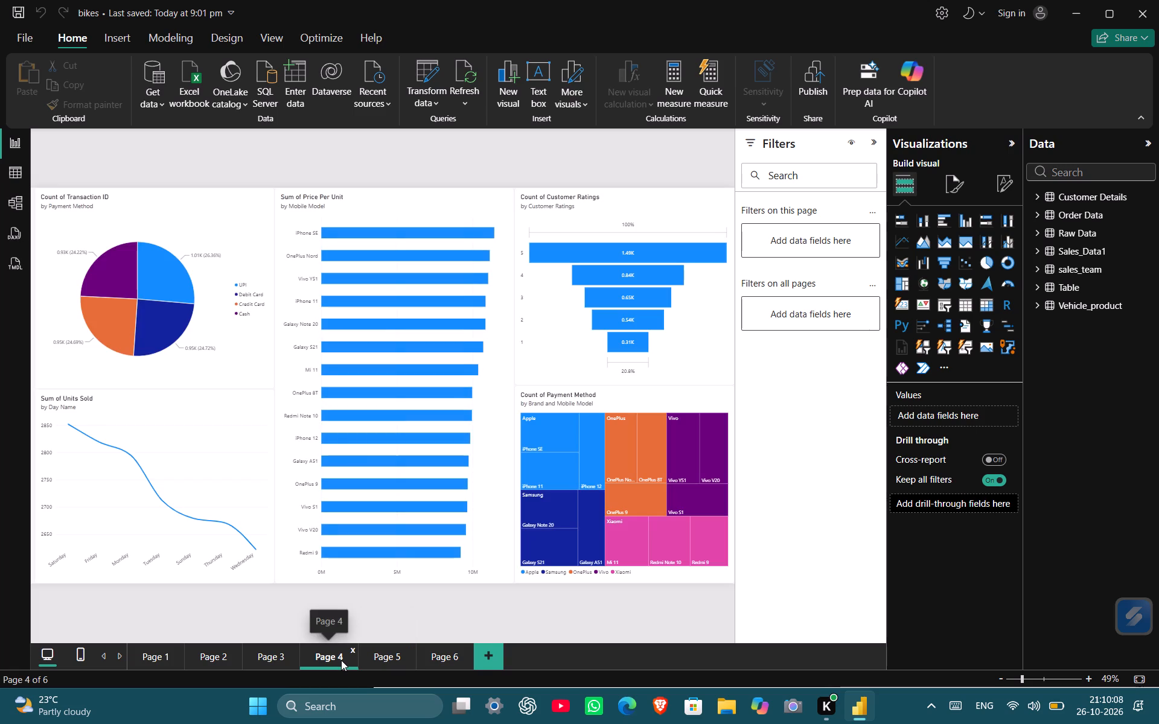
left_click(273, 662)
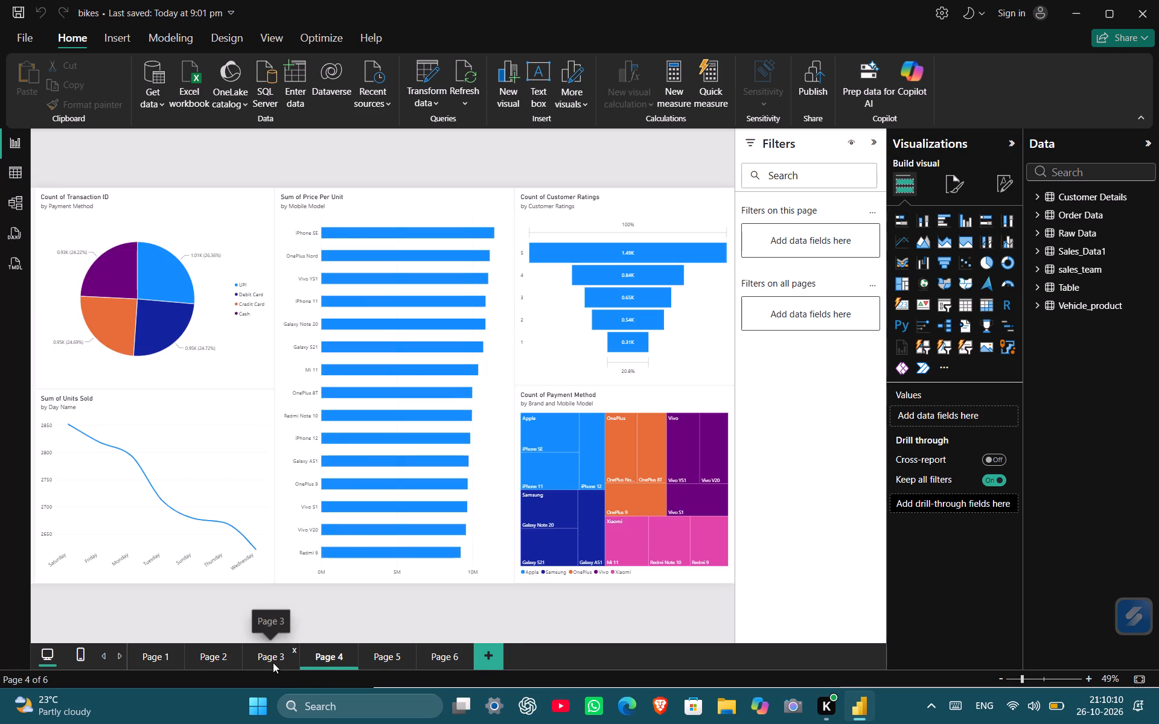
left_click(447, 664)
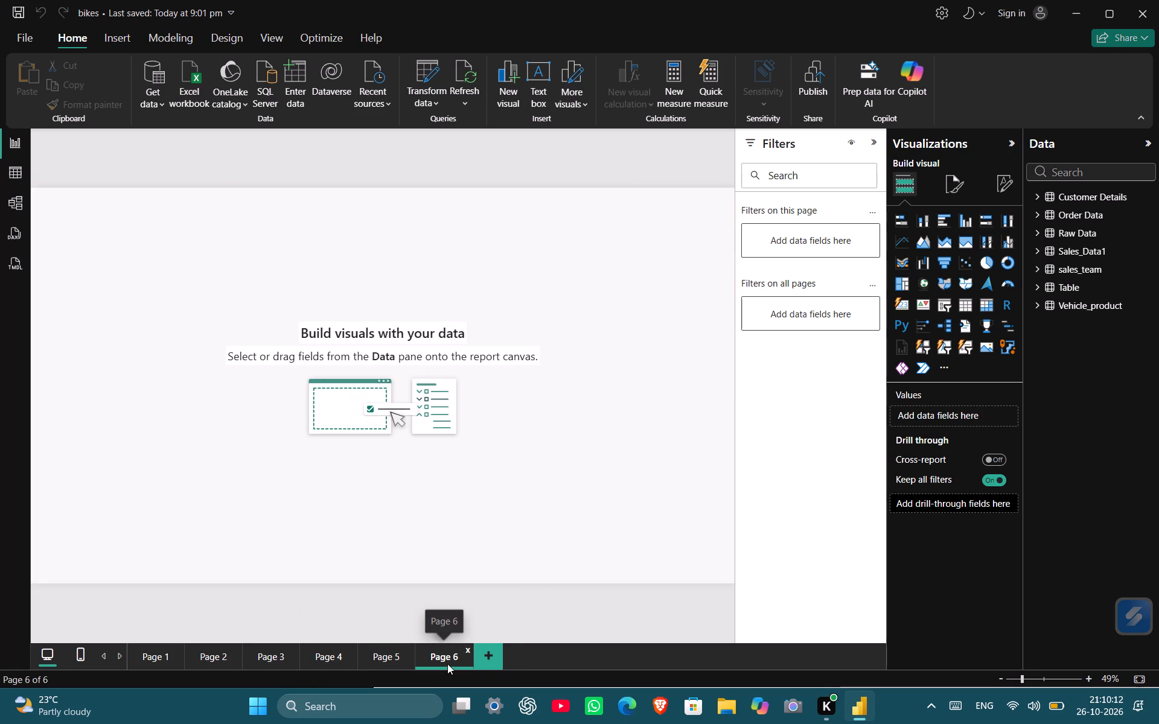
left_click(462, 459)
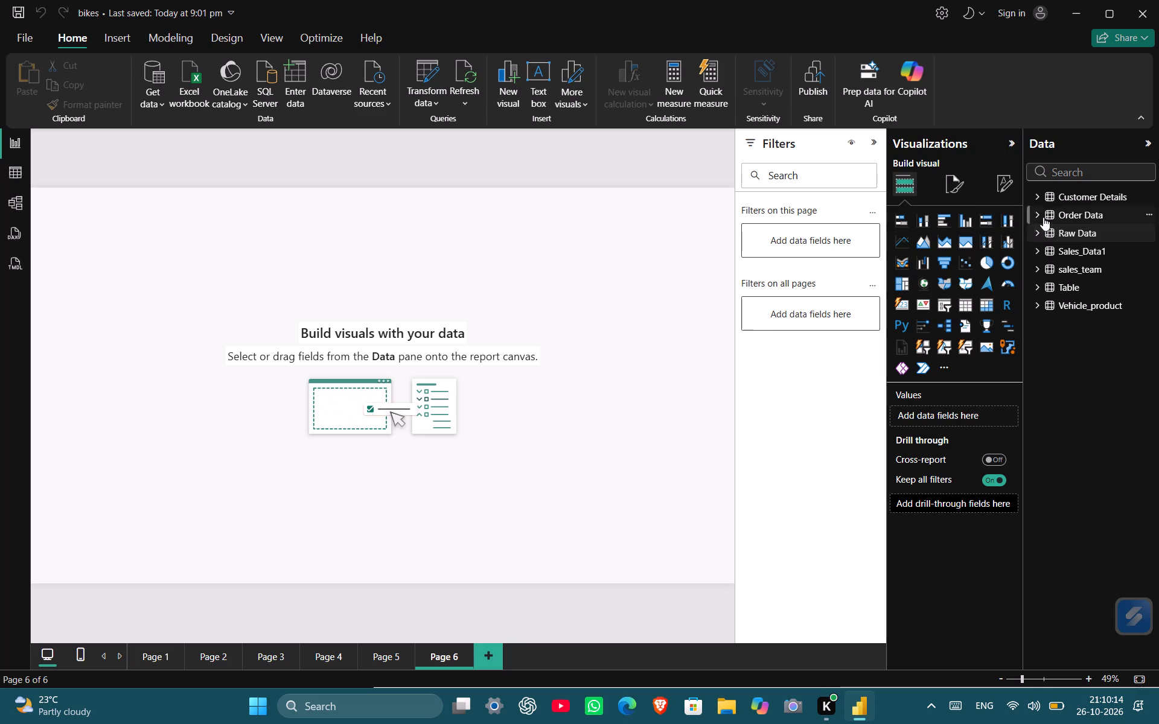
Insert a stacked bar chart on Page 6 with PRICEEACH from Sales_Data1 on its X-axis.
left_click(1039, 246)
left_click(905, 223)
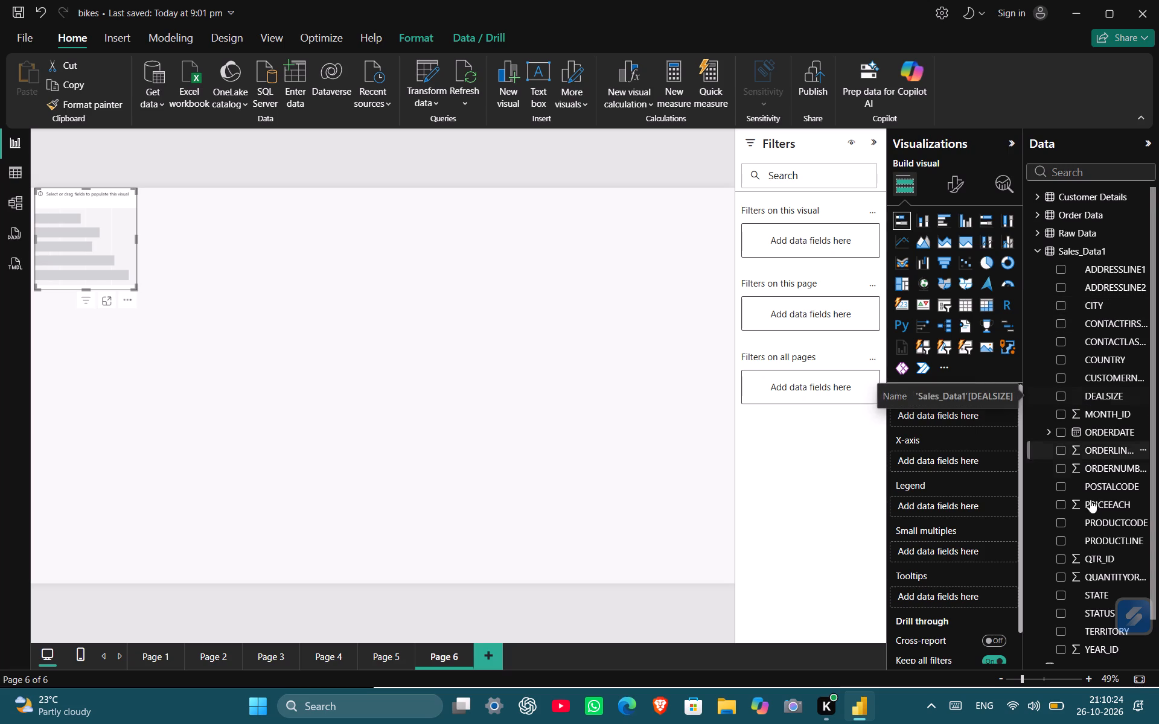
left_click_drag(1108, 504, 979, 474)
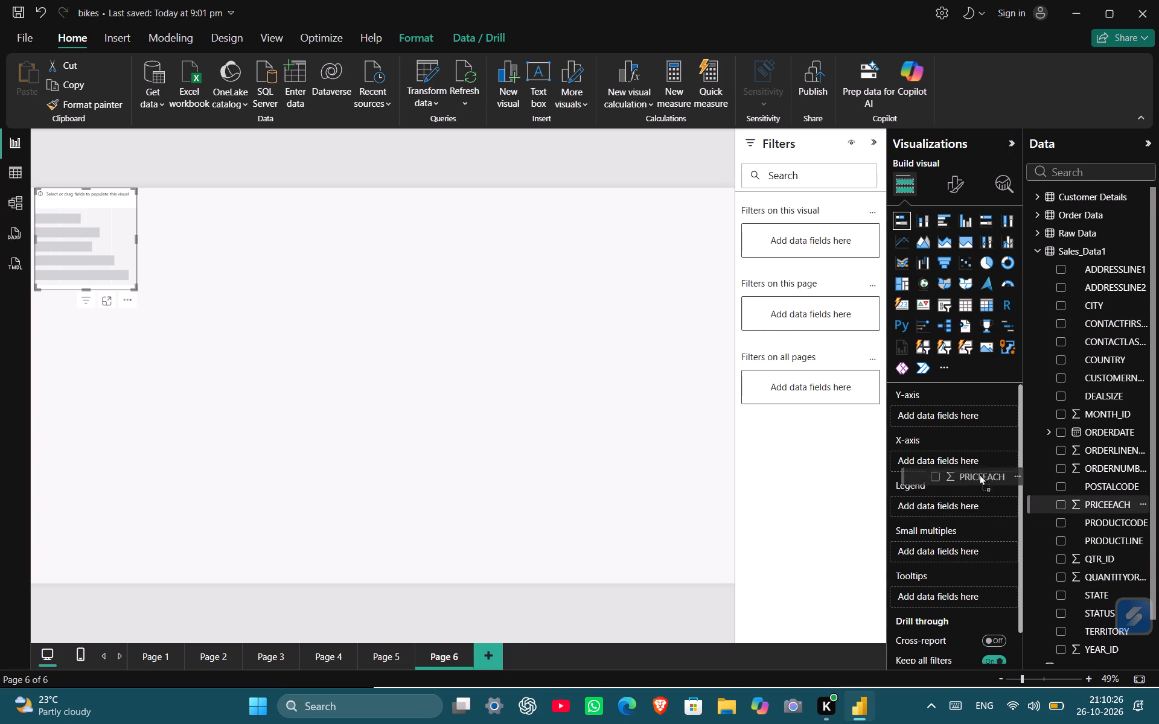
left_click_drag(979, 474, 967, 459)
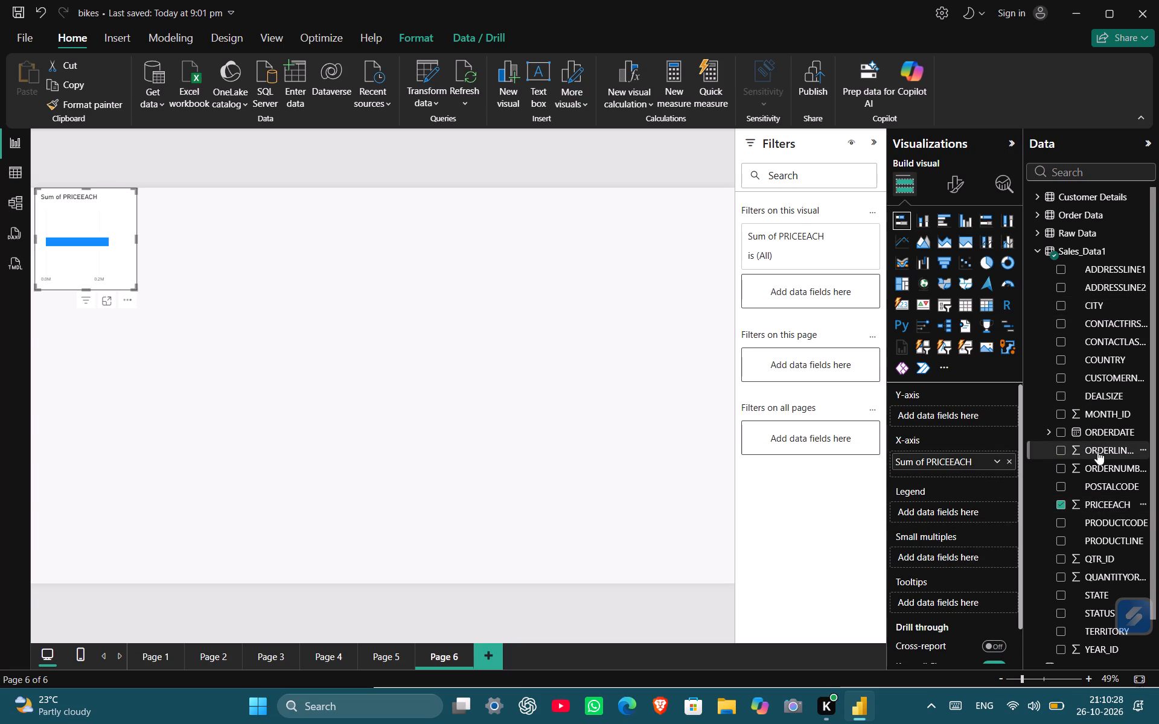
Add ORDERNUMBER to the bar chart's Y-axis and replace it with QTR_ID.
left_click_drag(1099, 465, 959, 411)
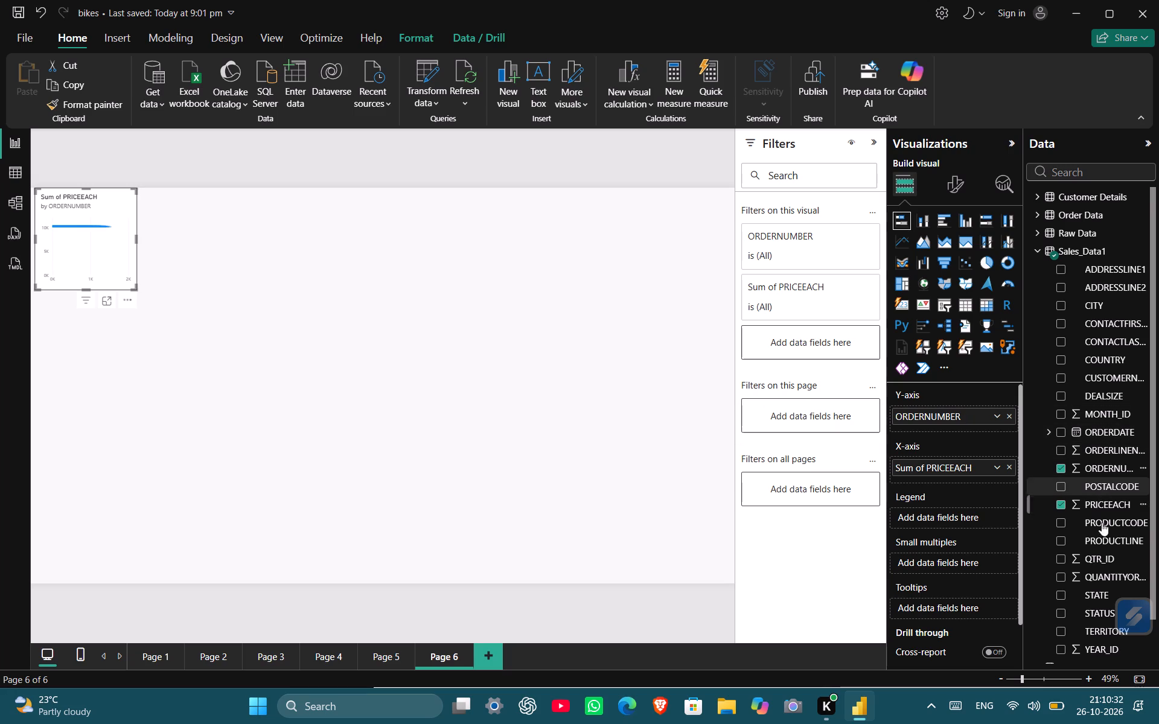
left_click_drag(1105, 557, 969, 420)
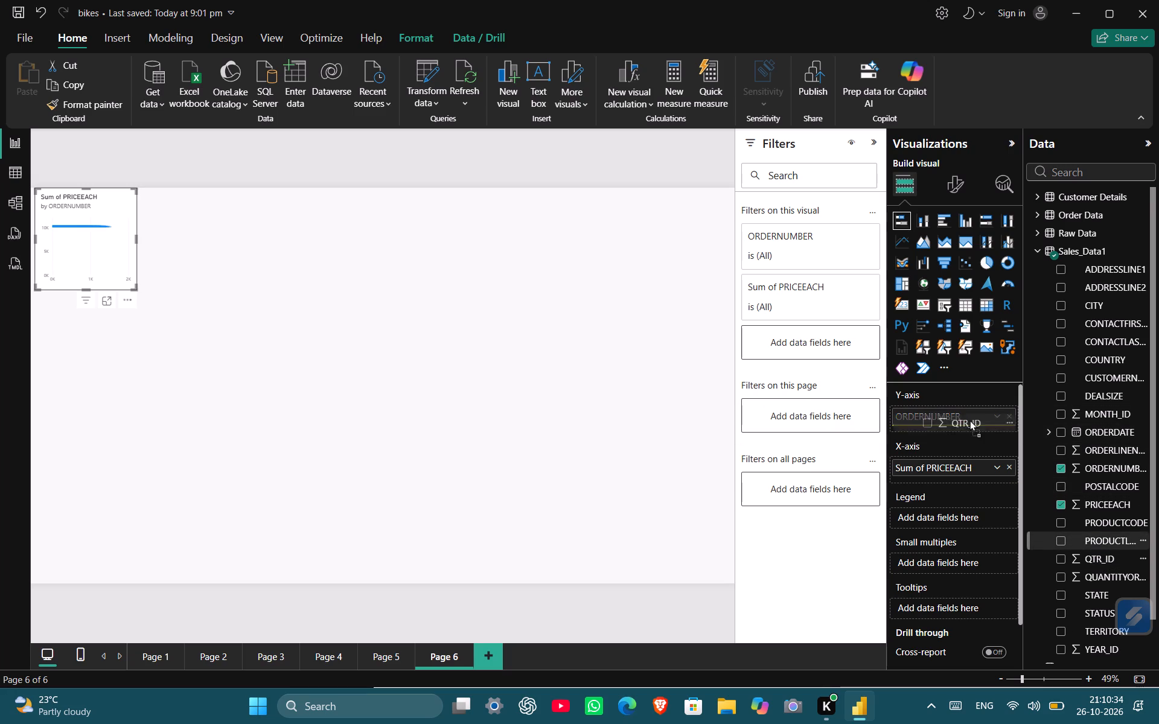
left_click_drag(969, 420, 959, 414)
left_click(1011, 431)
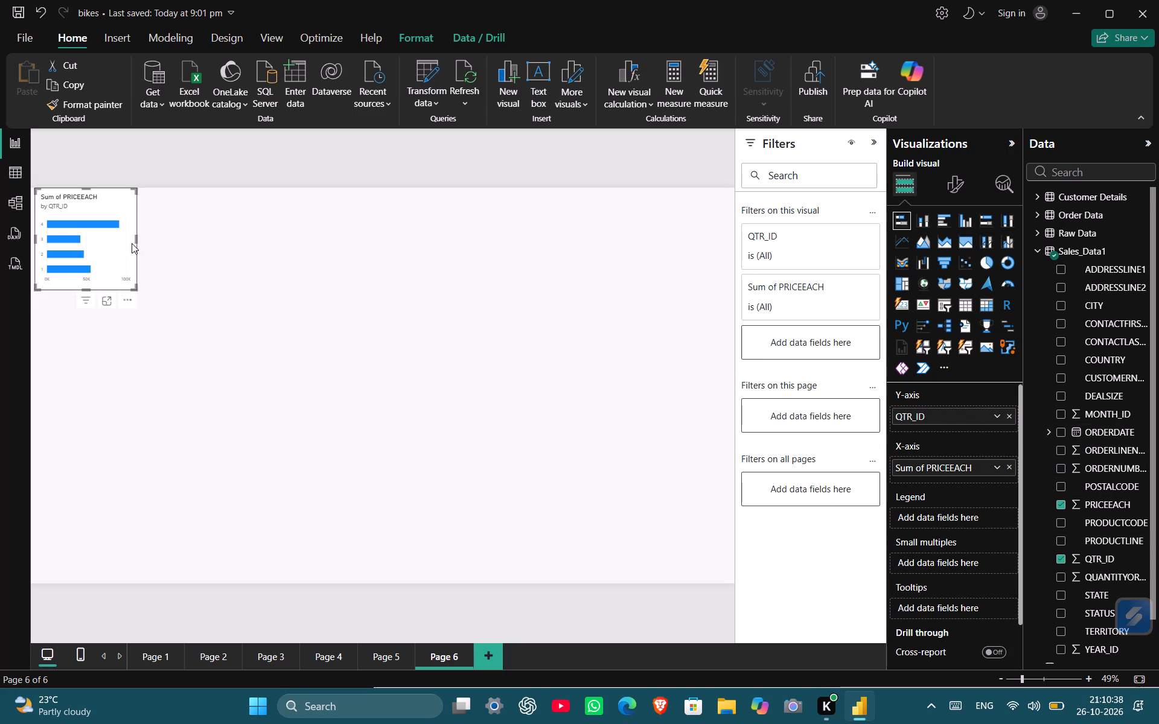
Enlarge the bar chart to about two fifths of the page width and just under half its height.
left_click_drag(136, 241, 174, 238)
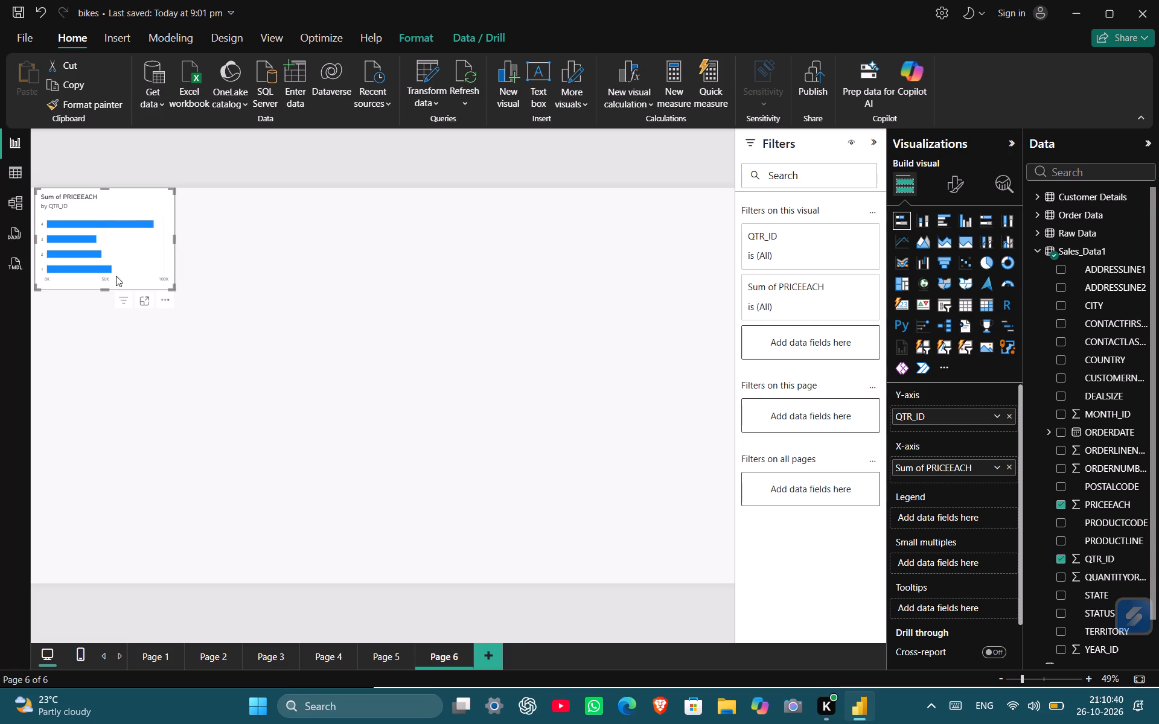
left_click_drag(106, 287, 108, 358)
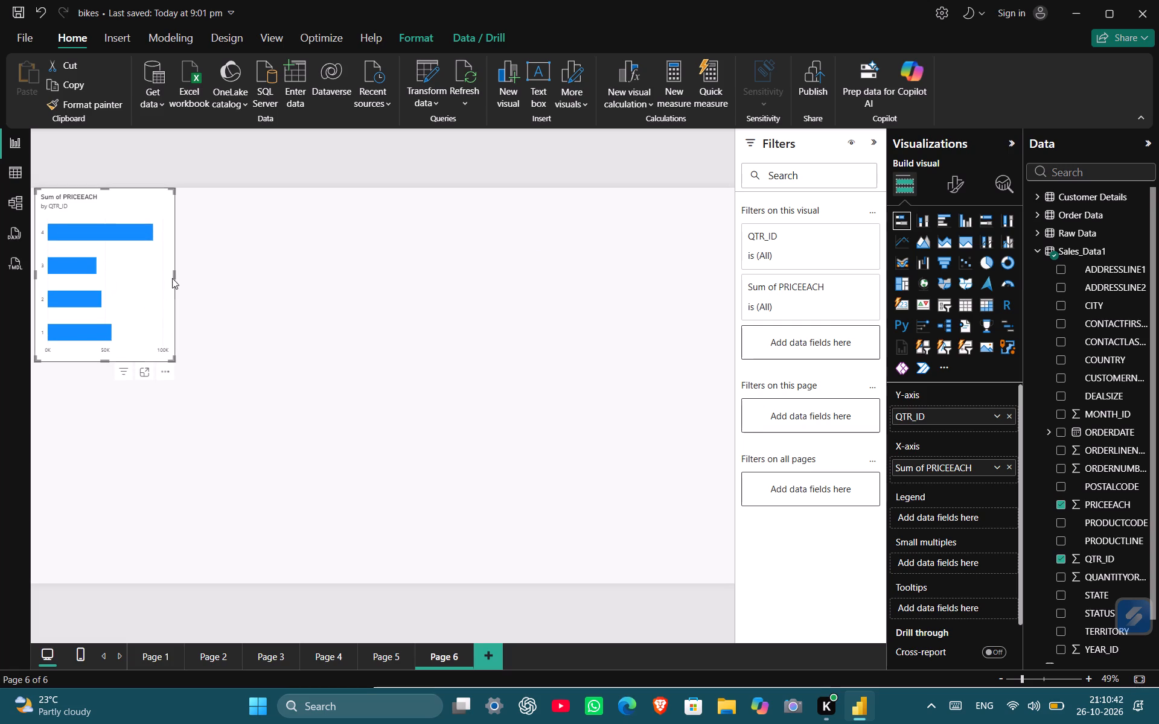
left_click_drag(174, 274, 316, 265)
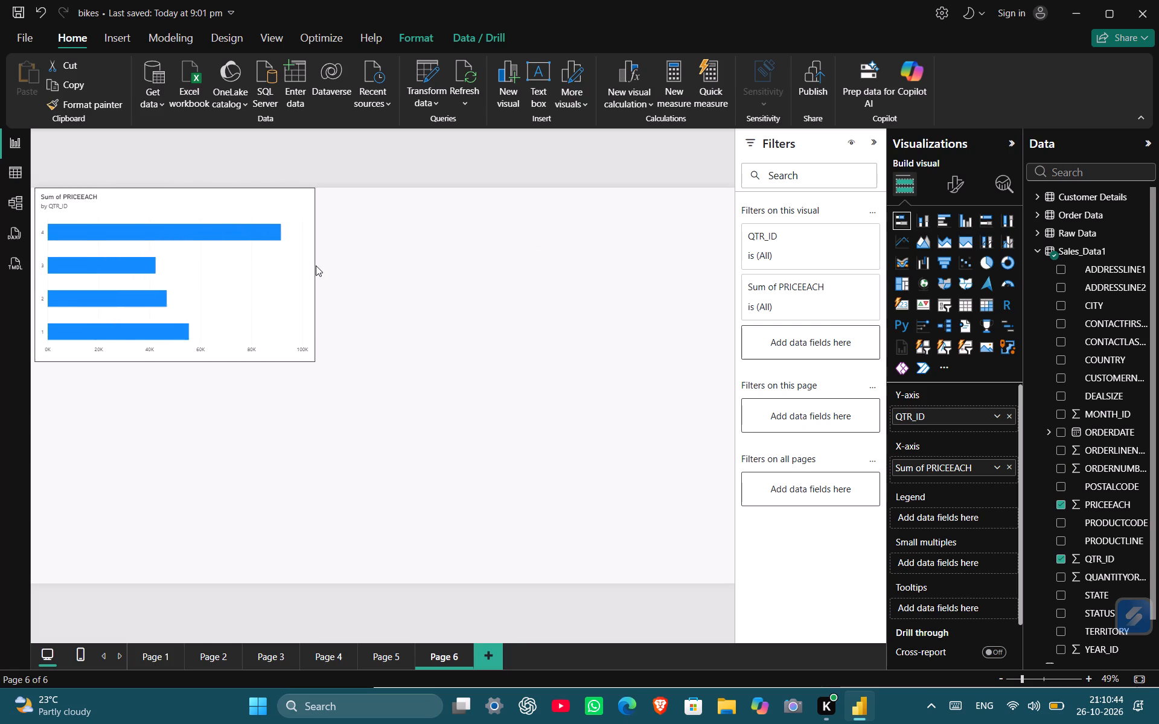
left_click_drag(316, 265, 316, 265)
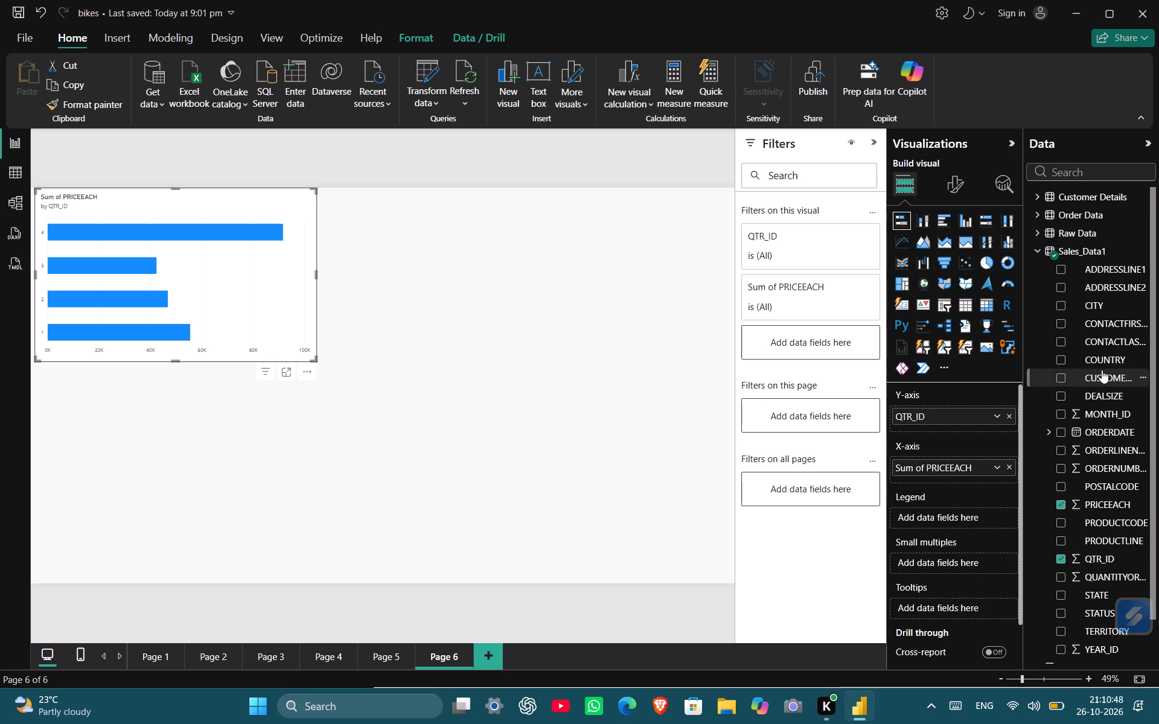
Replace QTR_ID with CUSTOMERNAME on the bar chart's Y-axis and look through the full range of customers.
scroll(1078, 474, "down", 2)
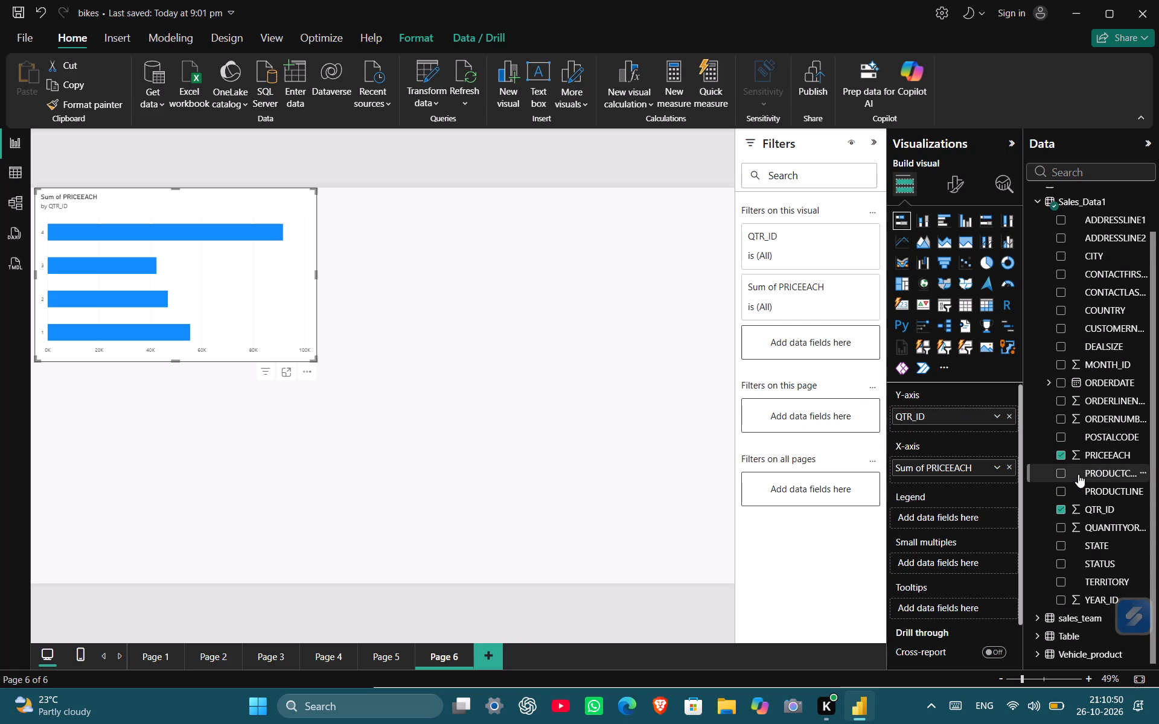
scroll(1078, 474, "up", 1)
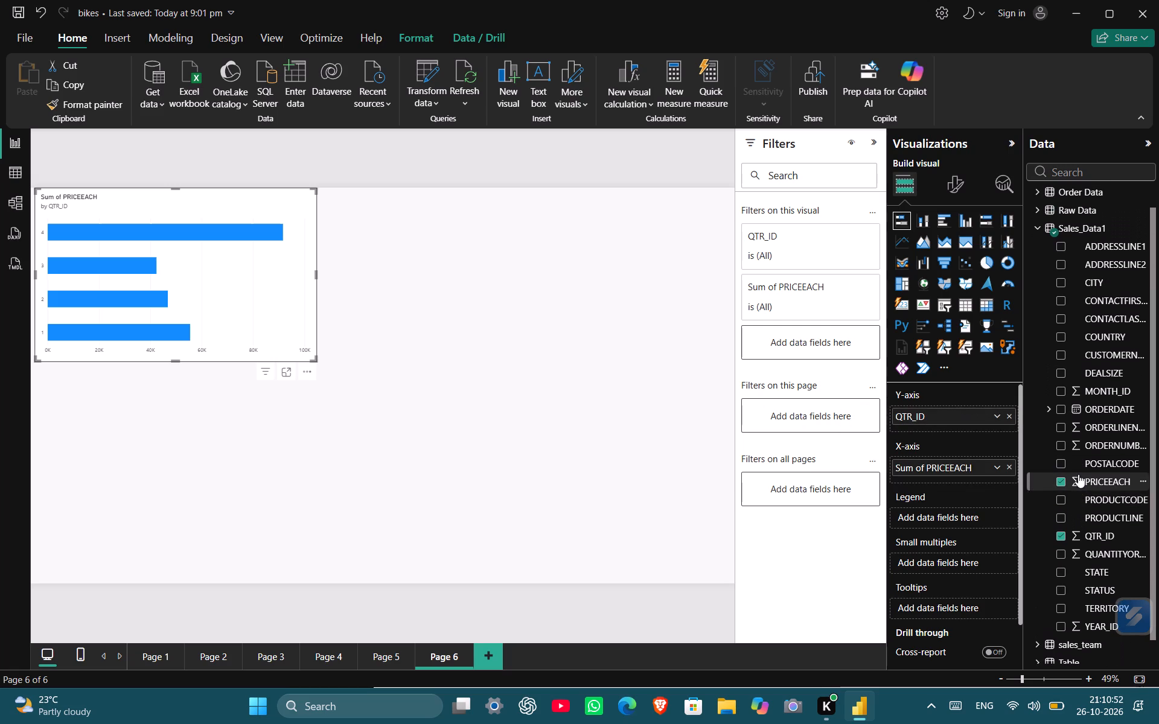
left_click_drag(1117, 351, 978, 411)
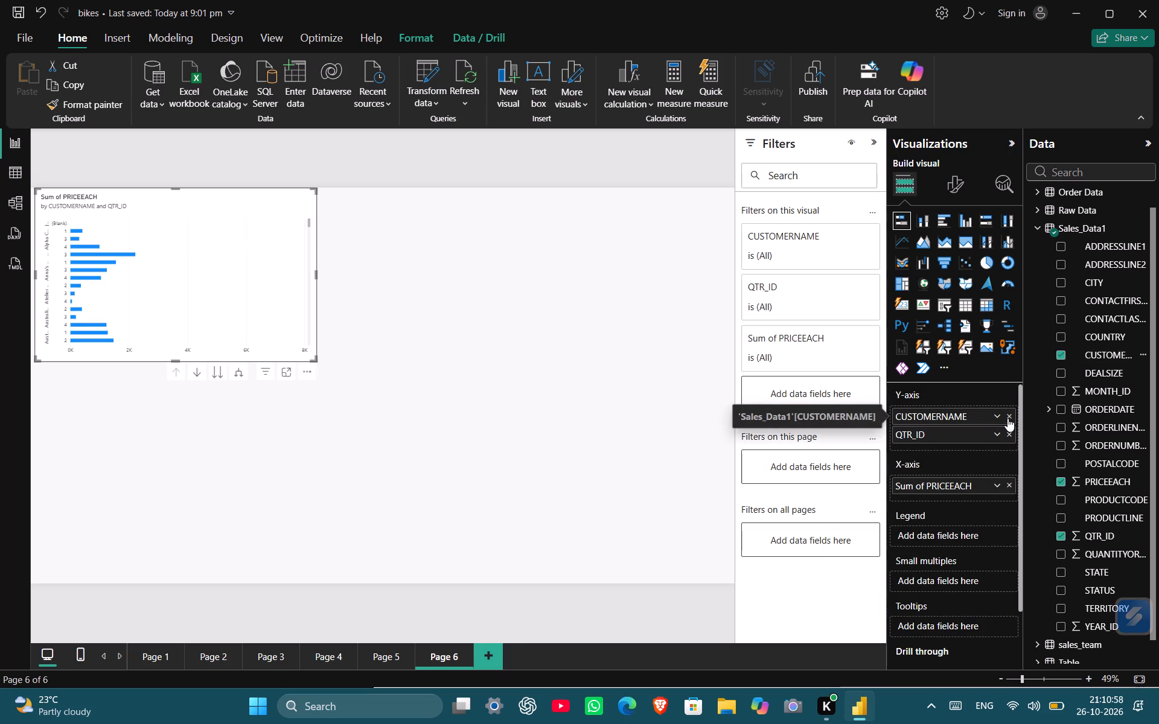
left_click(1011, 436)
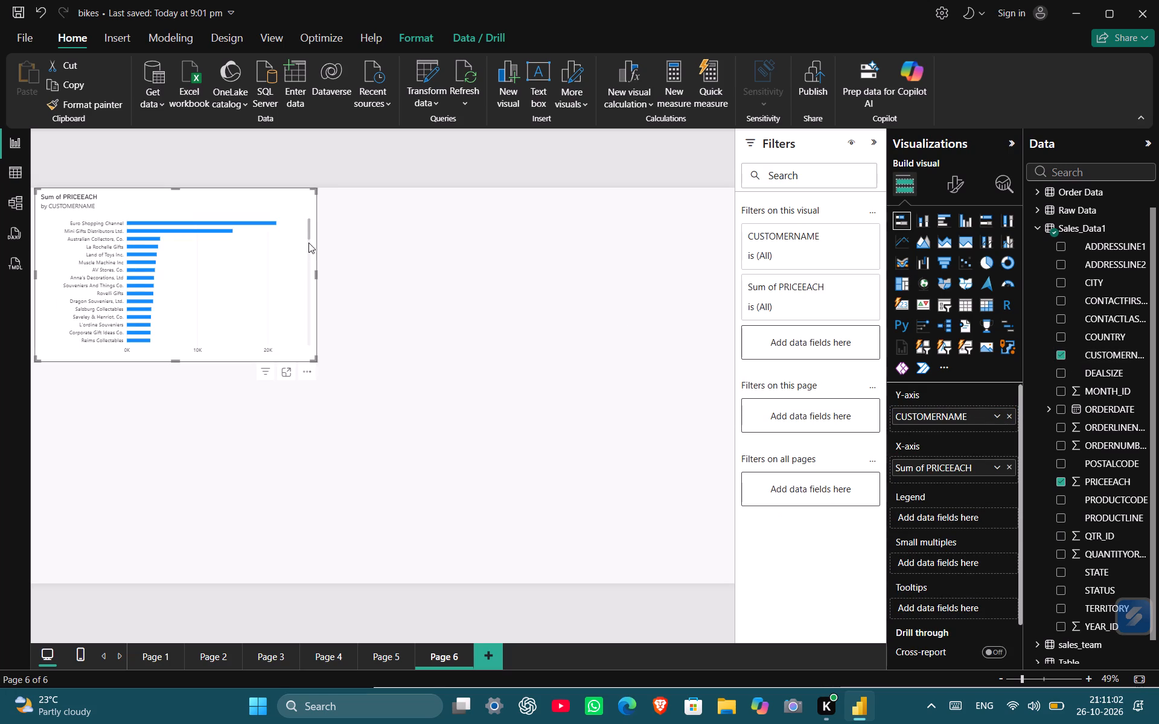
left_click_drag(308, 233, 308, 343)
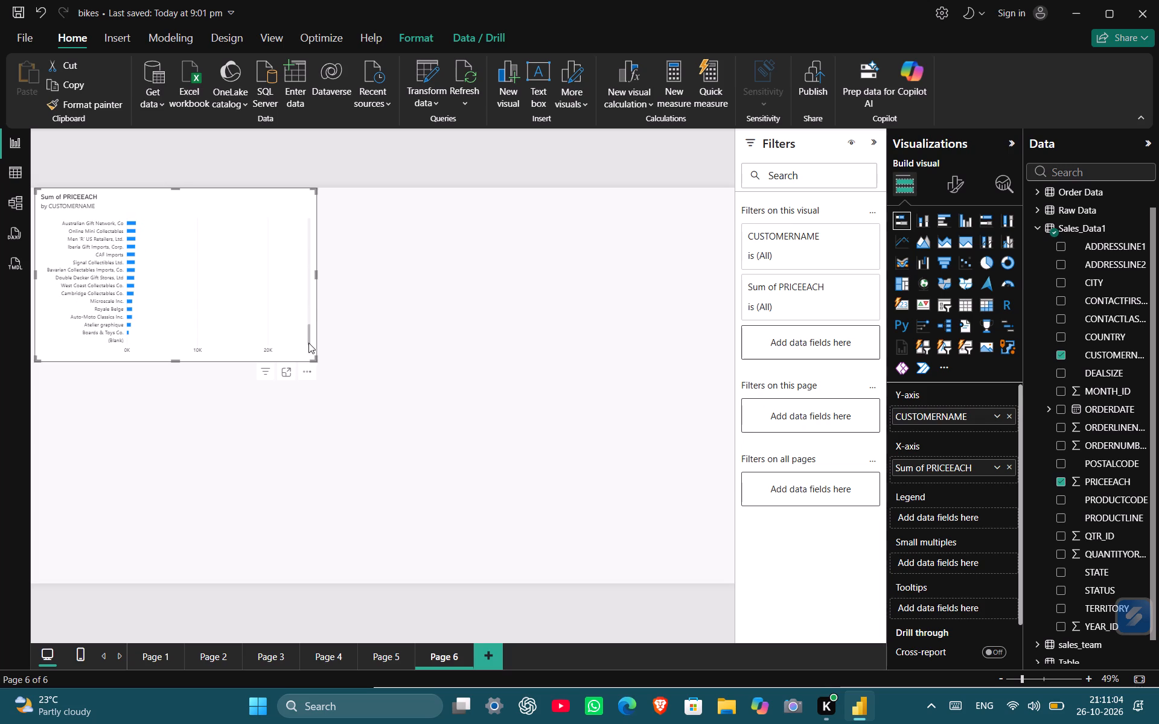
left_click_drag(308, 343, 299, 223)
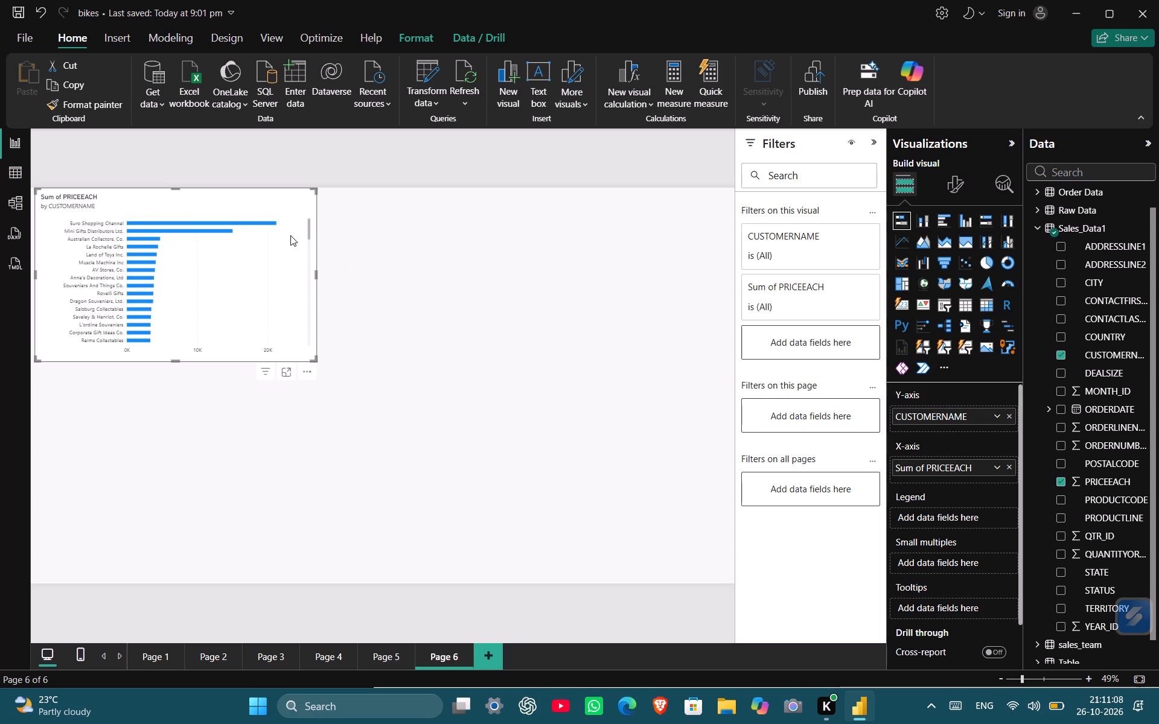
left_click(290, 235)
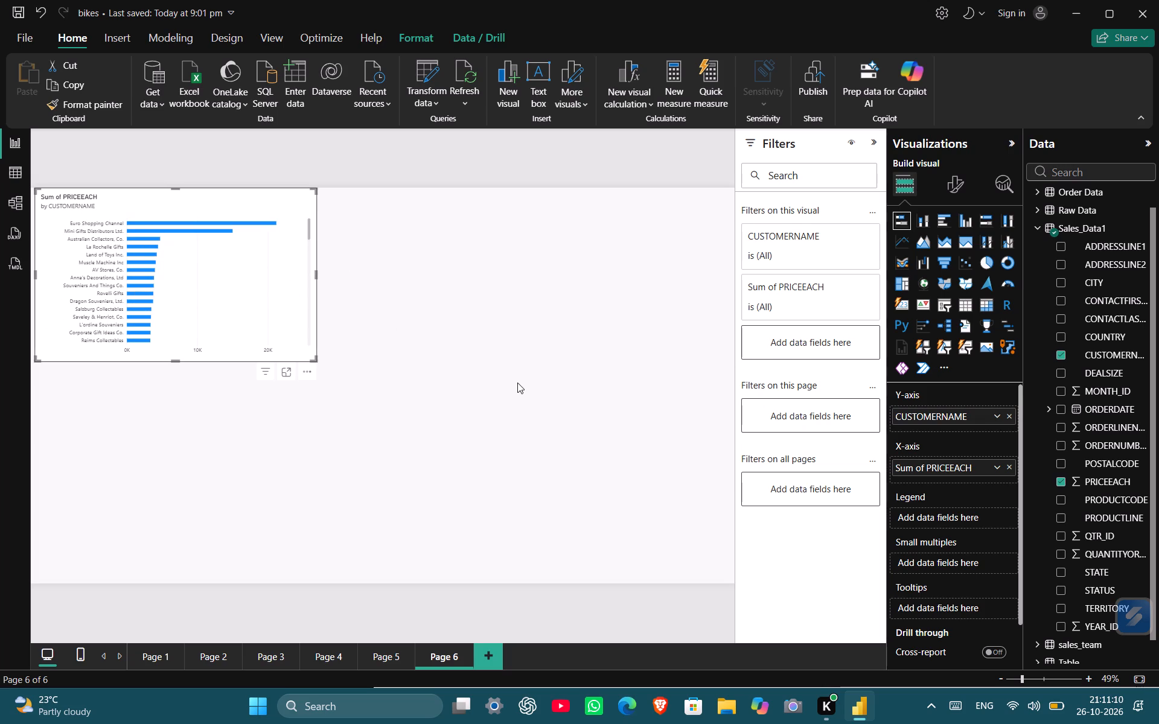
Insert a clustered column chart below the bar chart and extend it to the bottom edge of the page.
left_click(517, 383)
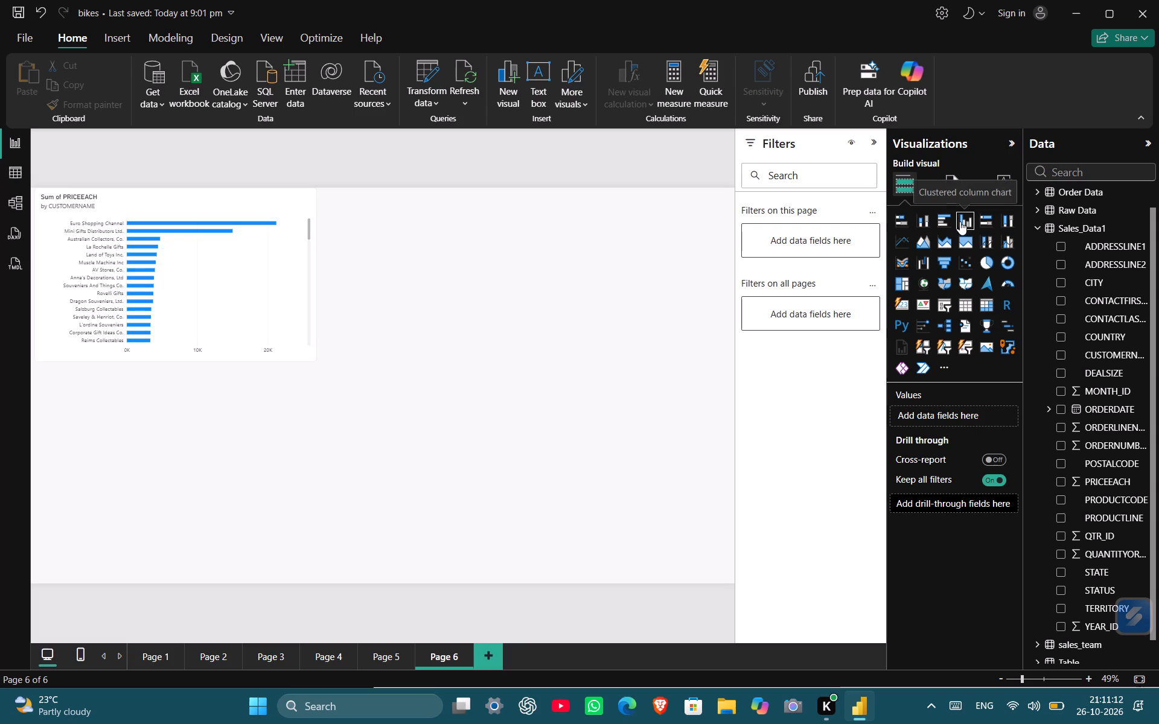
left_click(960, 221)
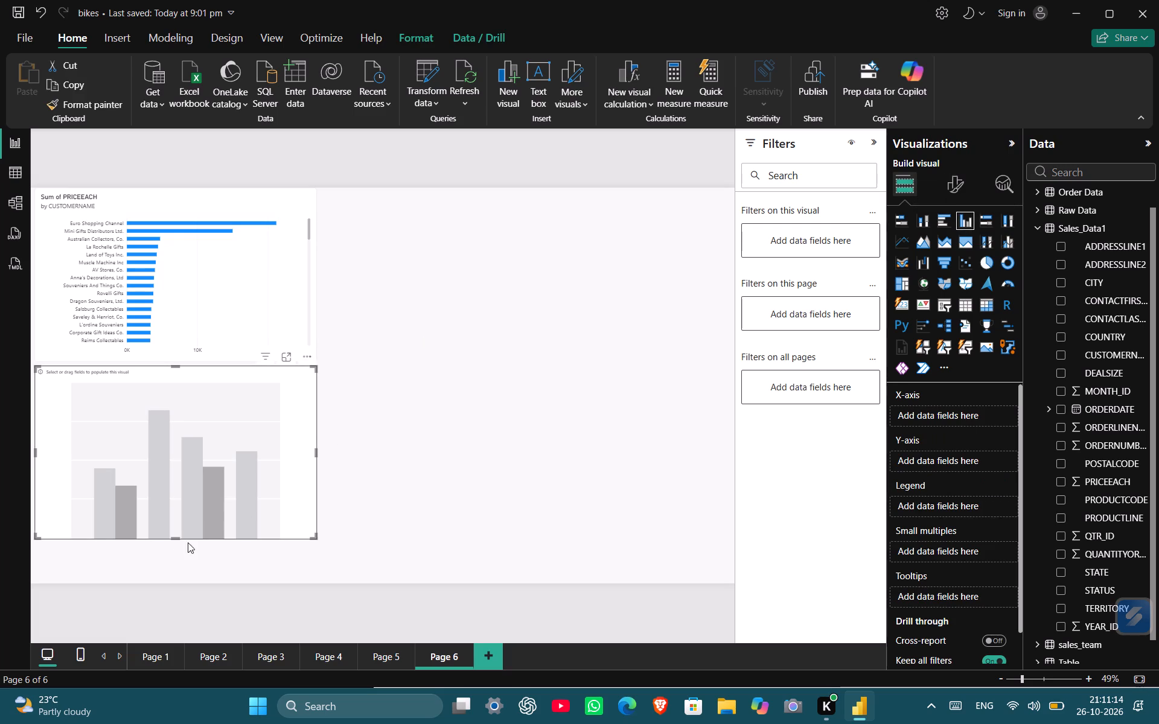
left_click_drag(174, 539, 171, 577)
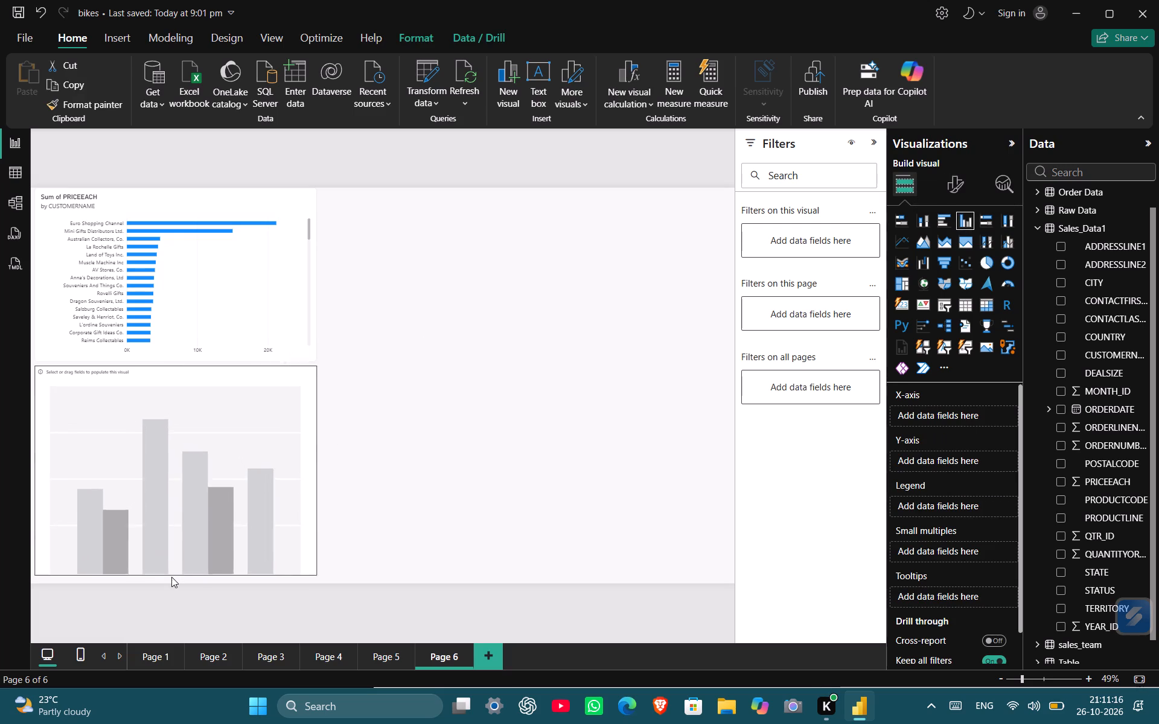
left_click_drag(171, 577, 171, 582)
left_click(375, 449)
left_click(235, 469)
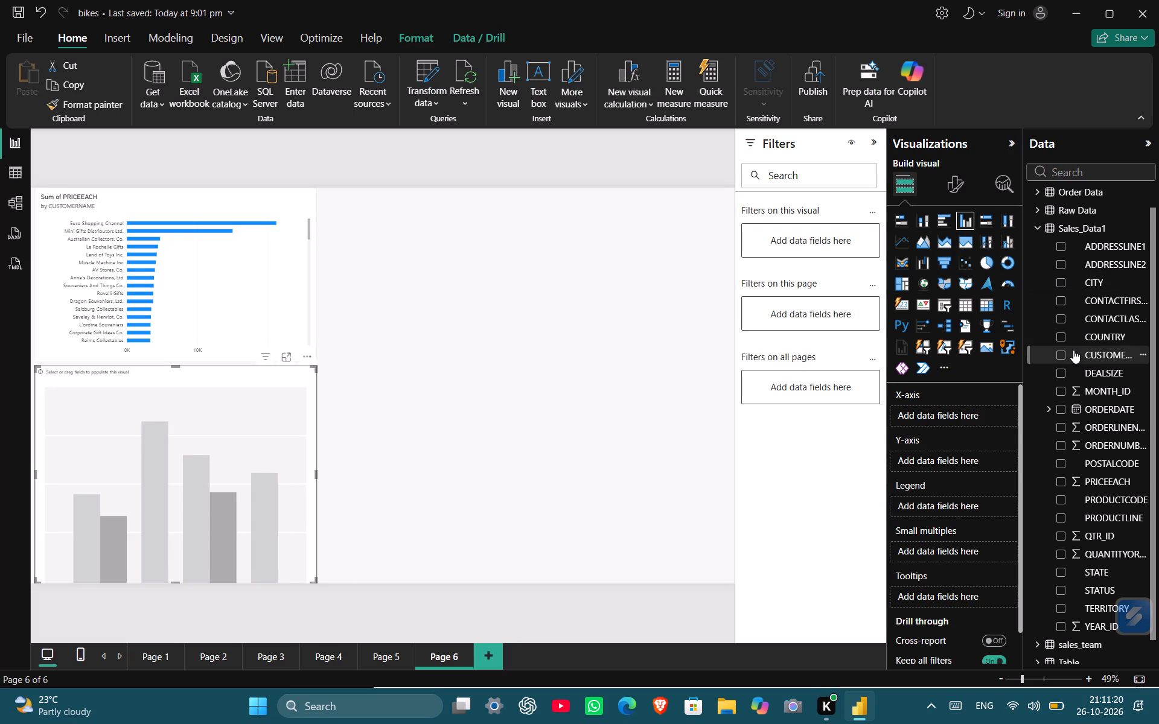
Populate the clustered column chart with MONTH_ID on the X-axis and ORDERNUMBER on the Y-axis, and deselect it.
left_click_drag(1099, 389, 952, 414)
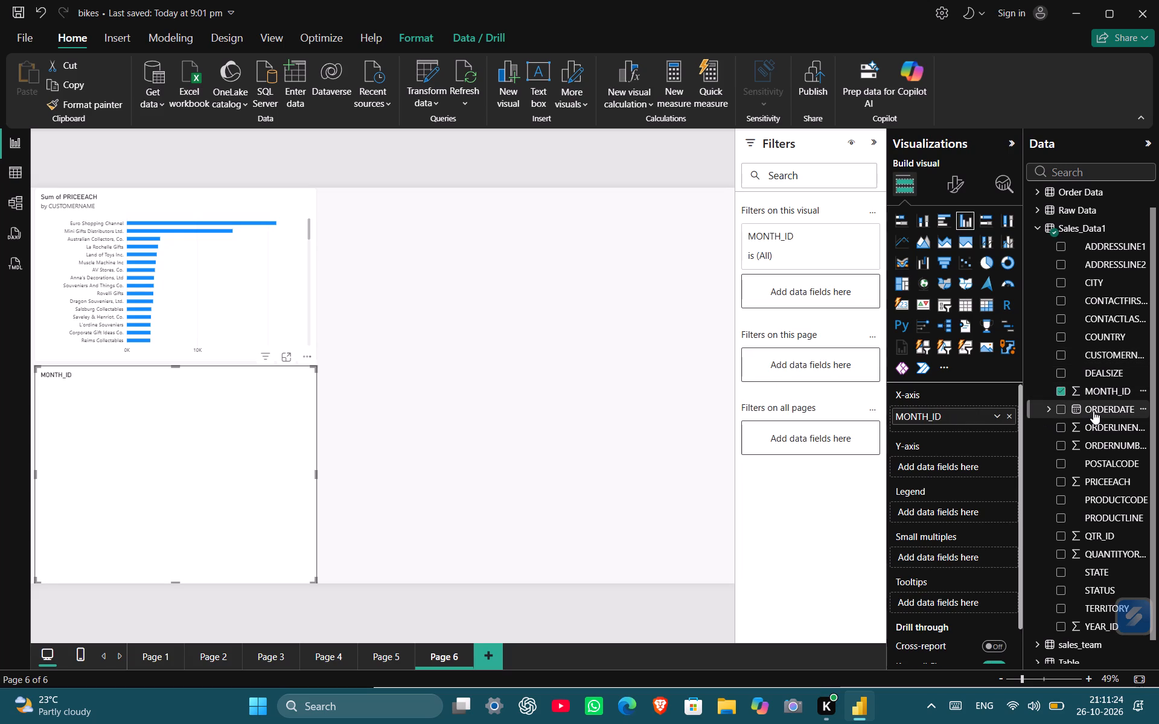
left_click_drag(1100, 439, 960, 460)
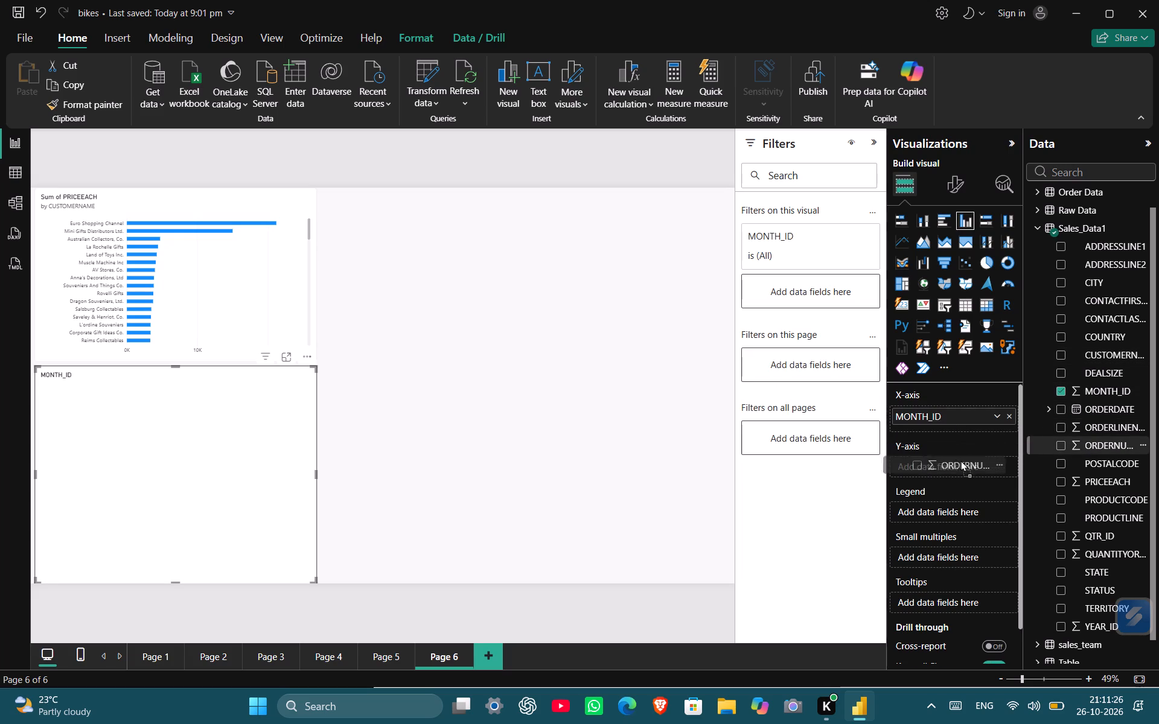
left_click_drag(960, 460, 973, 461)
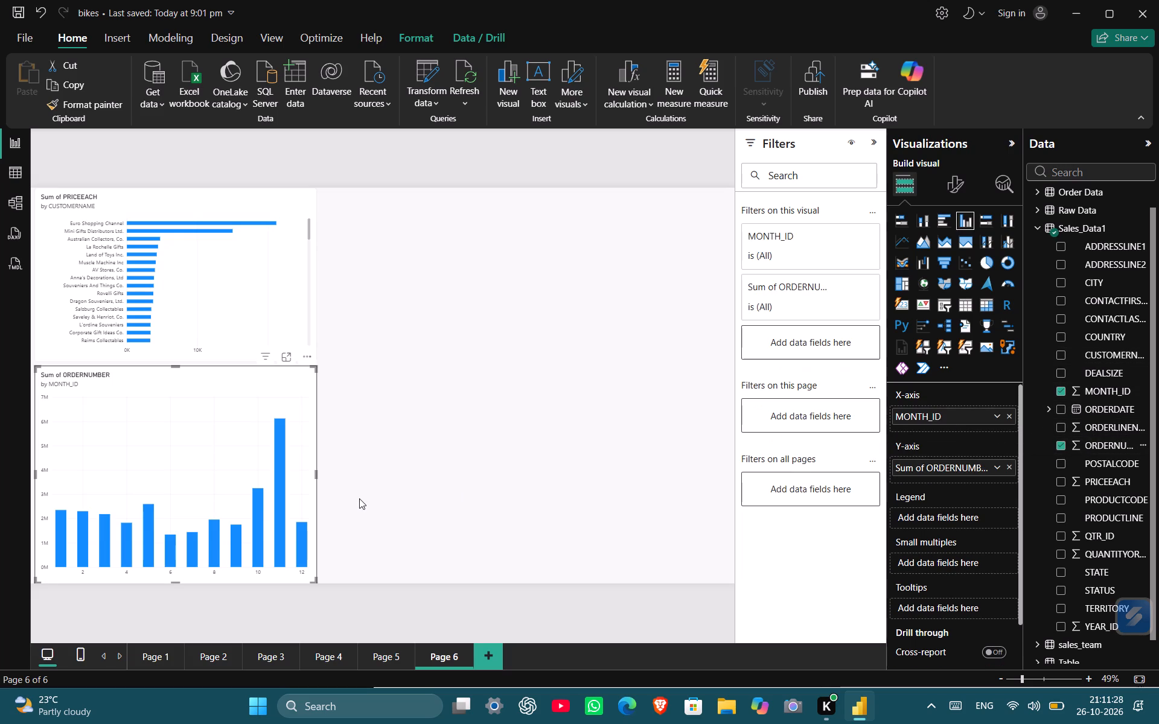
left_click(401, 323)
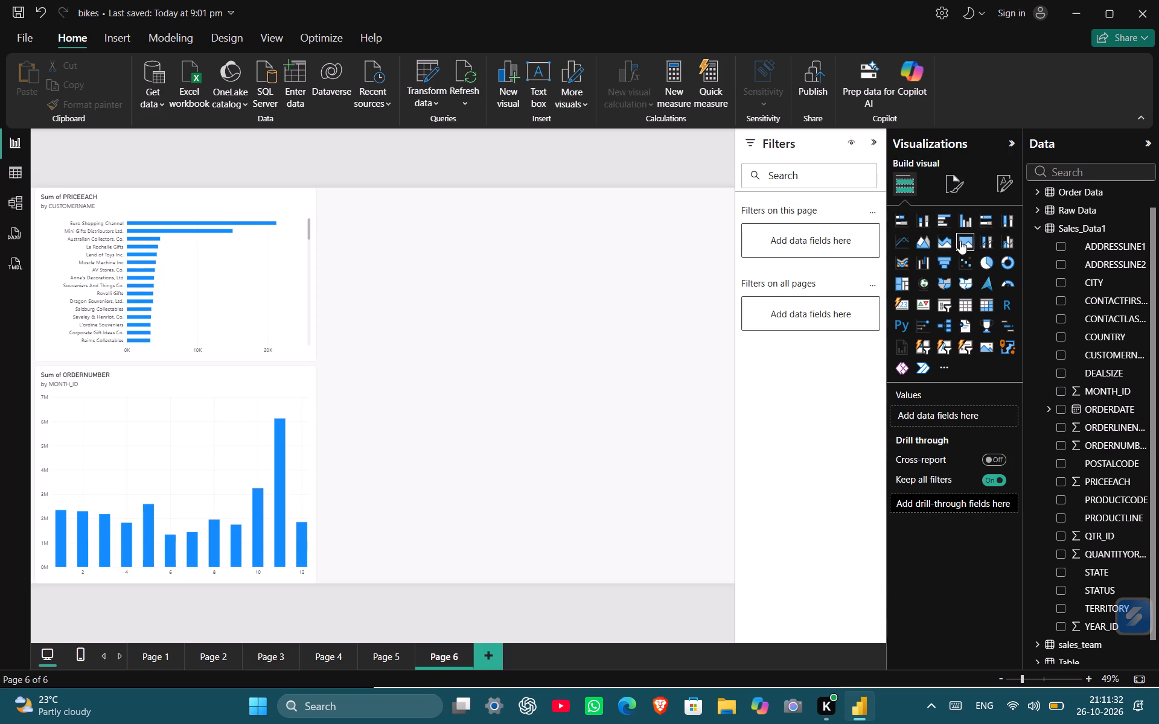
Insert an area chart with CITY on the X-axis and STATE on the Y-axis, and nudge it against the bar chart's edge.
left_click(940, 243)
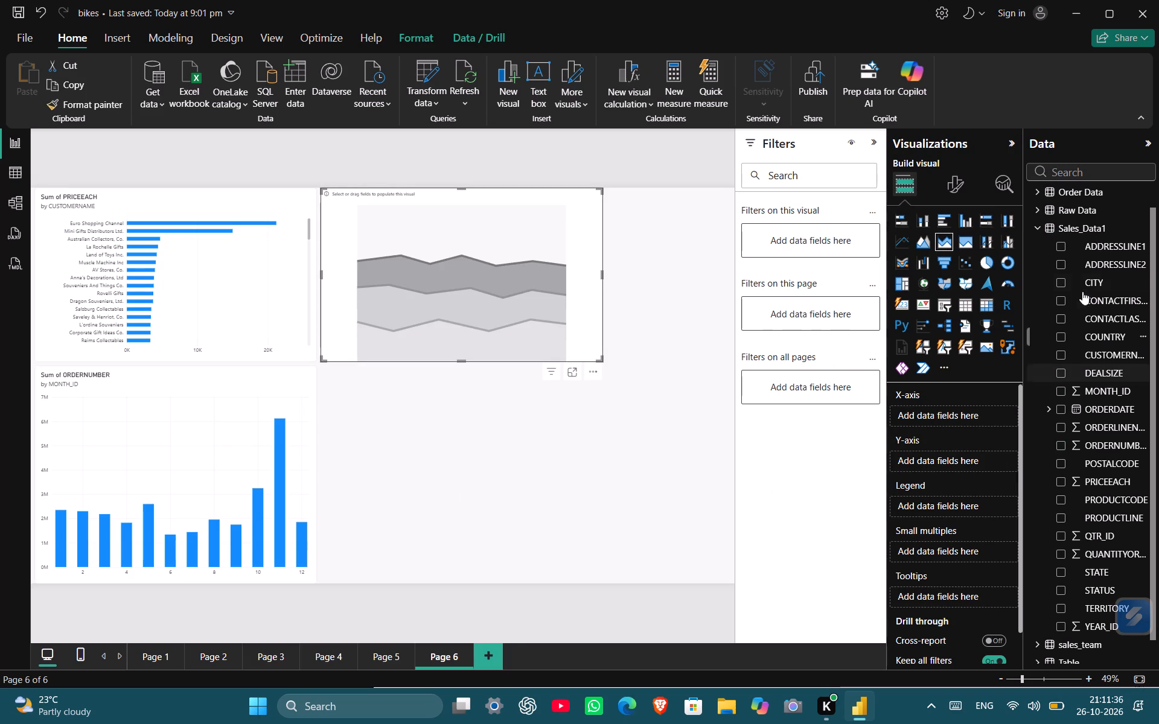
left_click_drag(1099, 276, 959, 411)
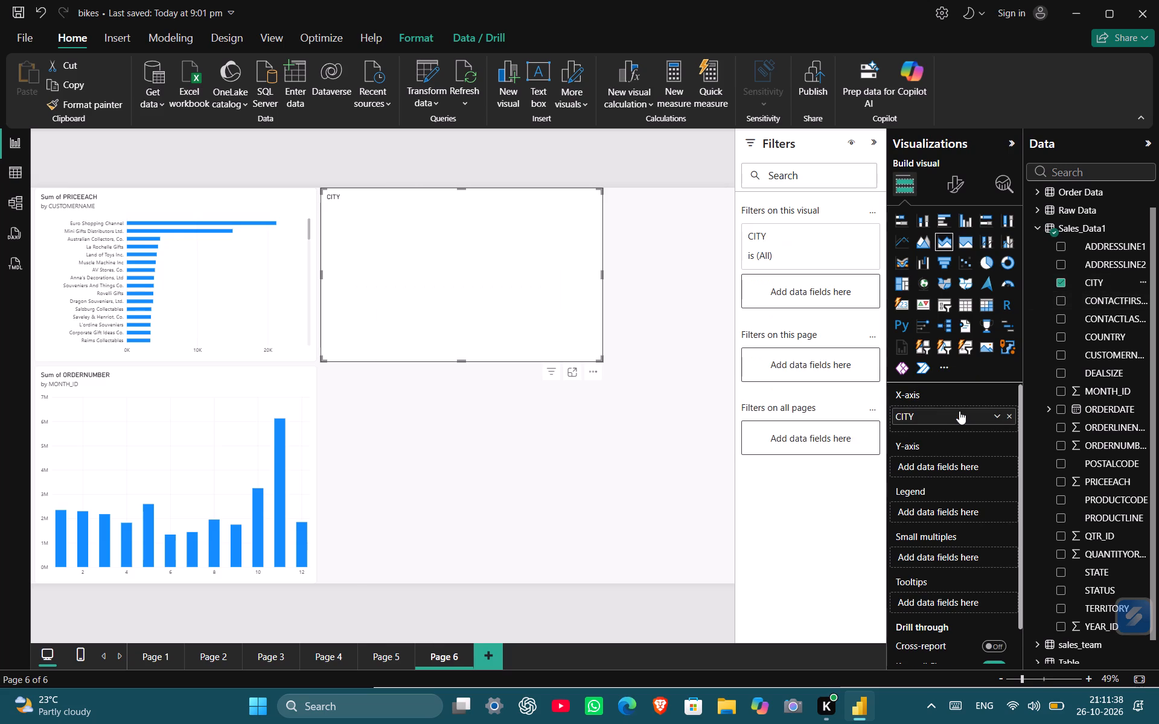
left_click_drag(1100, 571, 963, 465)
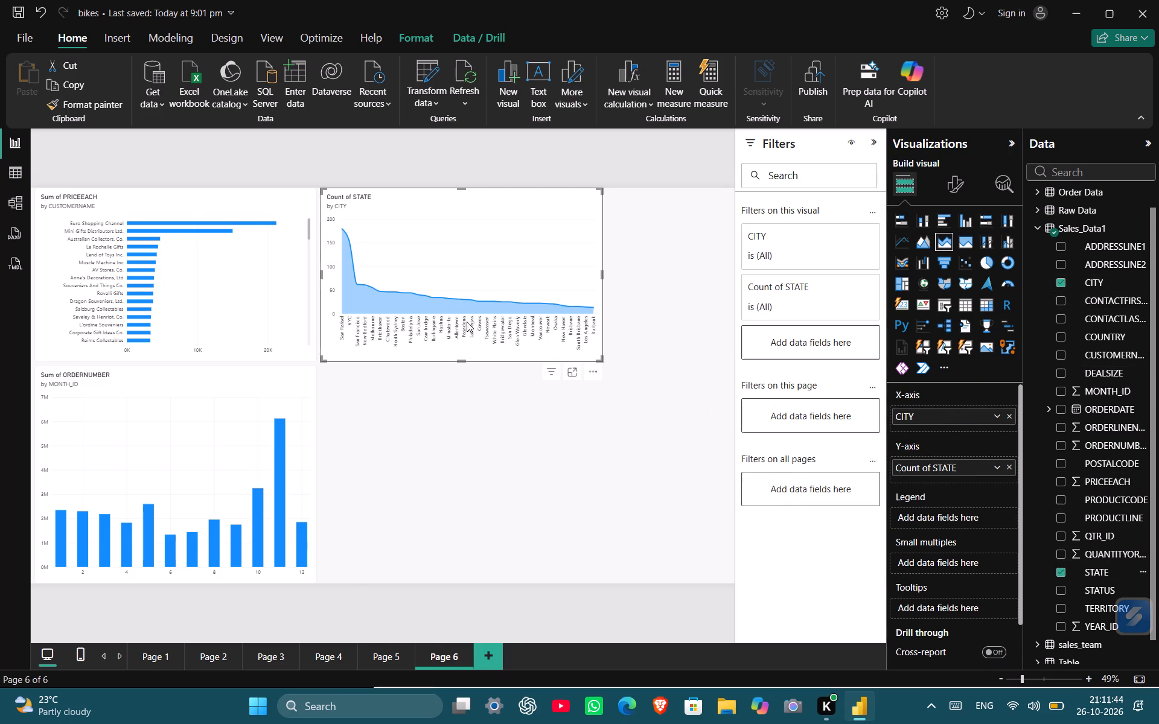
left_click_drag(378, 306, 375, 312)
left_click(391, 300)
left_click(472, 300)
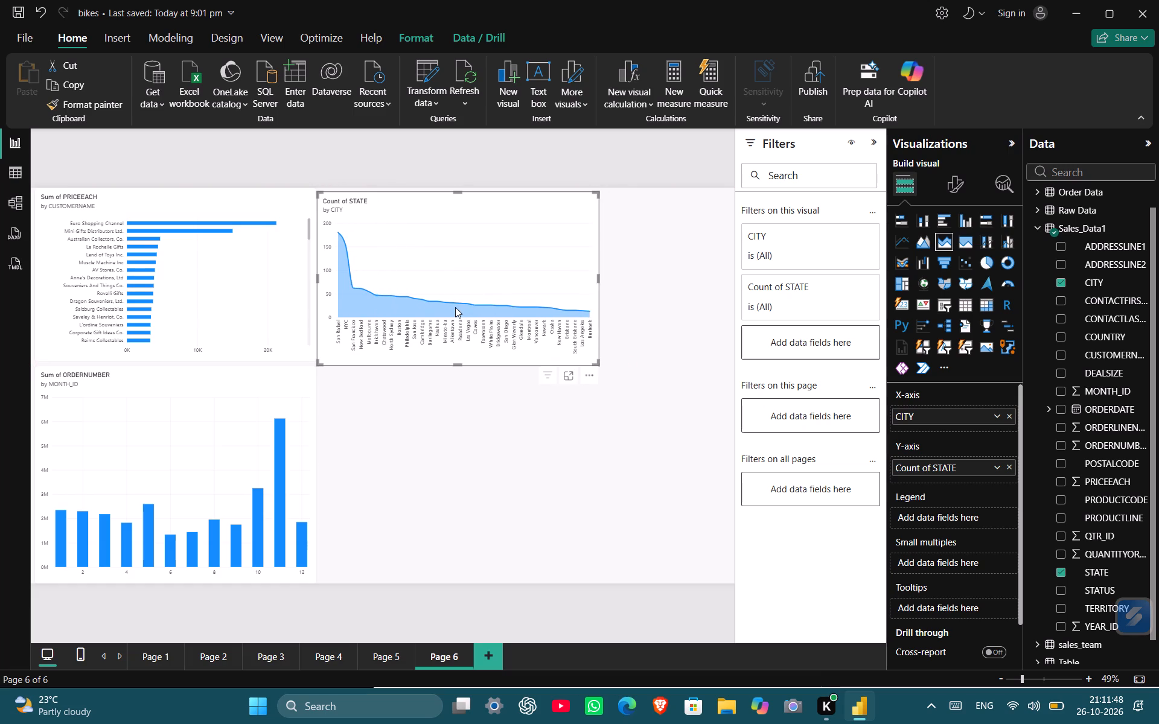
left_click(455, 307)
Show the records behind the Land of Toys Inc. bar as a table, and return to the report.
left_click(147, 256)
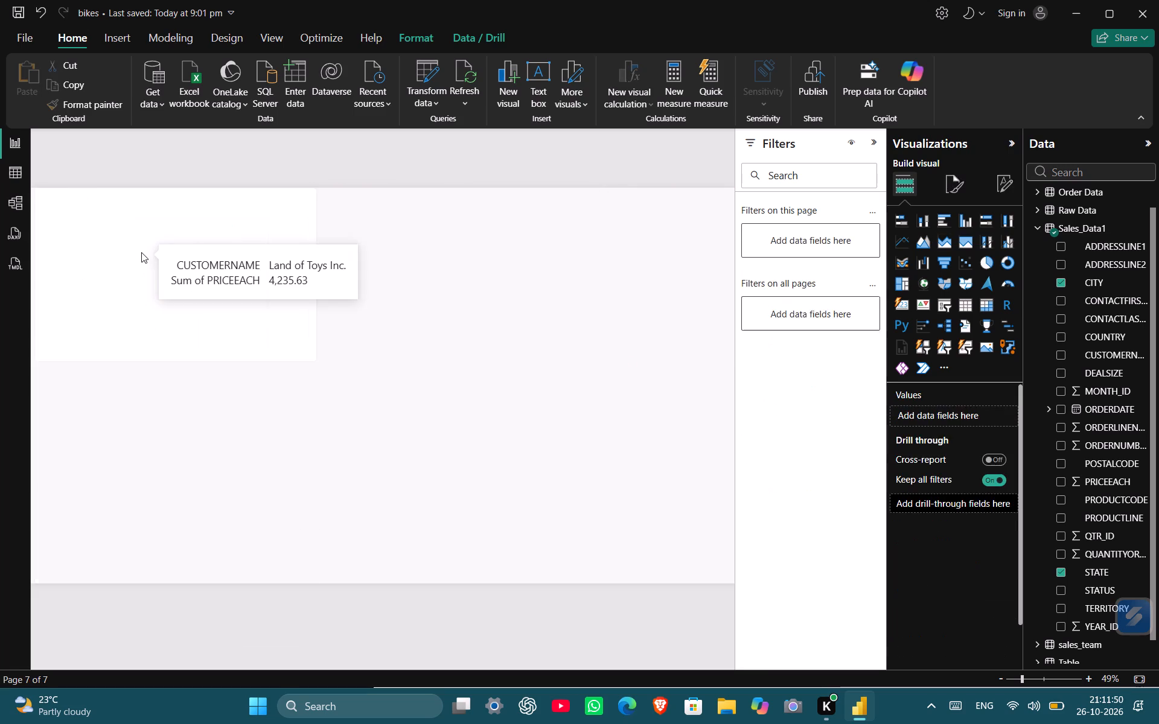
left_click(141, 252)
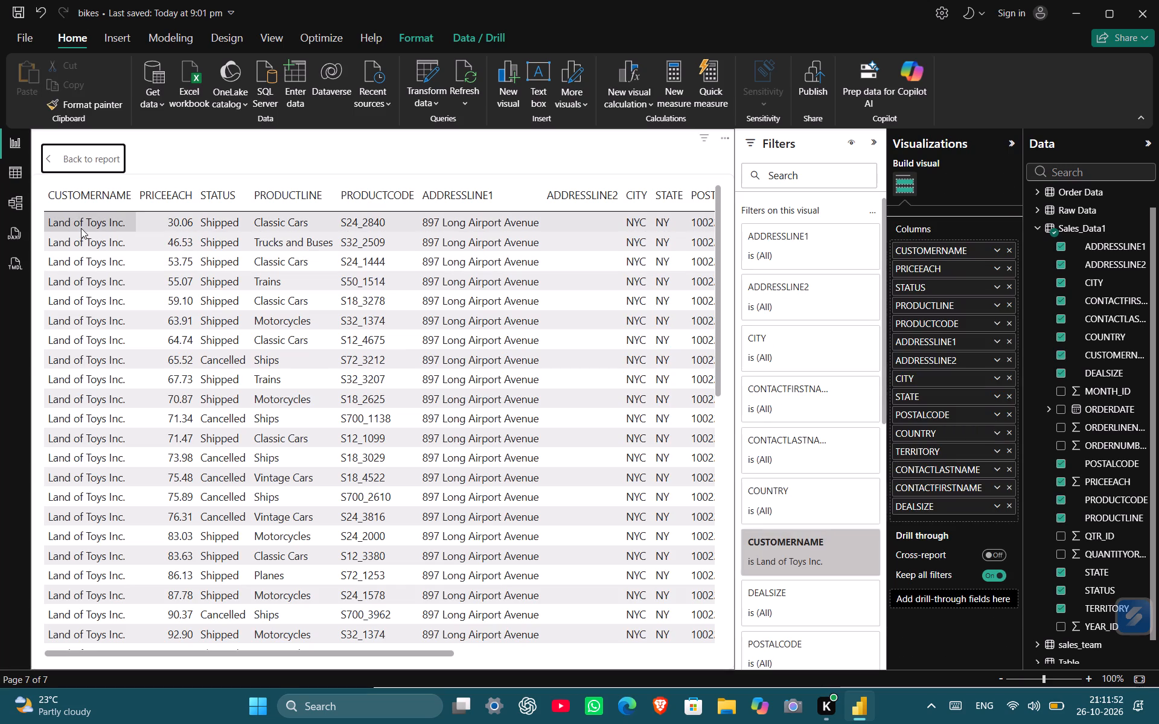
left_click(85, 167)
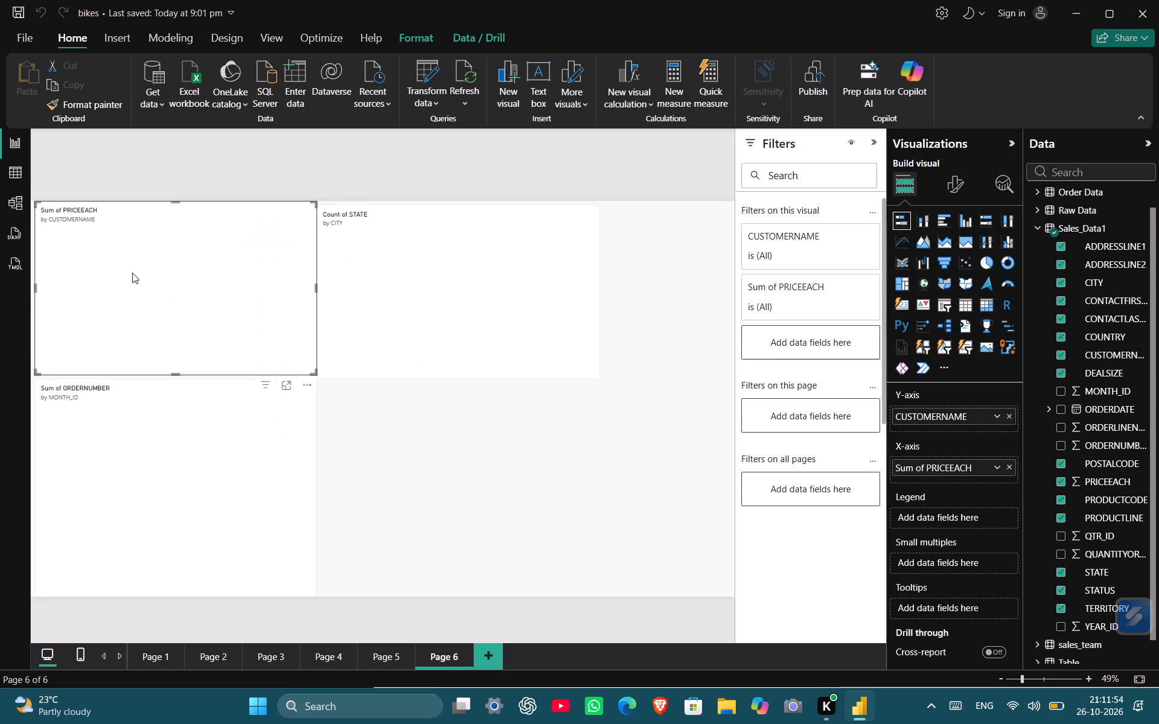
Cross-filter the page by months 5, 4, 3 and 2 in turn from the column chart.
left_click(150, 515)
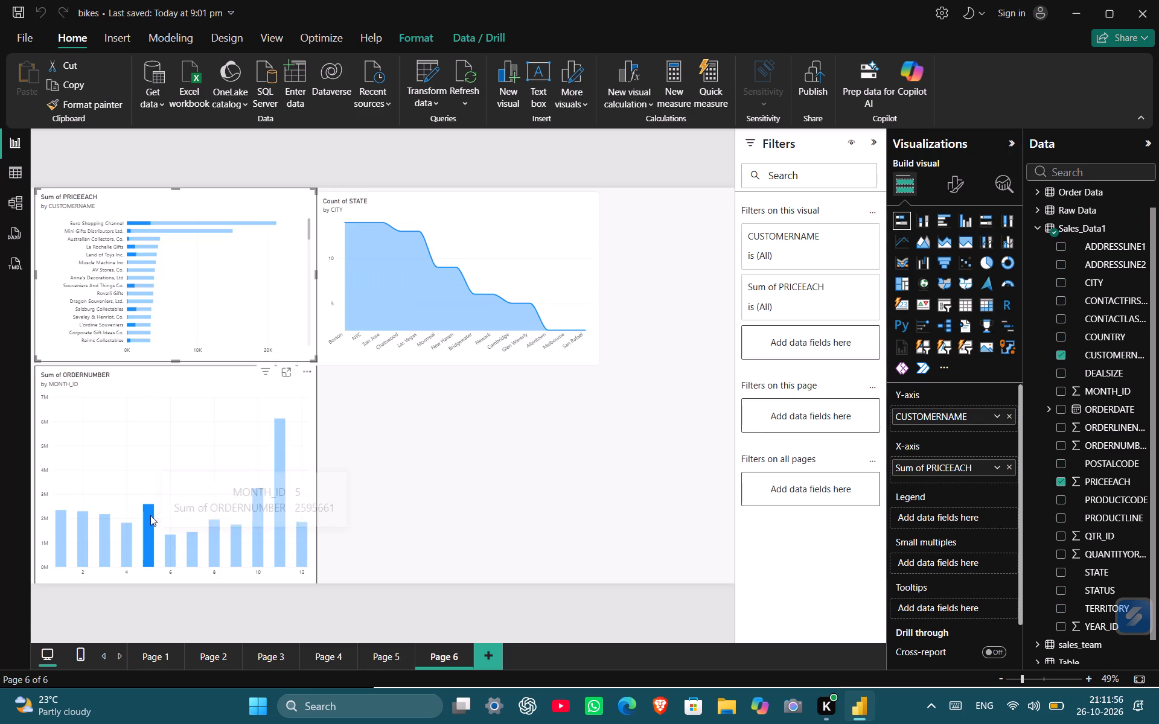
left_click(130, 530)
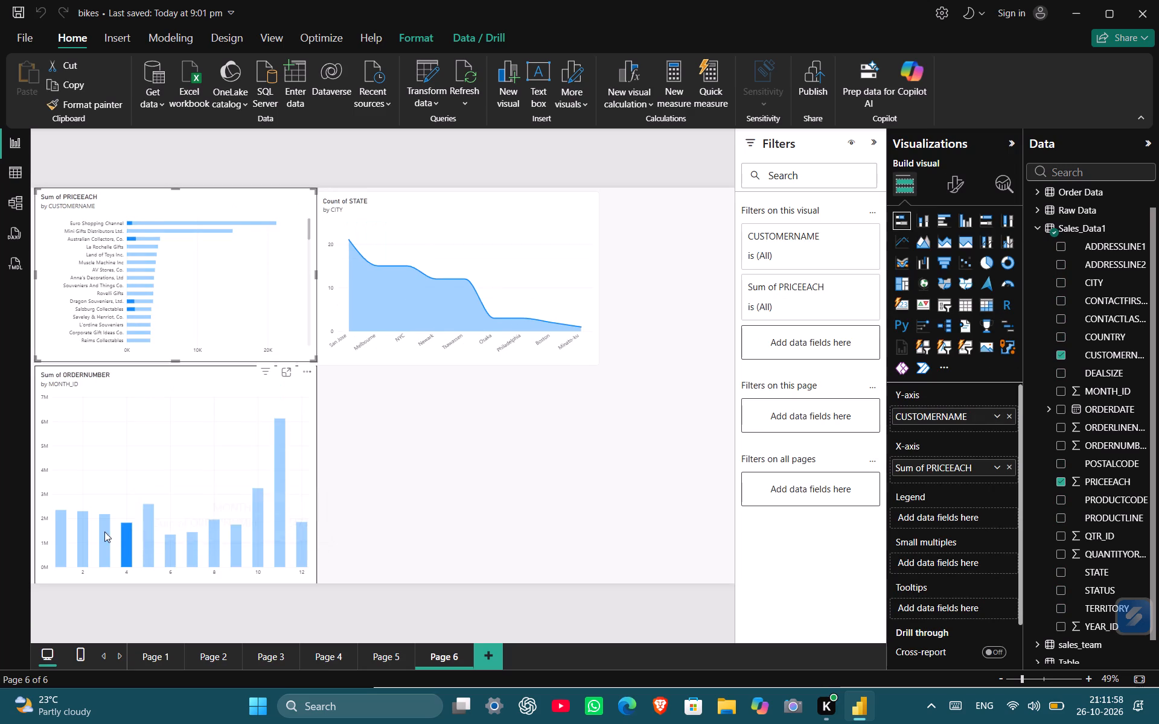
left_click(103, 531)
left_click(88, 527)
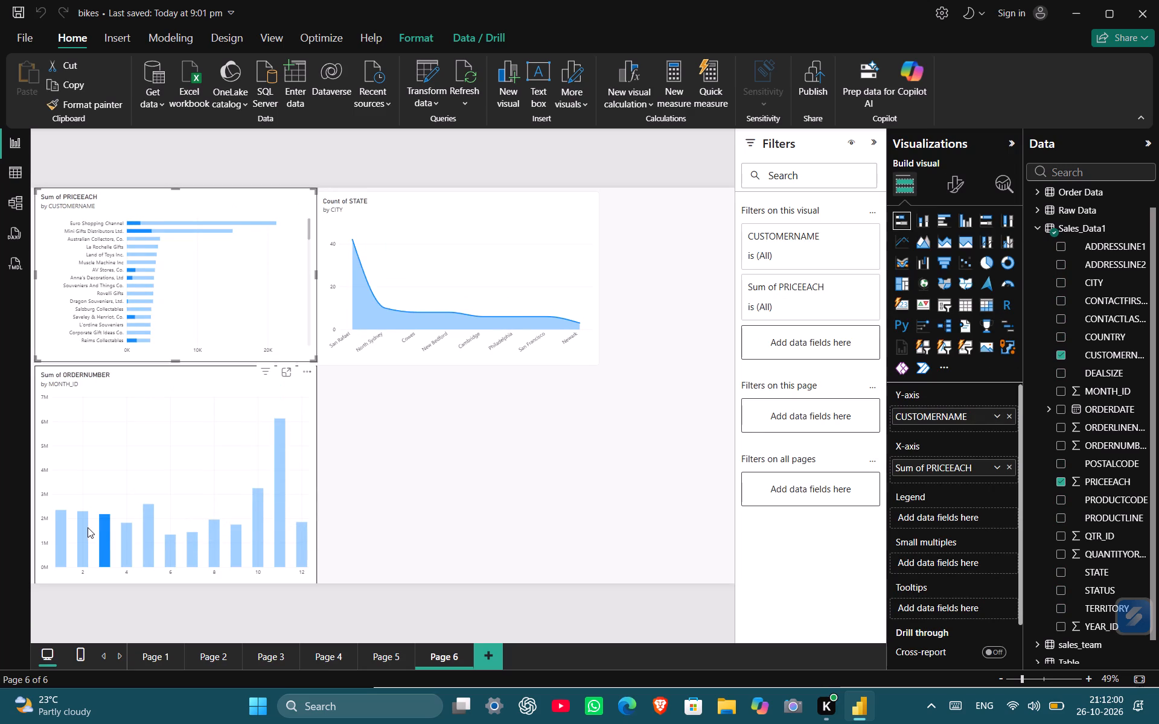
Insert a pie chart below the area chart, beside the column chart, and enlarge it to about three tenths of the page width, reaching the page's bottom edge.
left_click(499, 405)
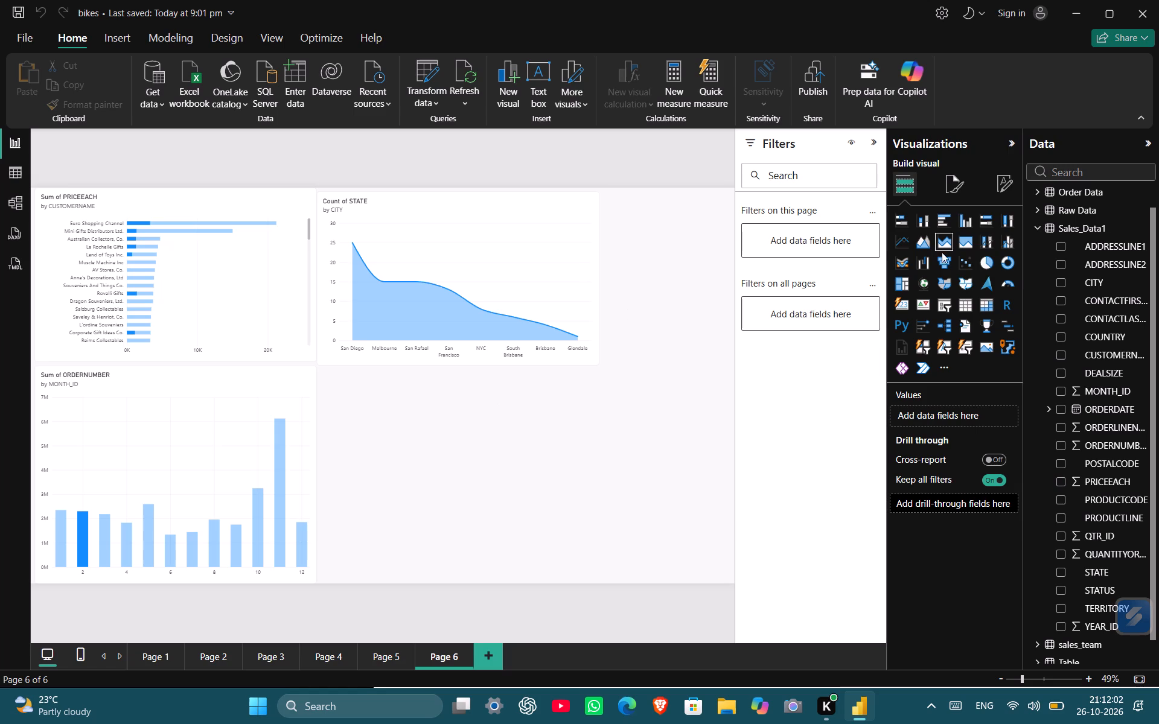
left_click(985, 259)
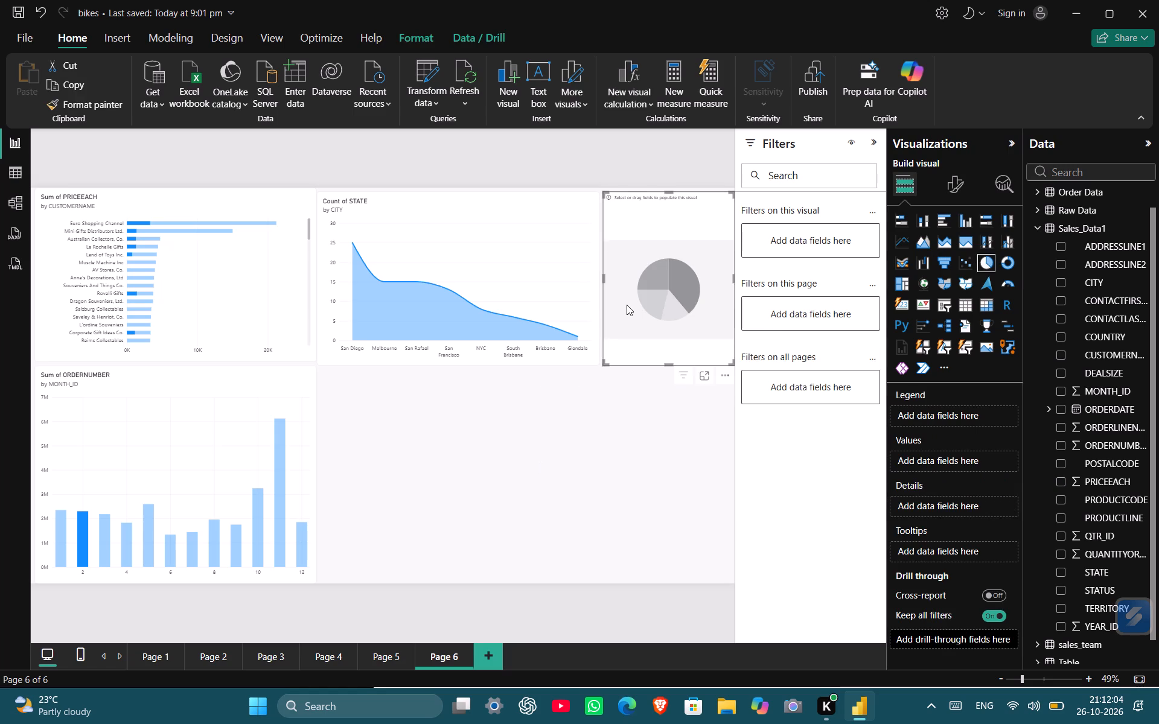
left_click_drag(669, 318, 391, 501)
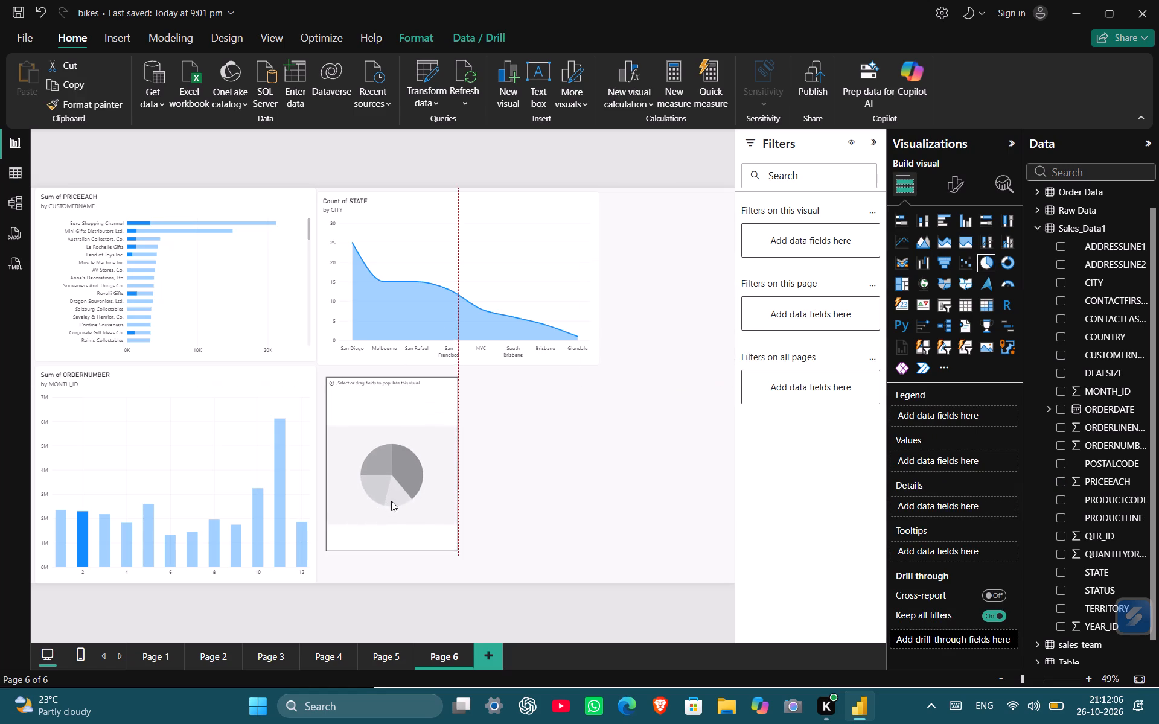
left_click_drag(391, 501, 386, 491)
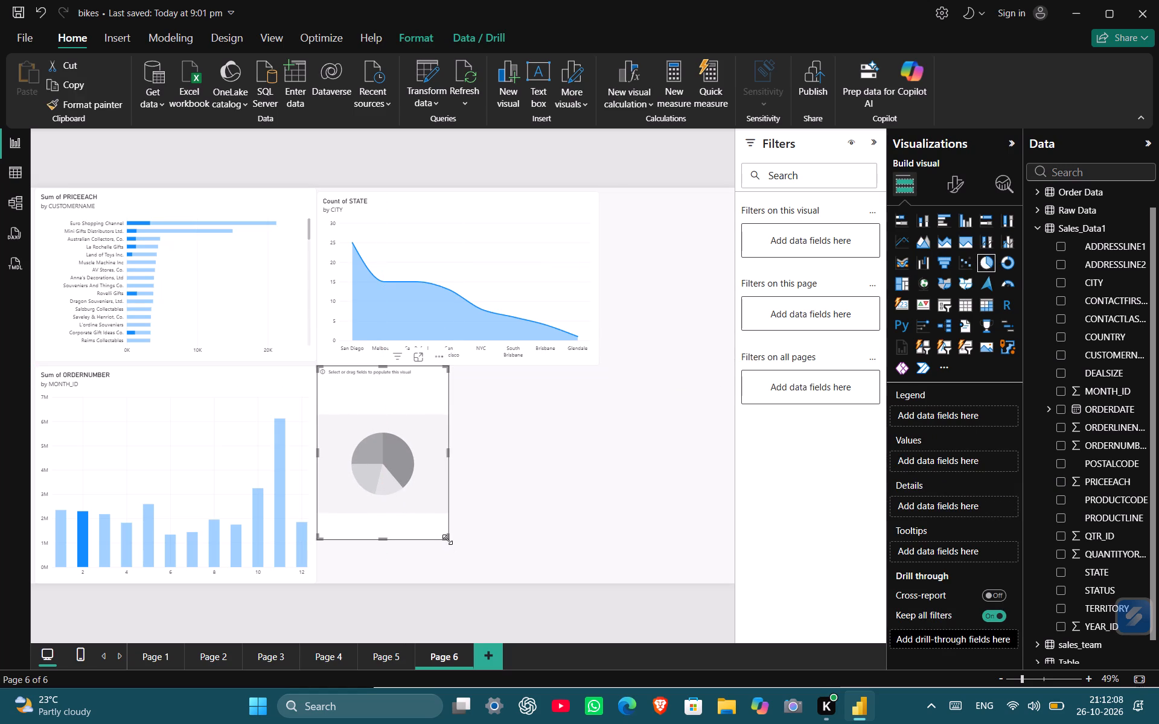
left_click_drag(447, 538, 475, 585)
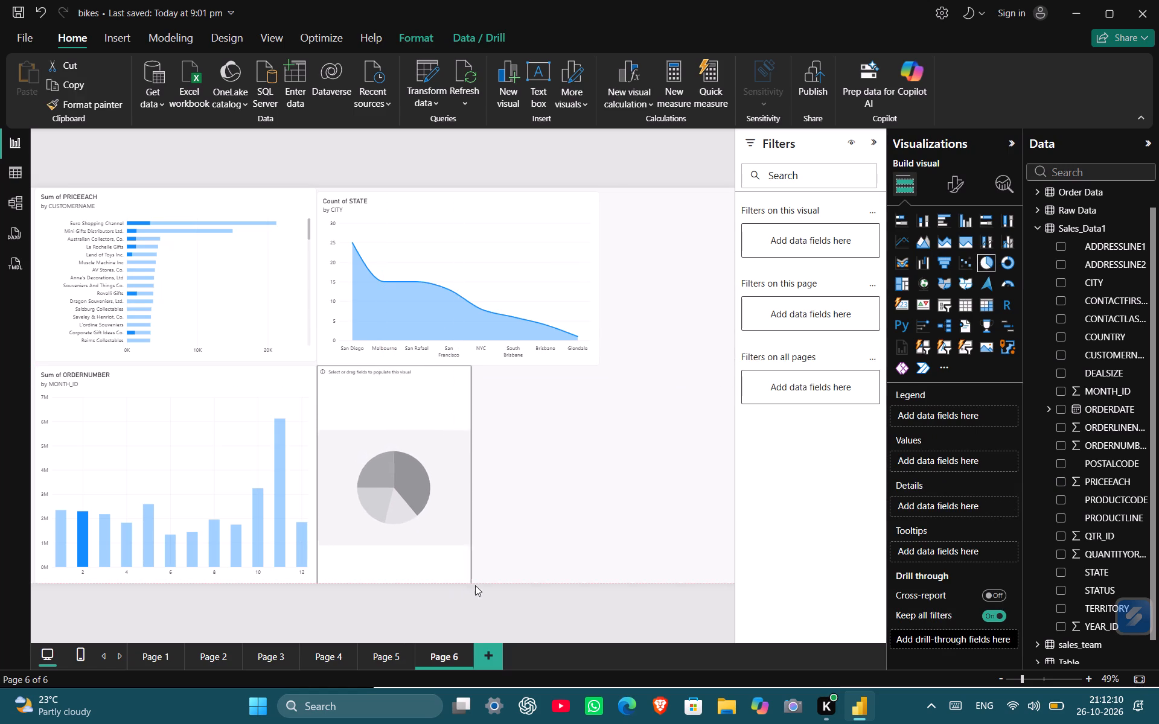
left_click_drag(475, 585, 534, 582)
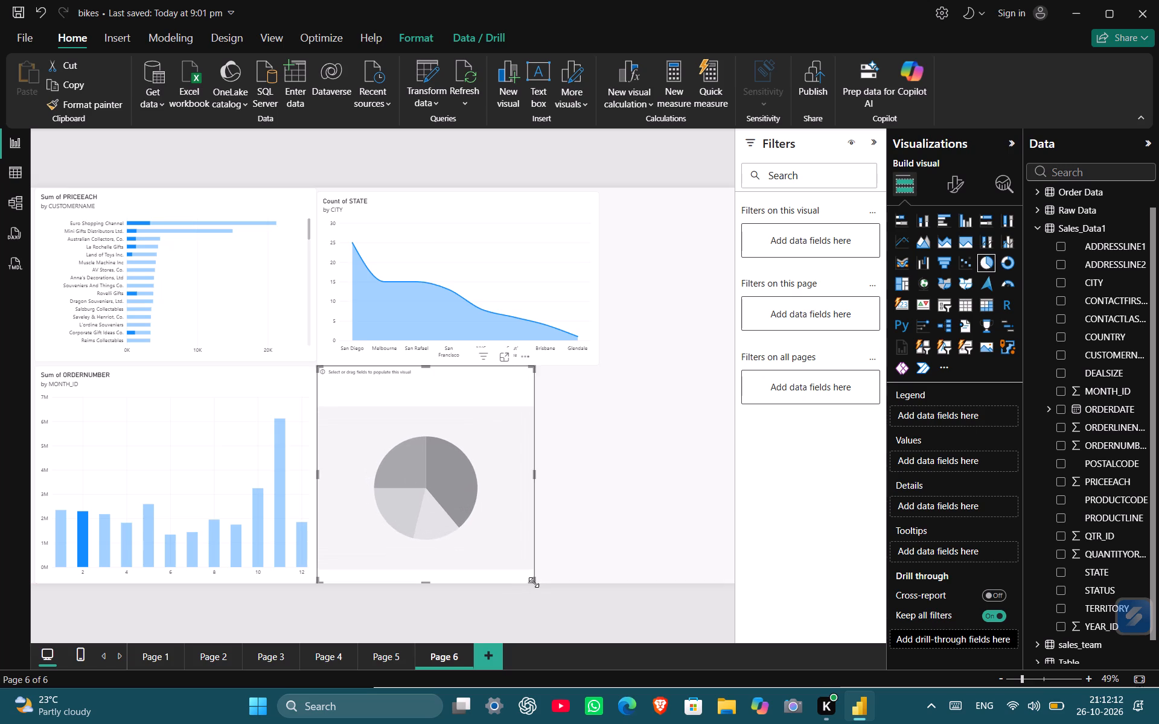
Extend the bar chart's lower edge slightly to meet the column chart, and deselect it.
left_click(171, 328)
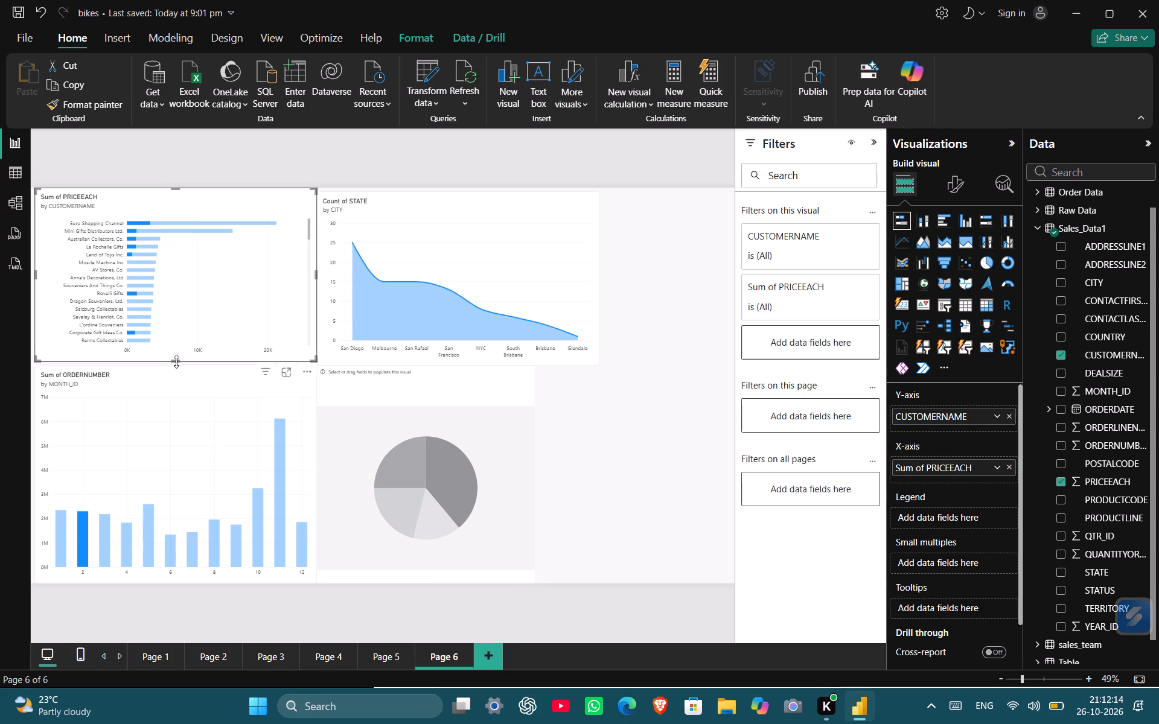
left_click_drag(176, 361, 177, 369)
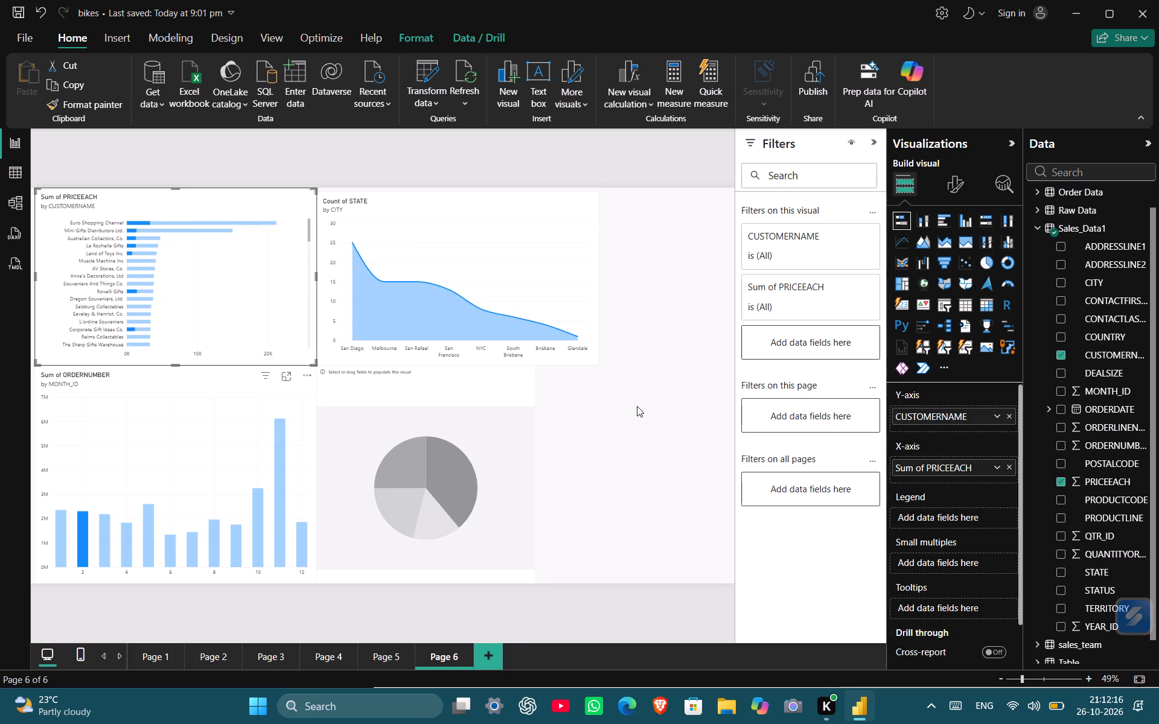
left_click(637, 406)
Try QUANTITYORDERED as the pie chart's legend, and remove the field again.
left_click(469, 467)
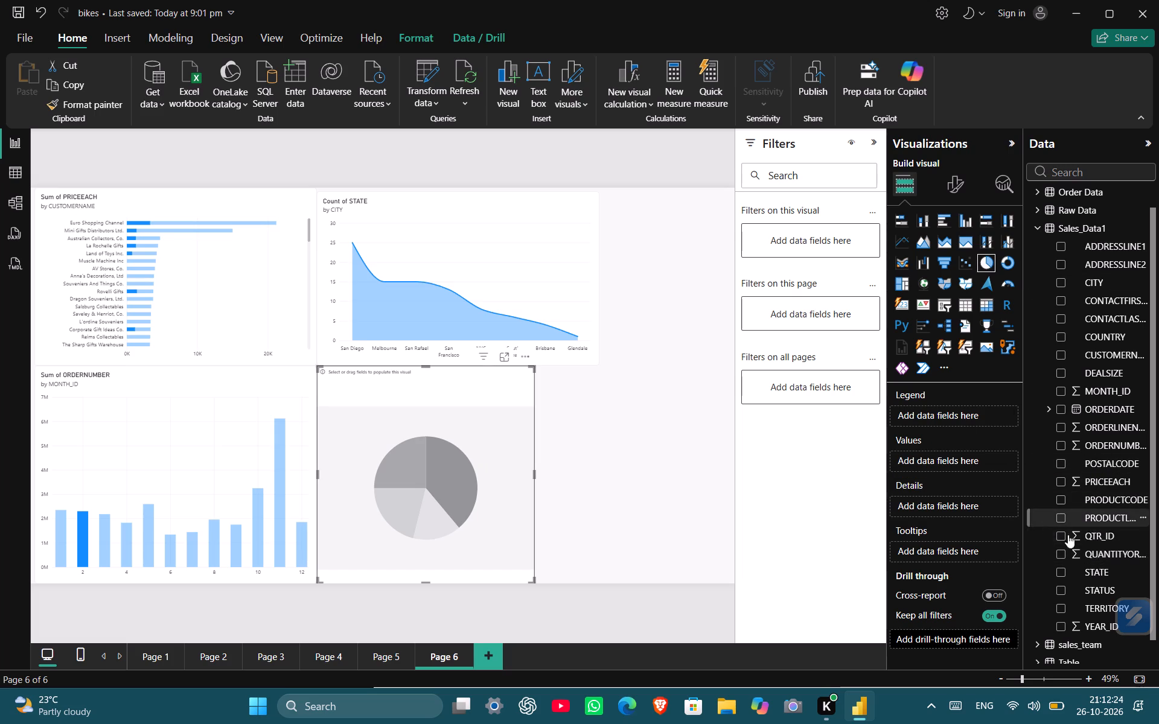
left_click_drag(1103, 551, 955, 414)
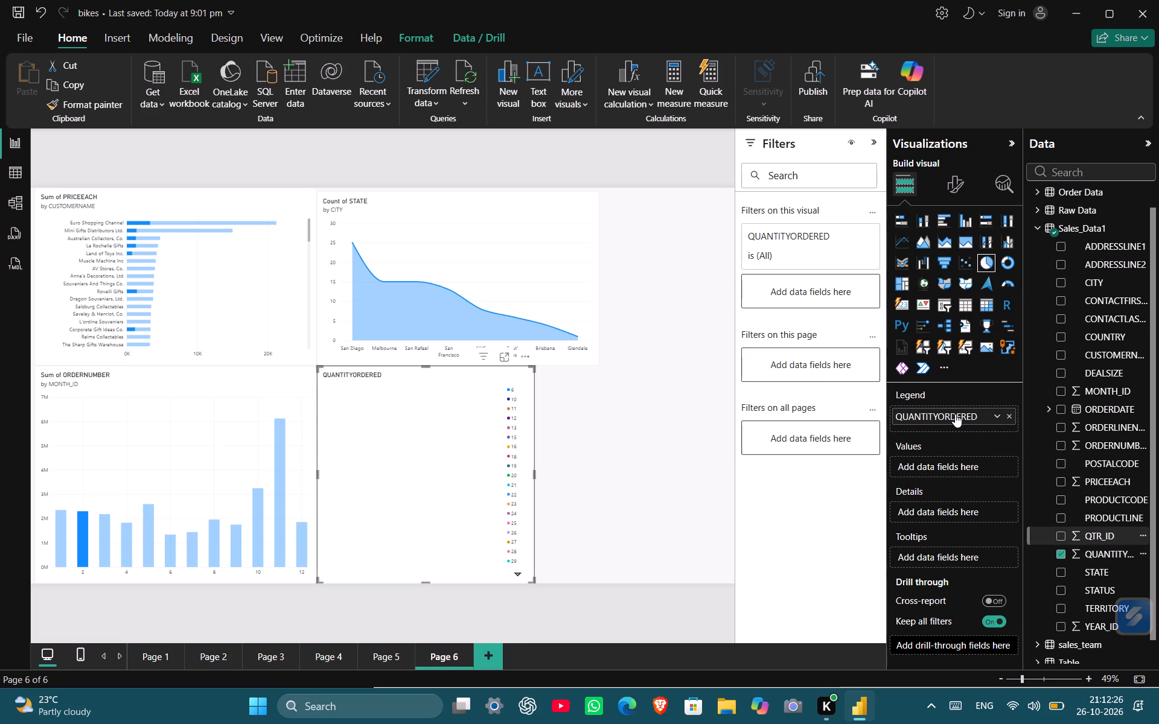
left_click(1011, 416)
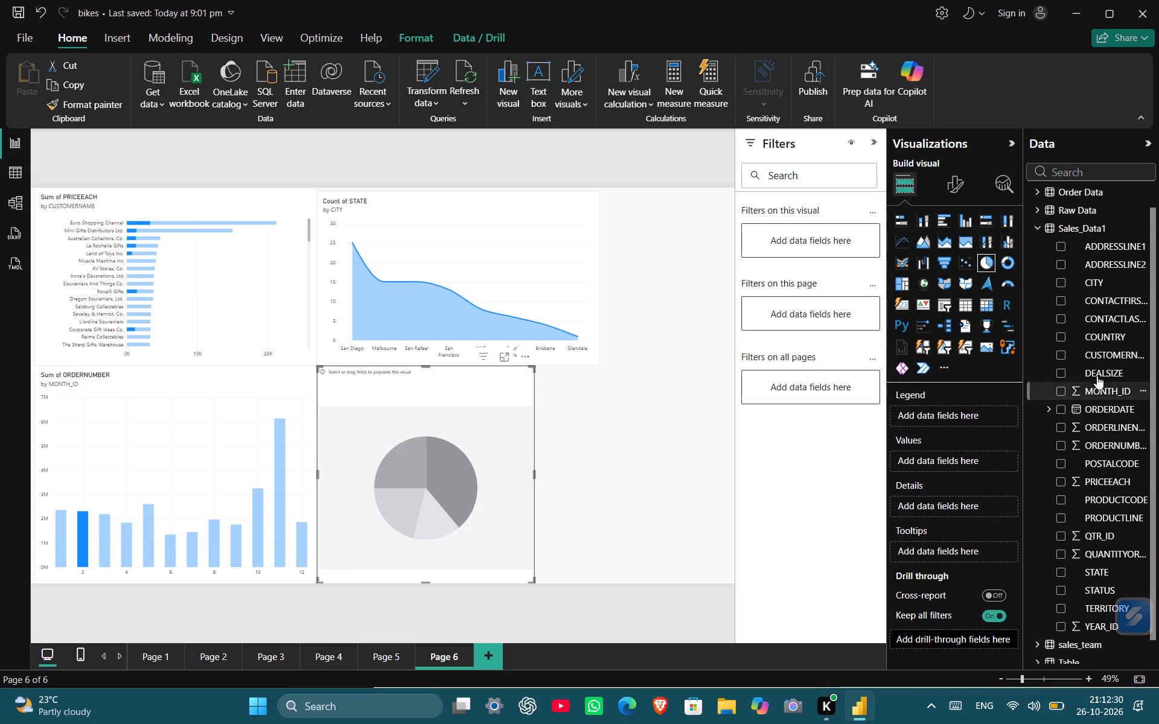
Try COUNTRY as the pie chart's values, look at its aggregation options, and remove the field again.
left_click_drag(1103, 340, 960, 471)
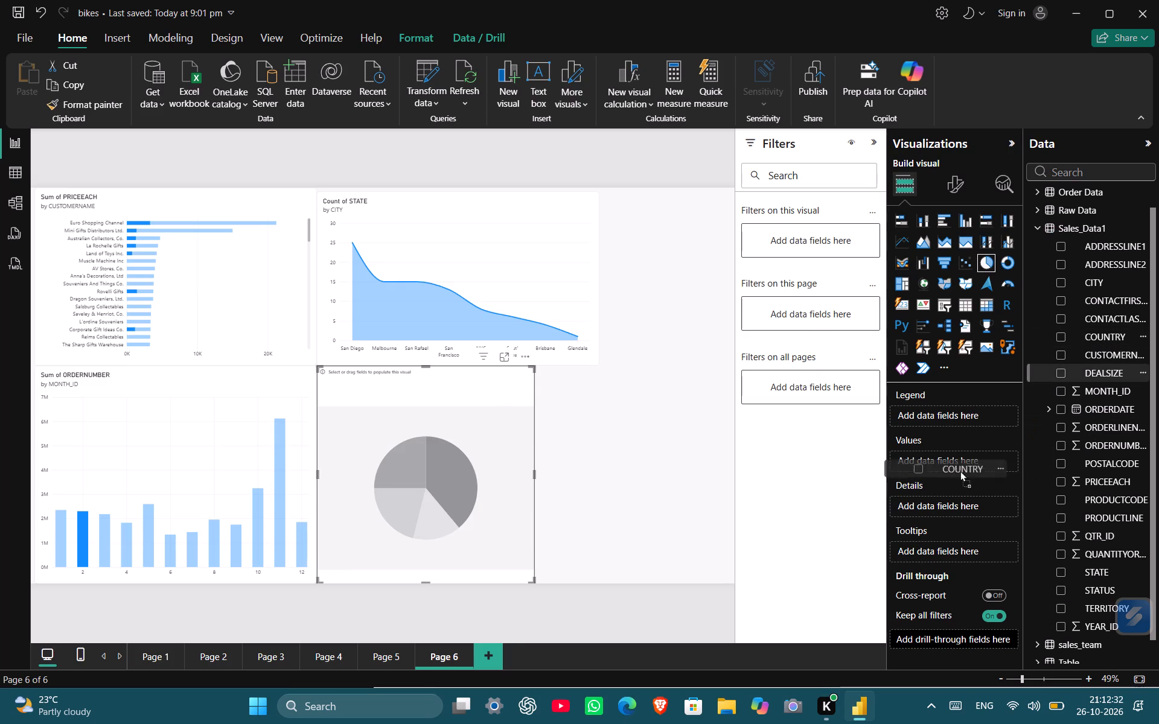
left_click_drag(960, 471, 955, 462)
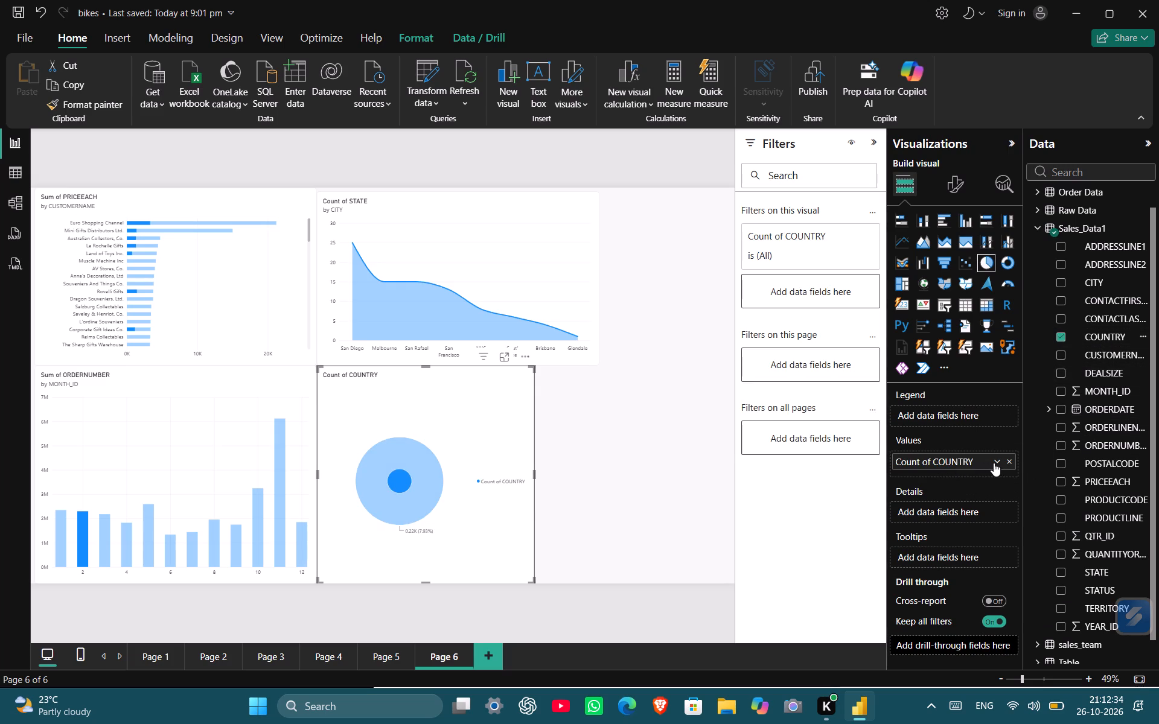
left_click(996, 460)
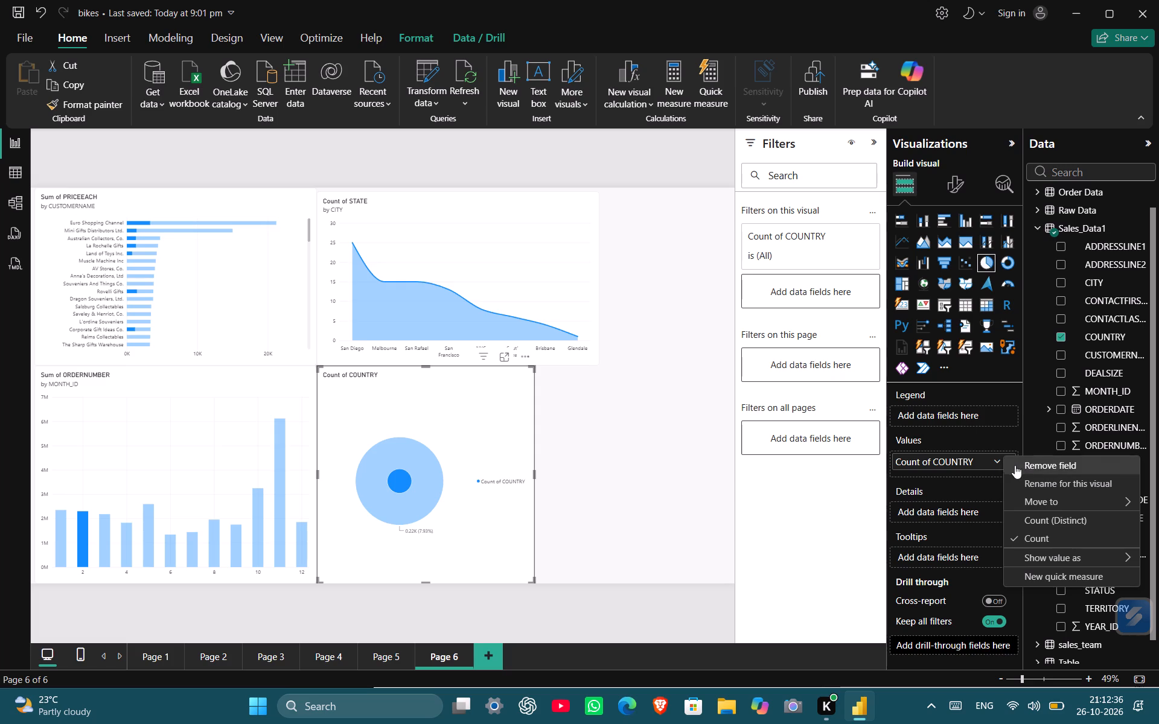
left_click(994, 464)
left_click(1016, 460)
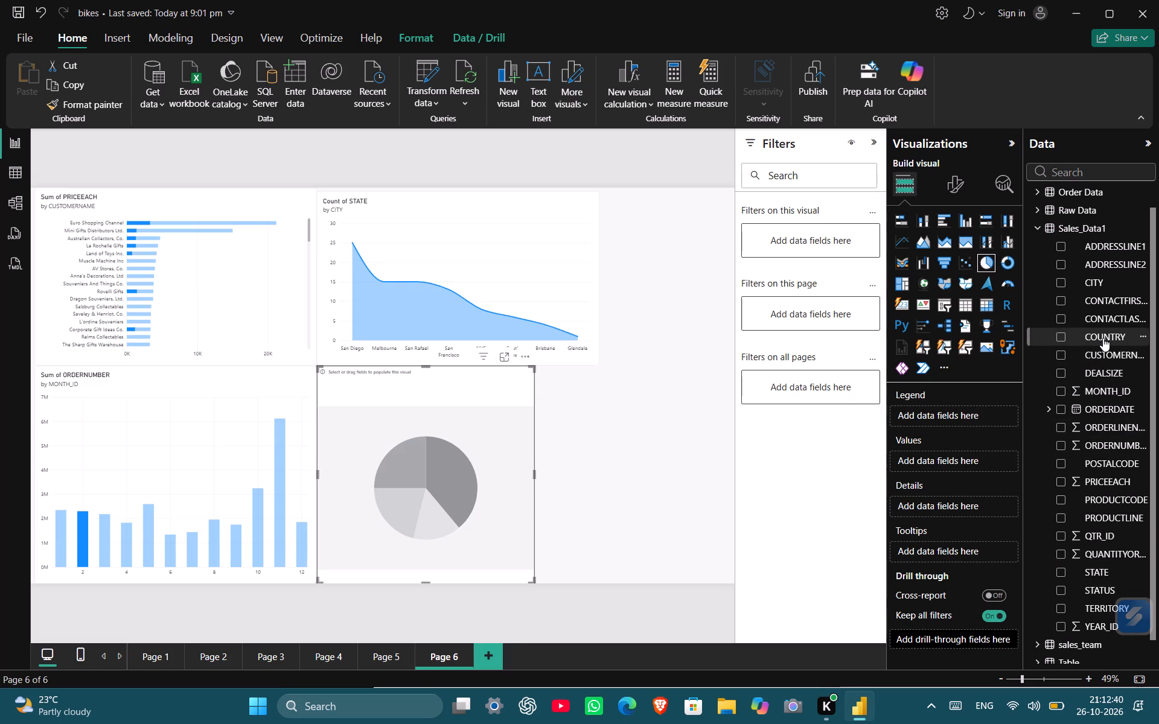
Populate the pie chart with COUNTRY as the legend and STATE as the values, aggregated as Count (Distinct).
left_click_drag(1103, 338, 973, 460)
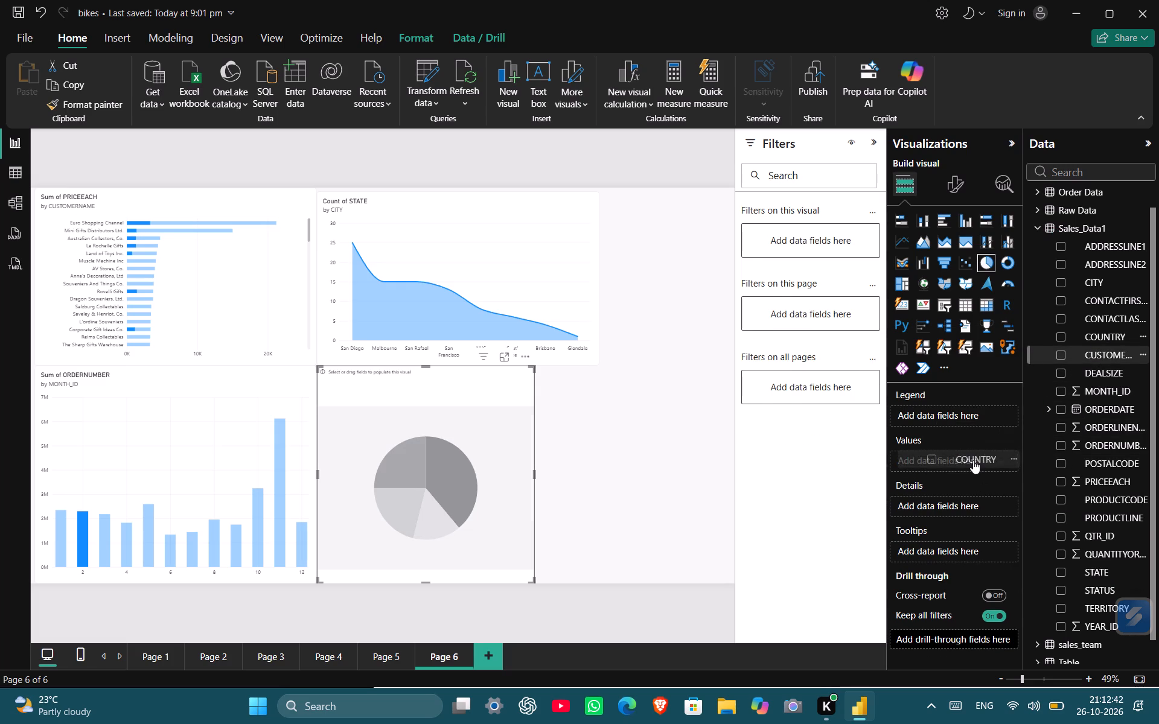
left_click_drag(973, 460, 963, 413)
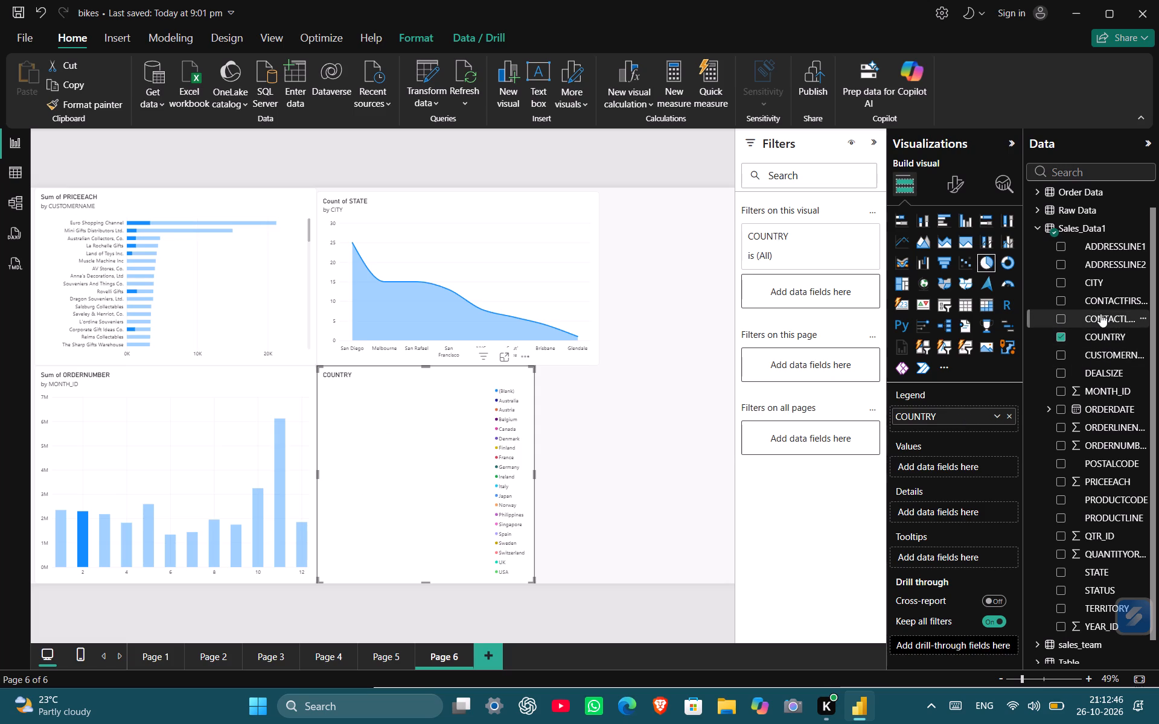
left_click_drag(1094, 566, 943, 462)
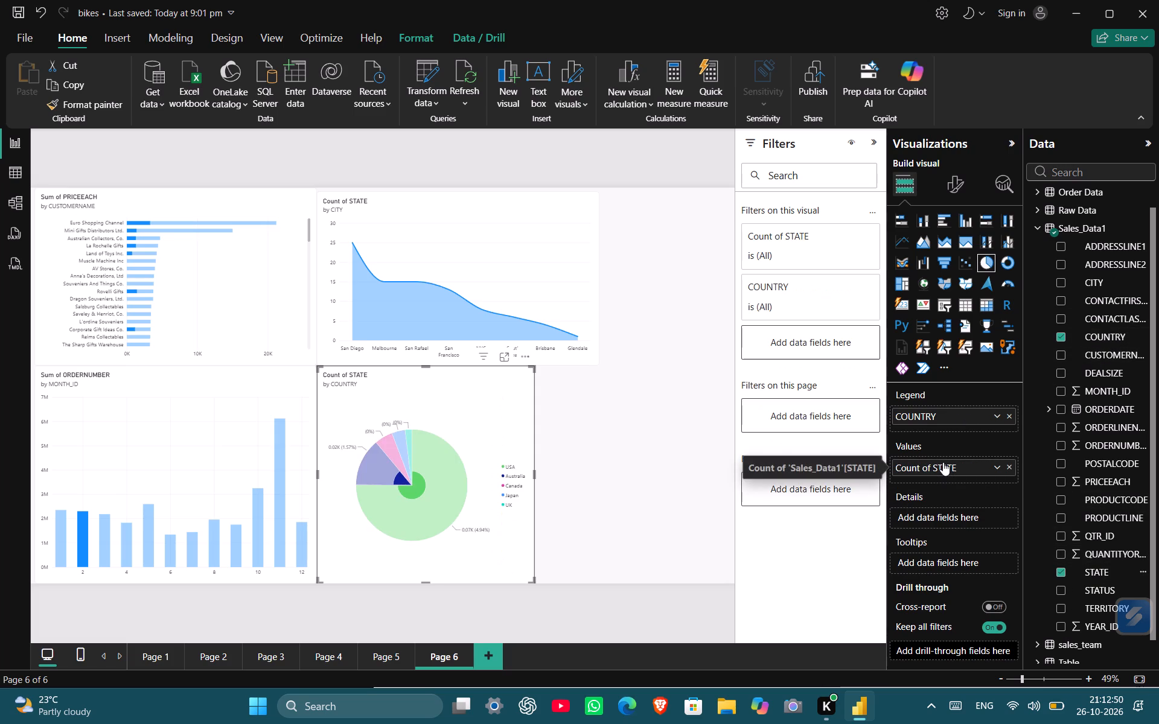
left_click(997, 470)
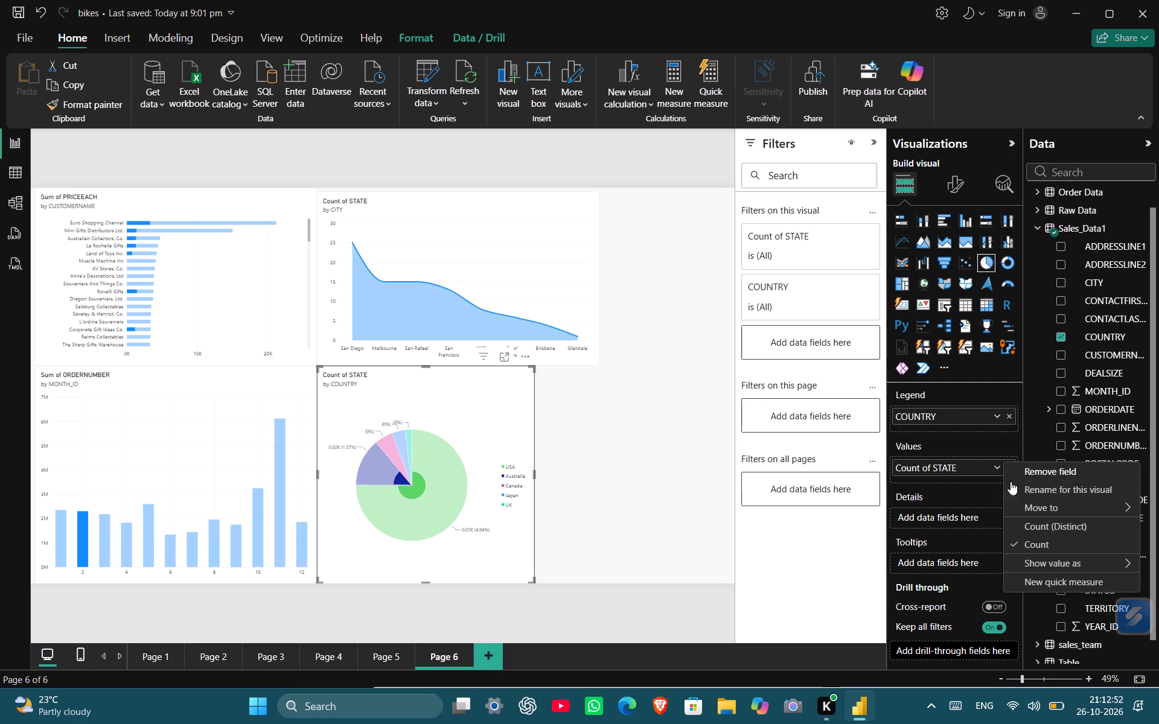
left_click(1041, 527)
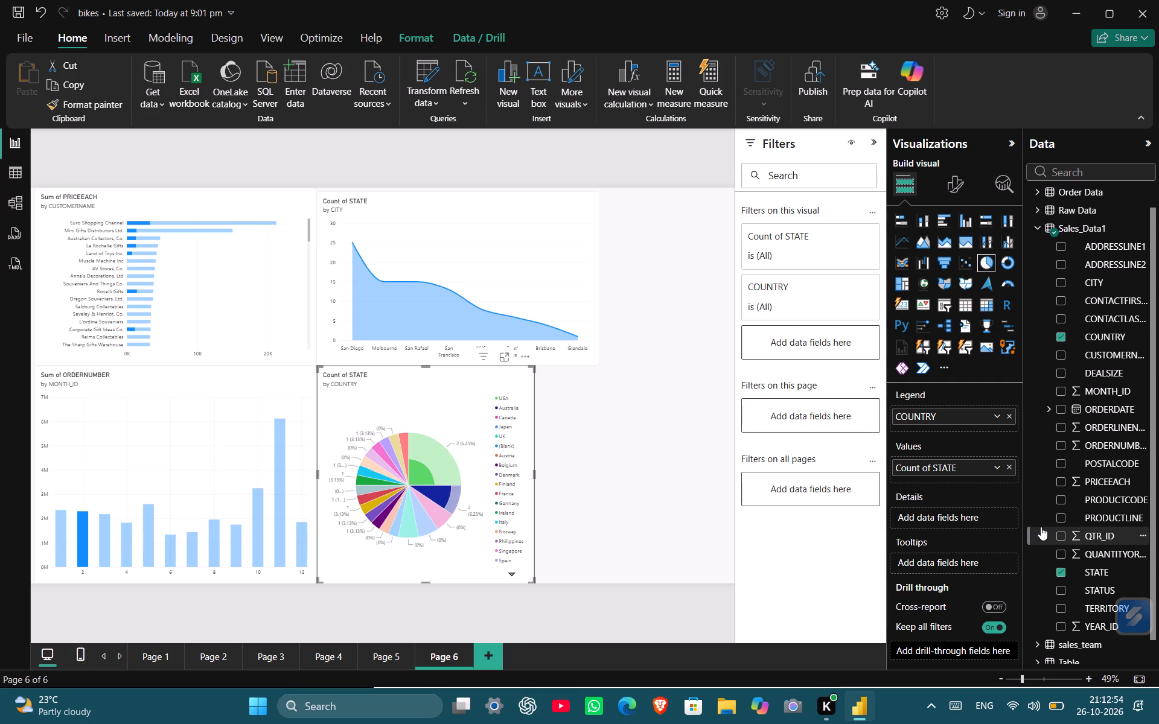
Select the pie chart's country slices one after another, ending with USA, to examine how the other charts cross-highlight.
left_click(406, 482)
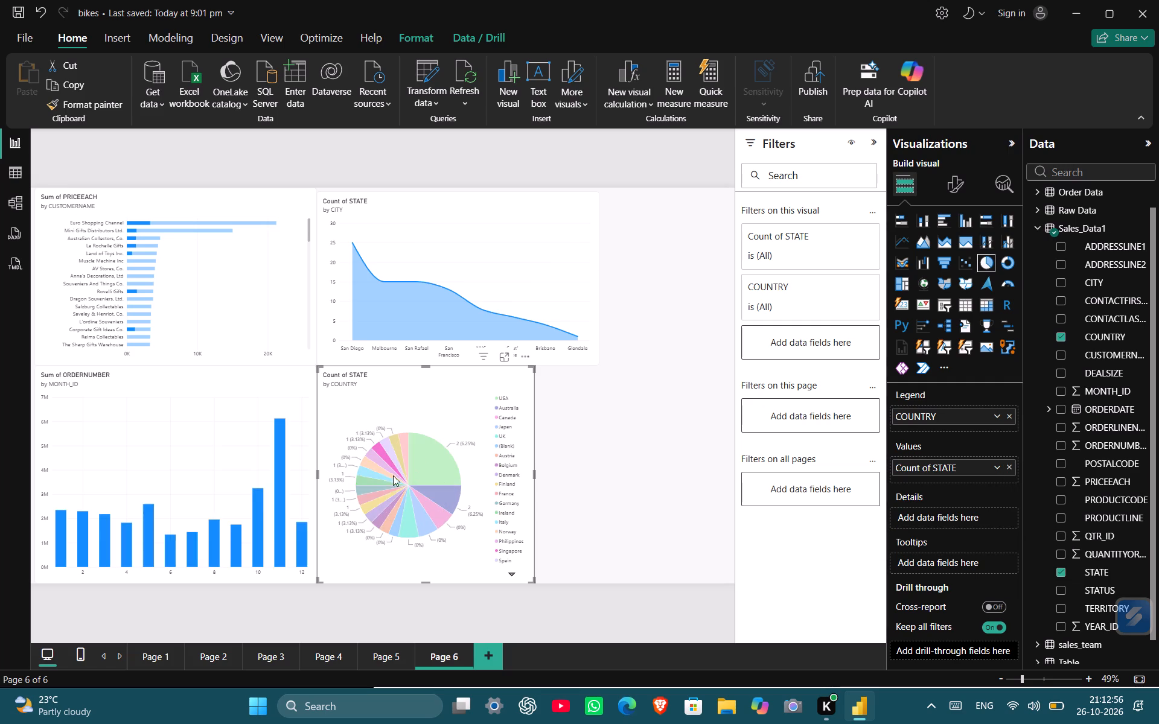
left_click(382, 468)
left_click(377, 471)
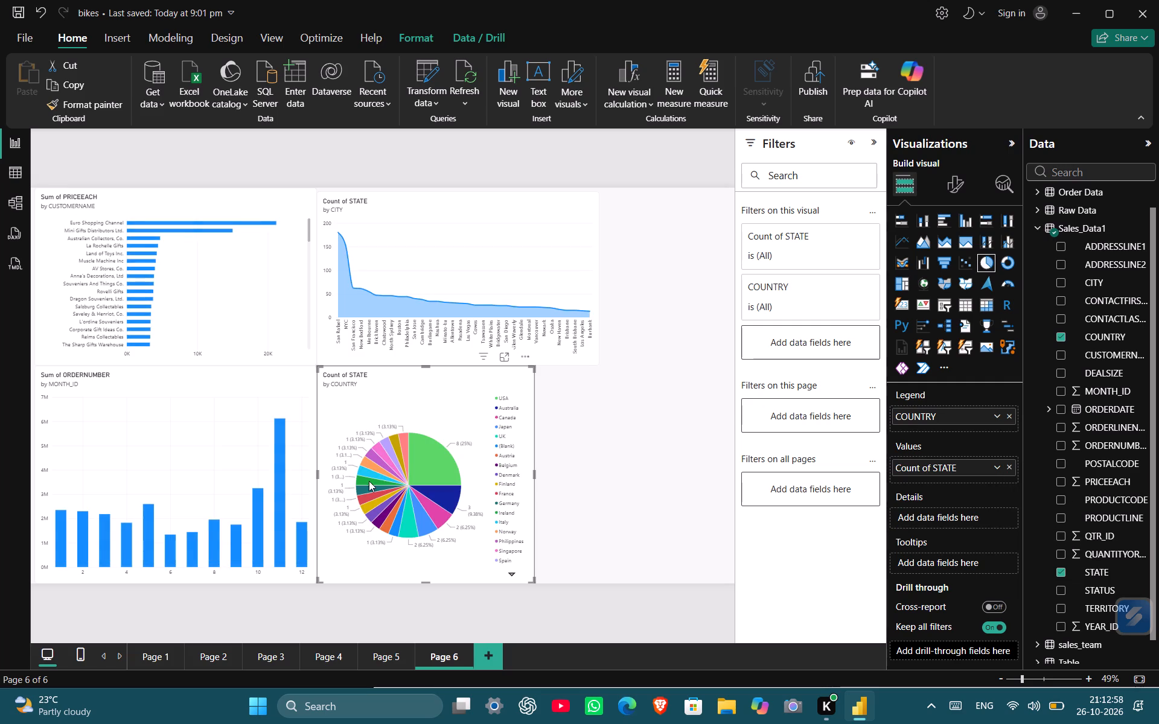
left_click(367, 484)
left_click(368, 494)
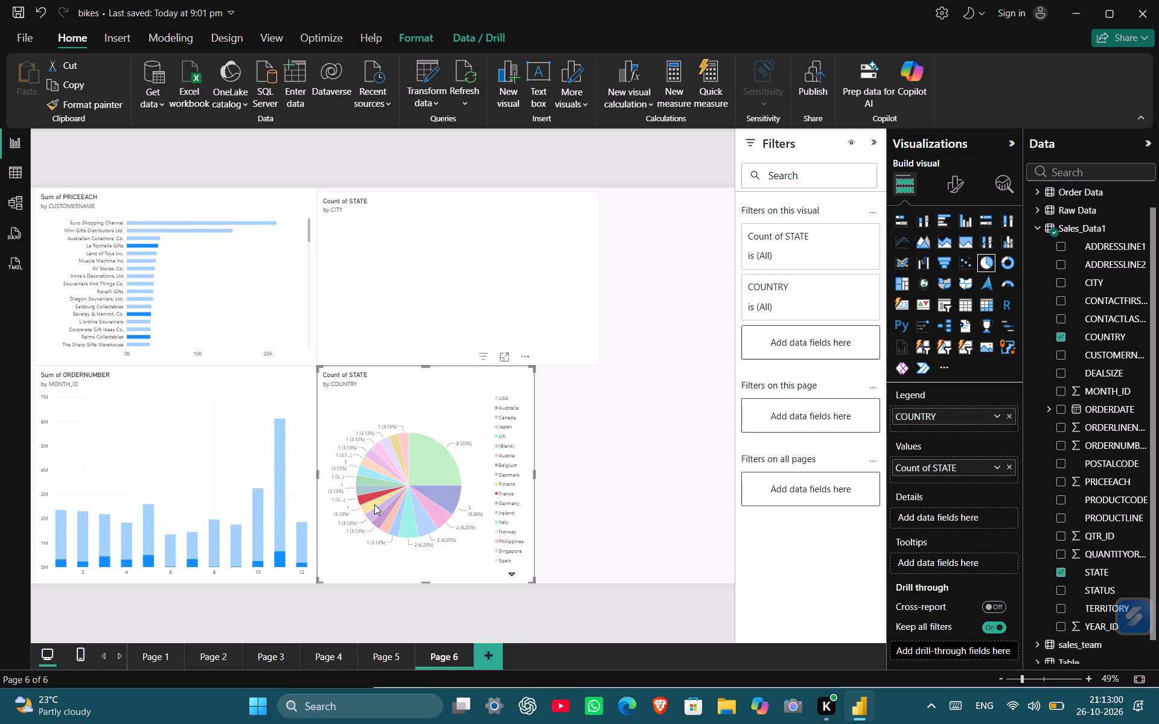
left_click(374, 504)
left_click(378, 512)
left_click(385, 516)
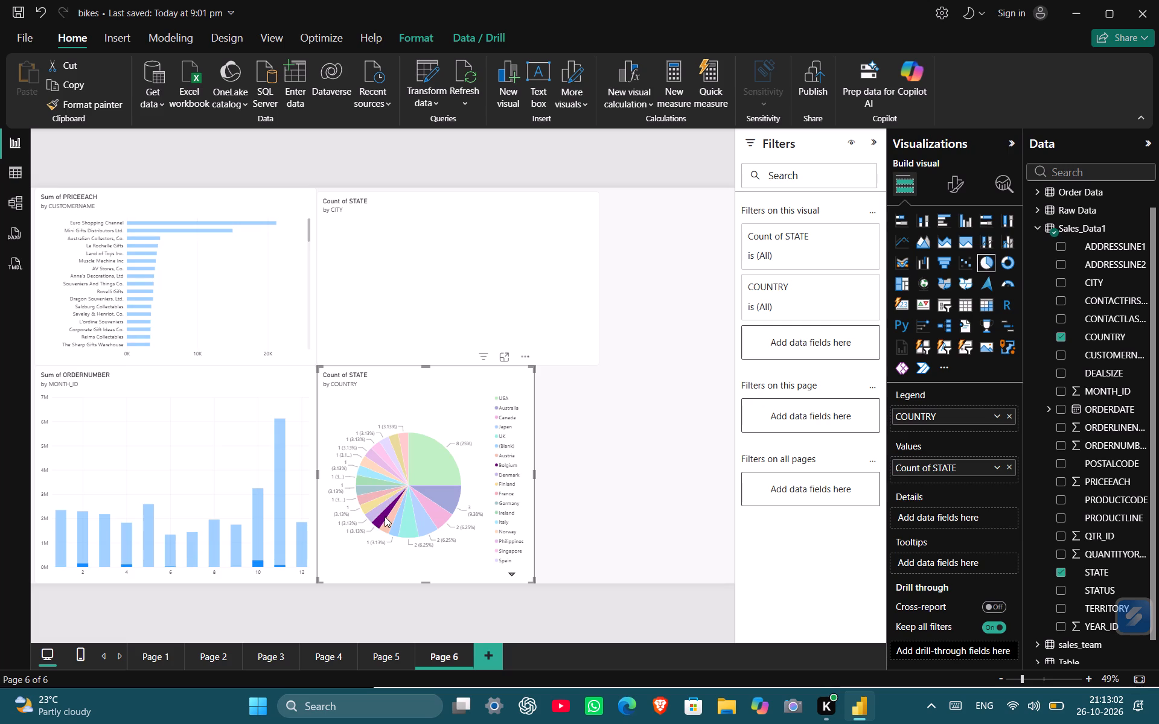
left_click(389, 519)
left_click(396, 522)
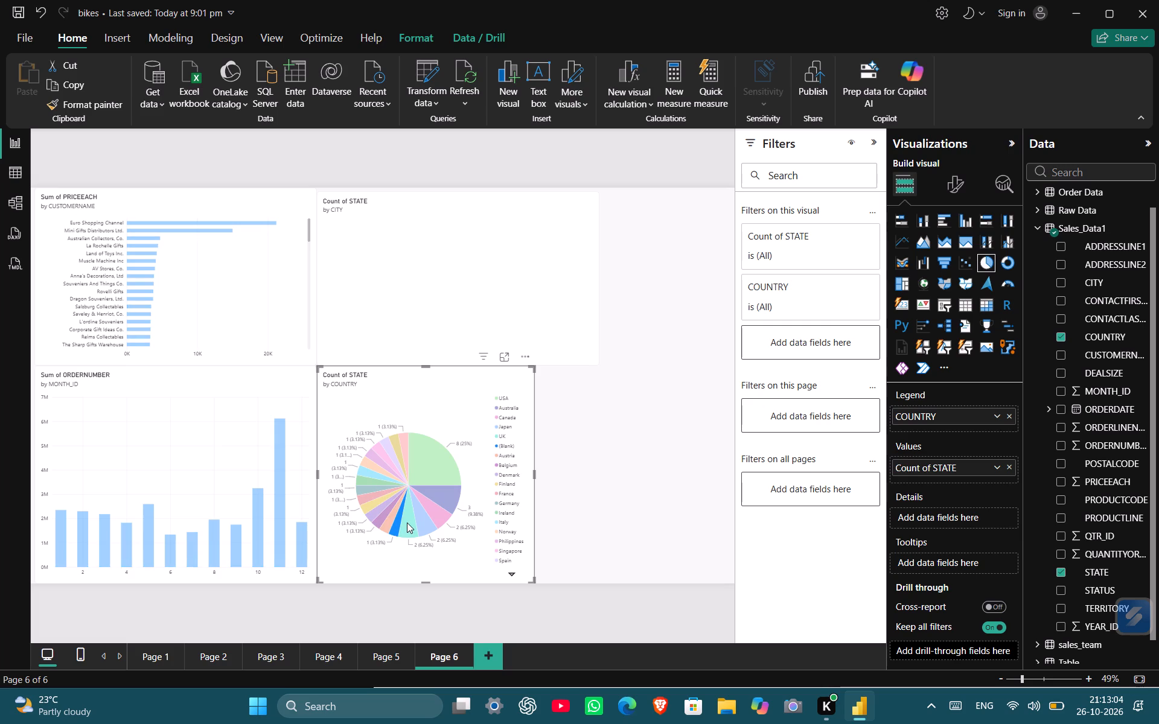
left_click(407, 522)
left_click(420, 516)
left_click(435, 508)
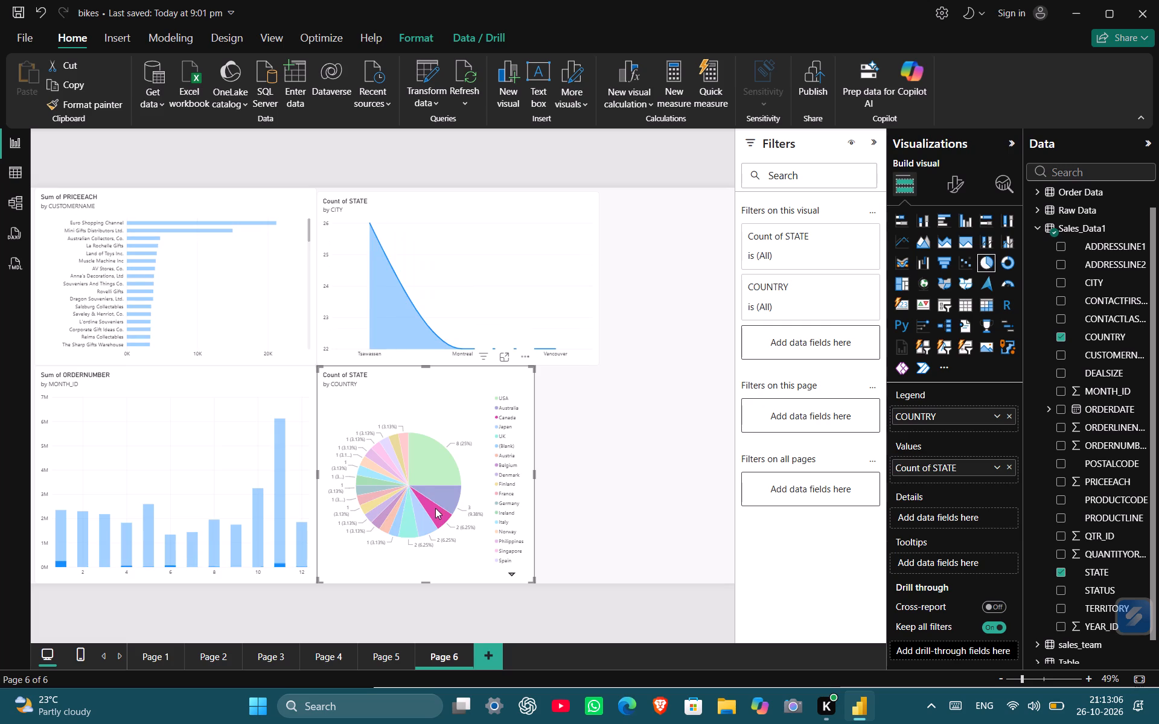
left_click(447, 498)
left_click(425, 466)
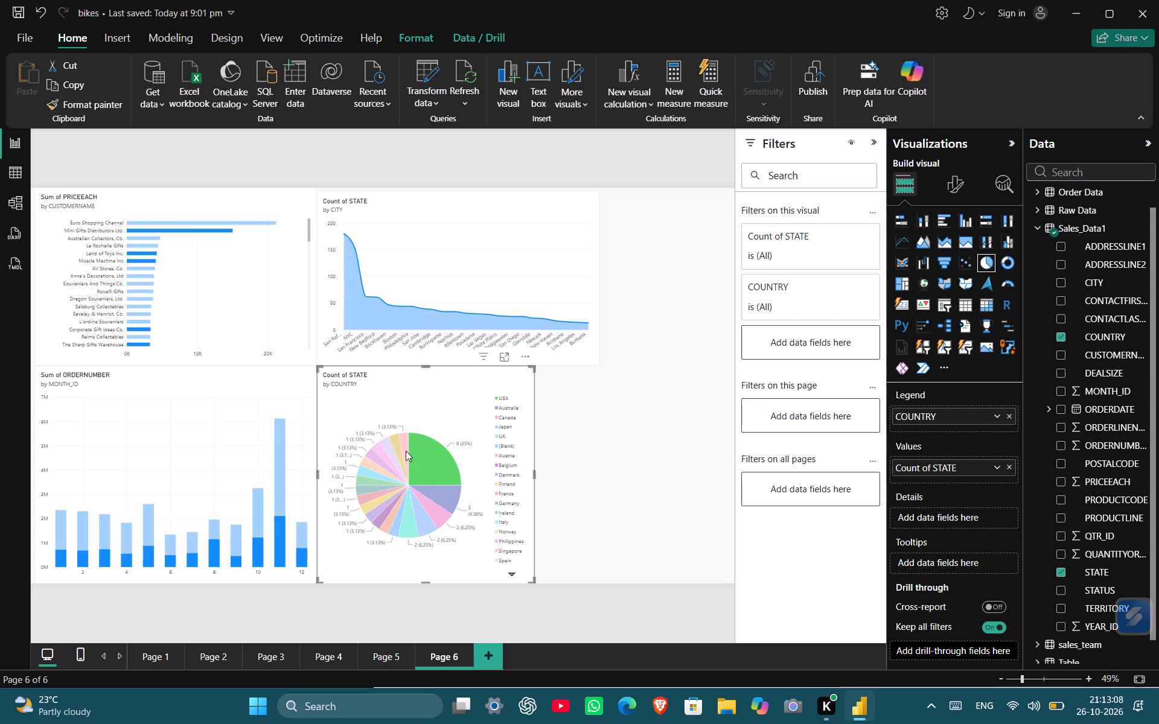
left_click(403, 447)
left_click(398, 446)
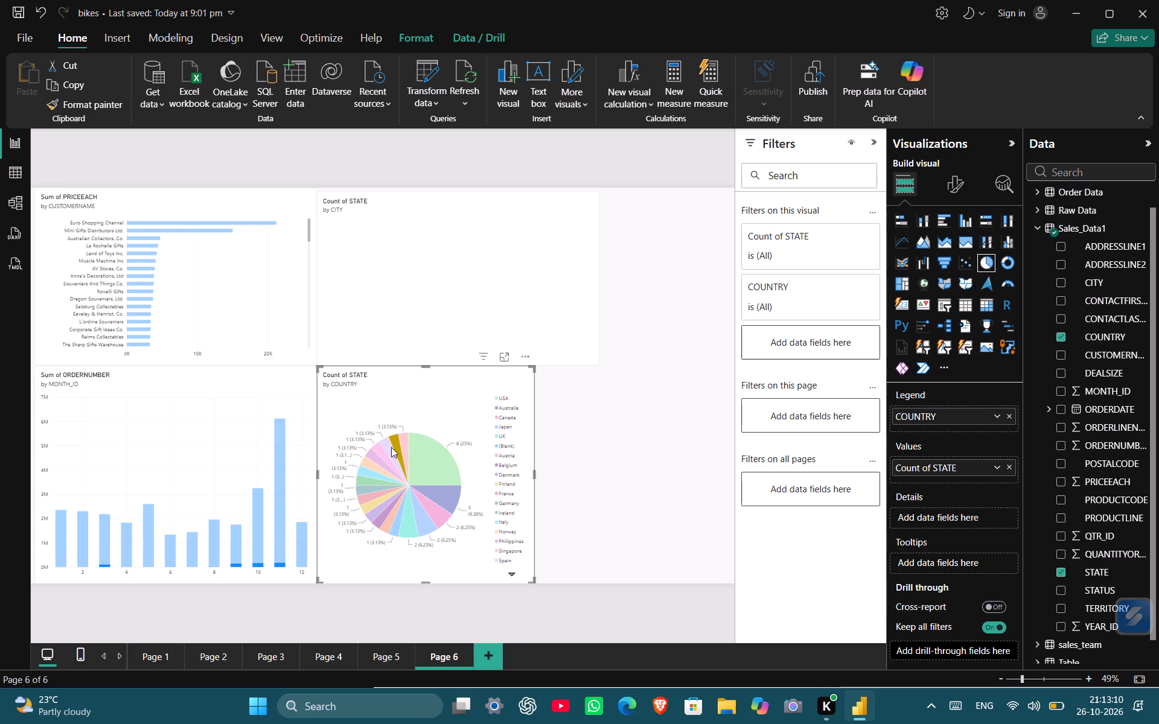
double_click(391, 447)
left_click(378, 453)
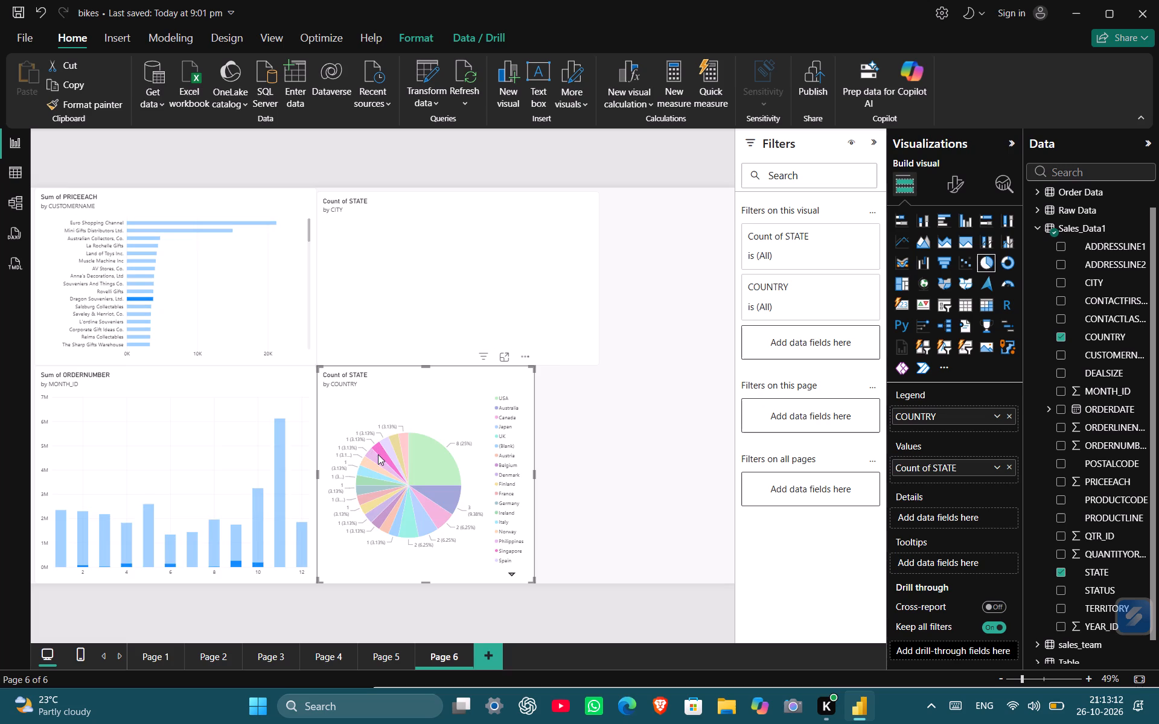
left_click(376, 457)
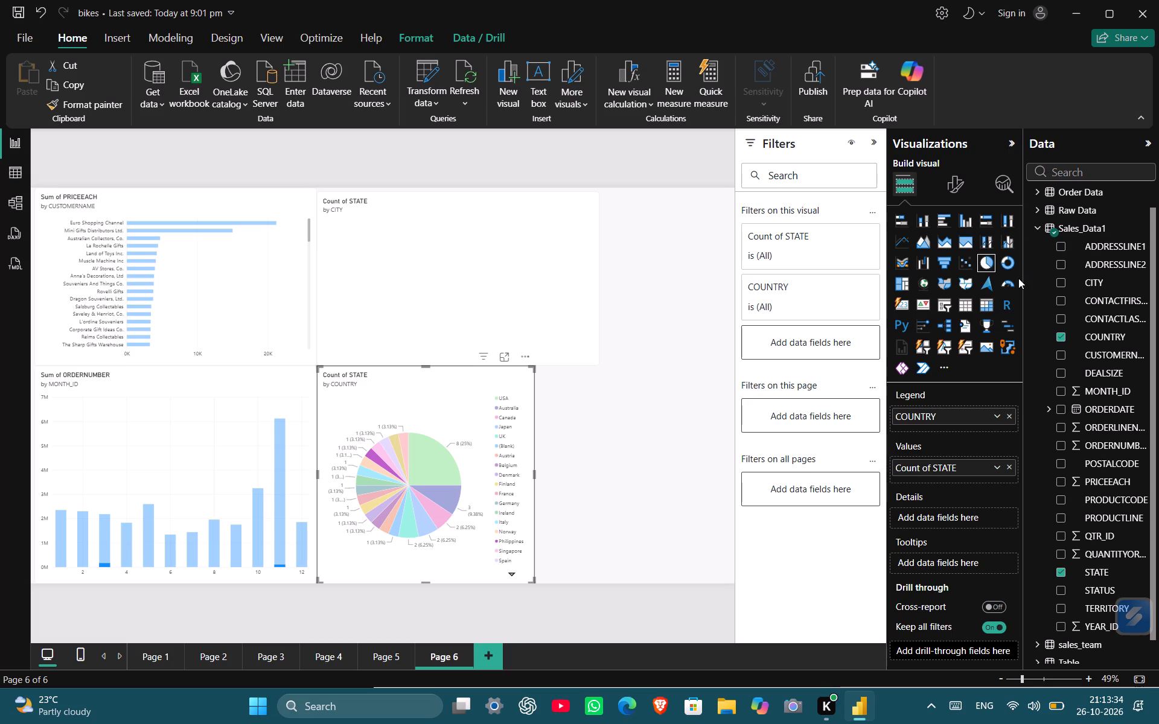
left_click(604, 367)
left_click(413, 464)
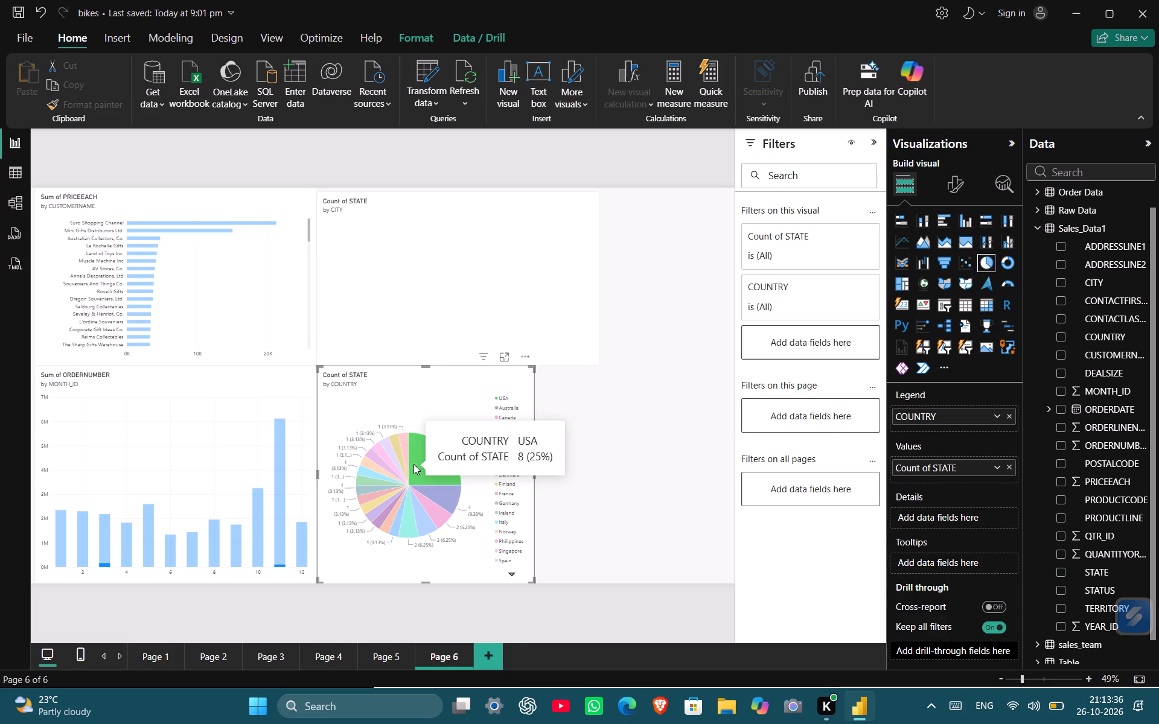
left_click(401, 461)
left_click(417, 456)
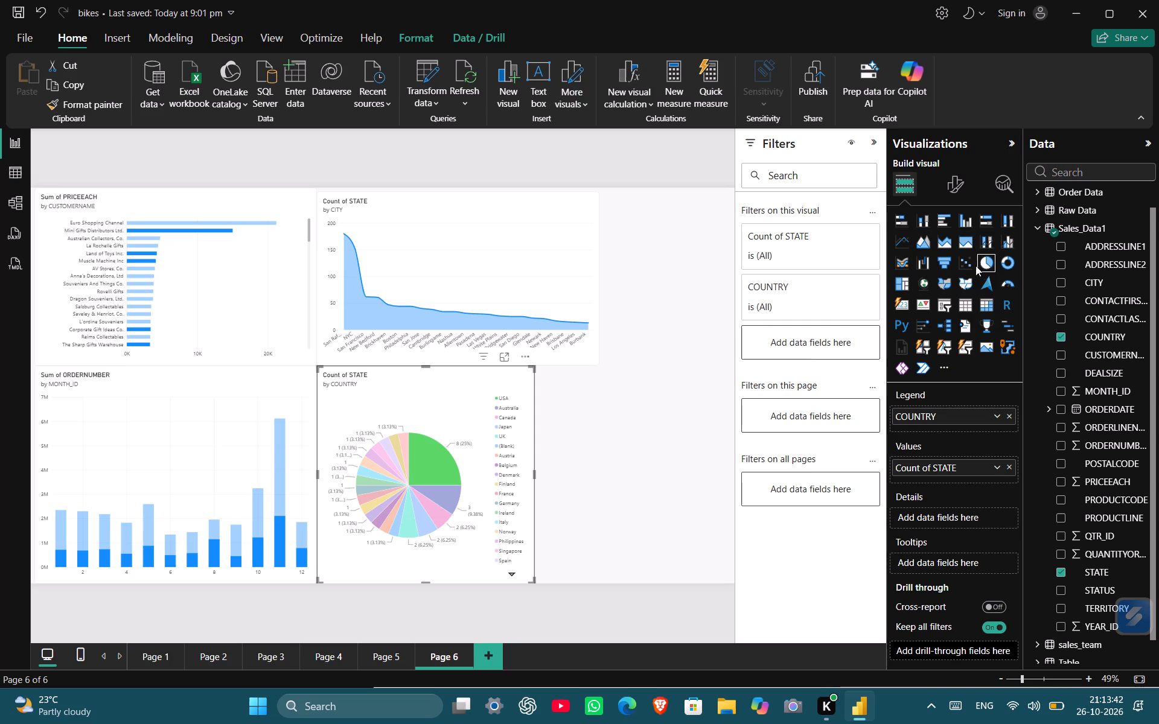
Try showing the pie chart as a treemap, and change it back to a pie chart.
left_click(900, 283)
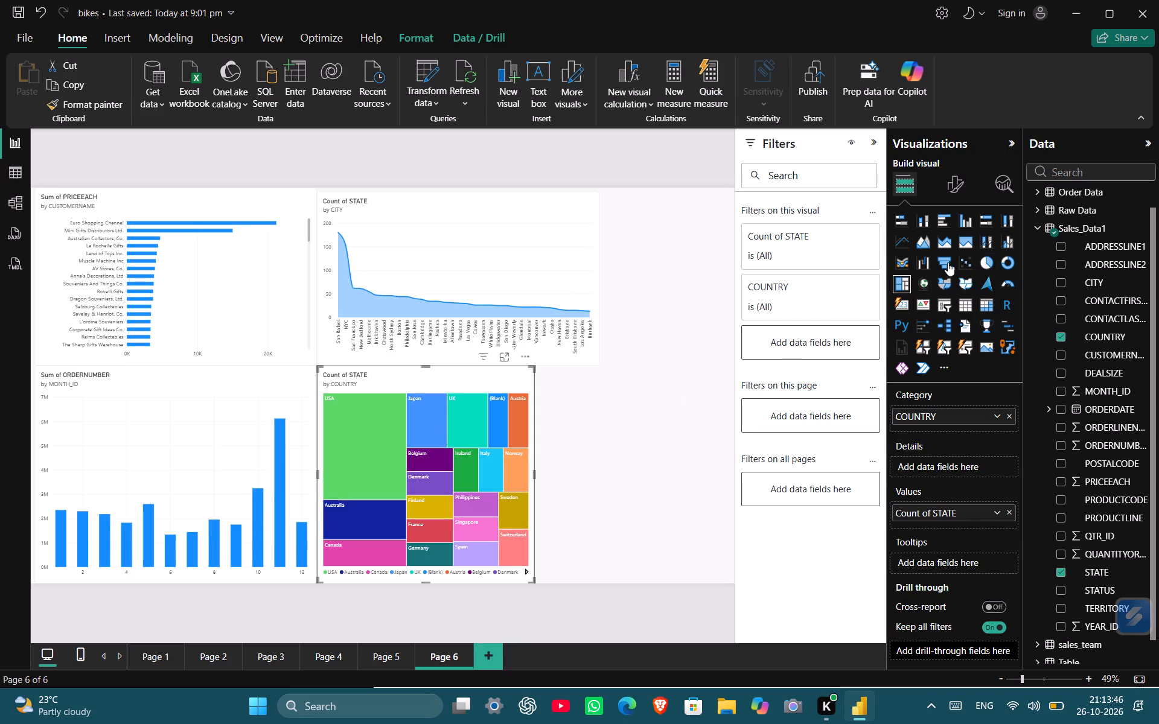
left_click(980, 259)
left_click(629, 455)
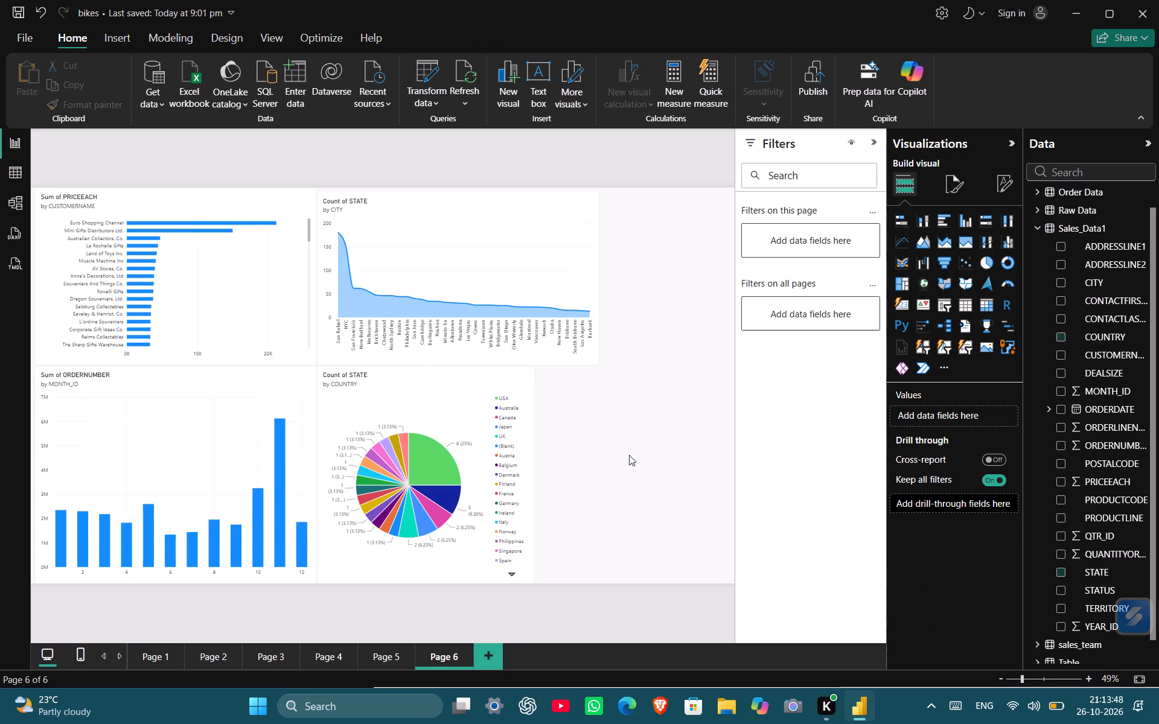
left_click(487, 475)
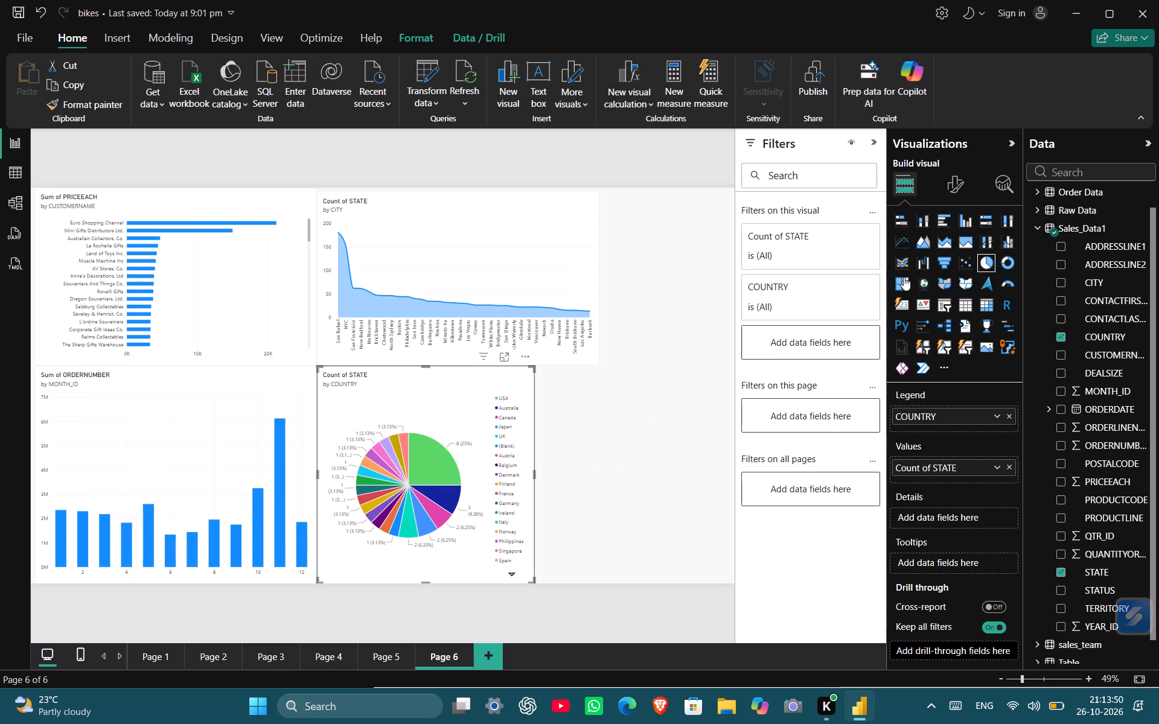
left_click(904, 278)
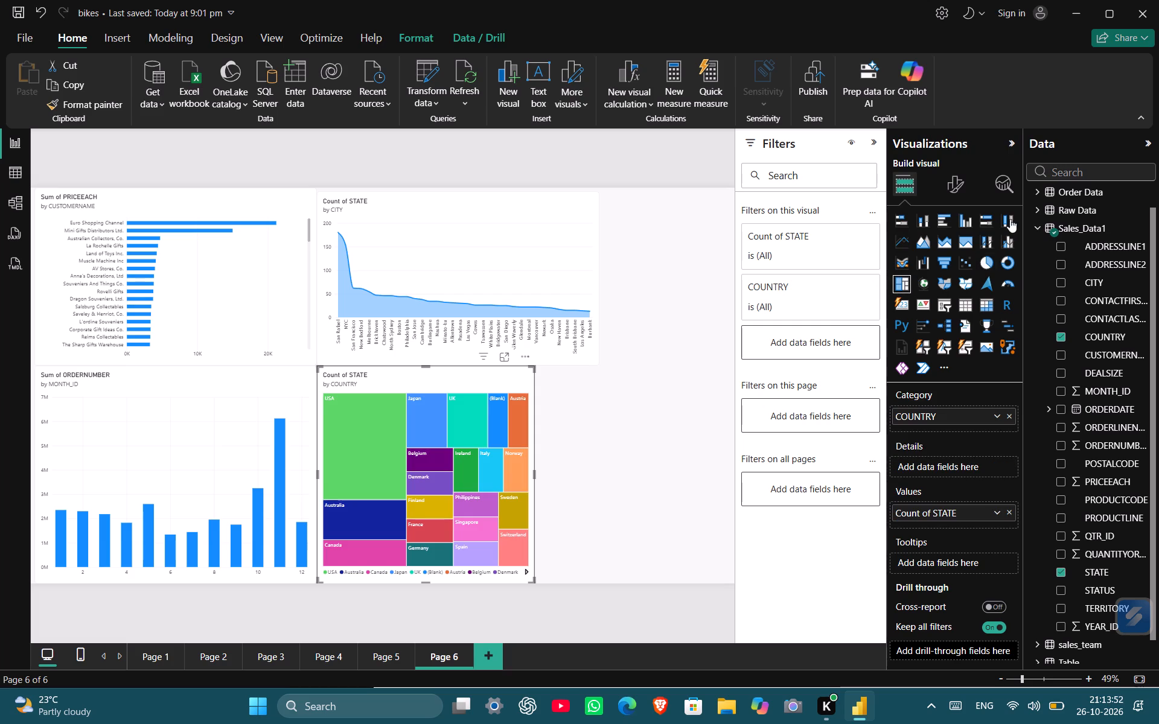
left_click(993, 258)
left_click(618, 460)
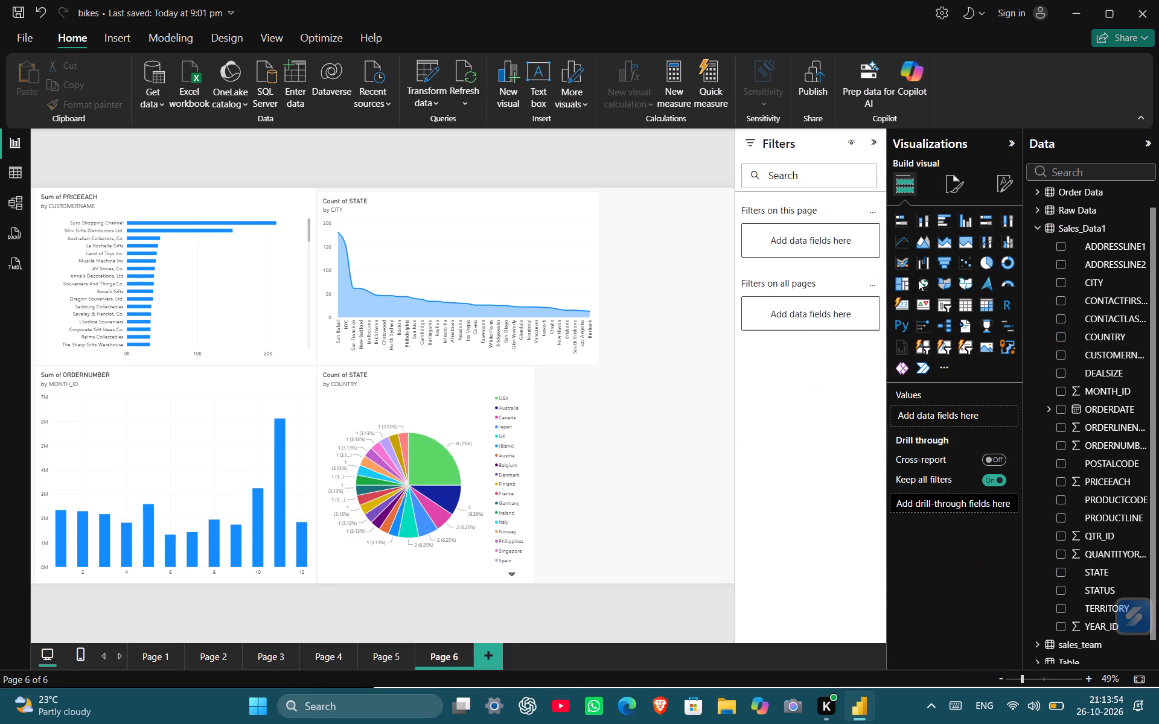
Add an empty treemap beside the pie chart and widen it to the page's edge.
left_click(894, 284)
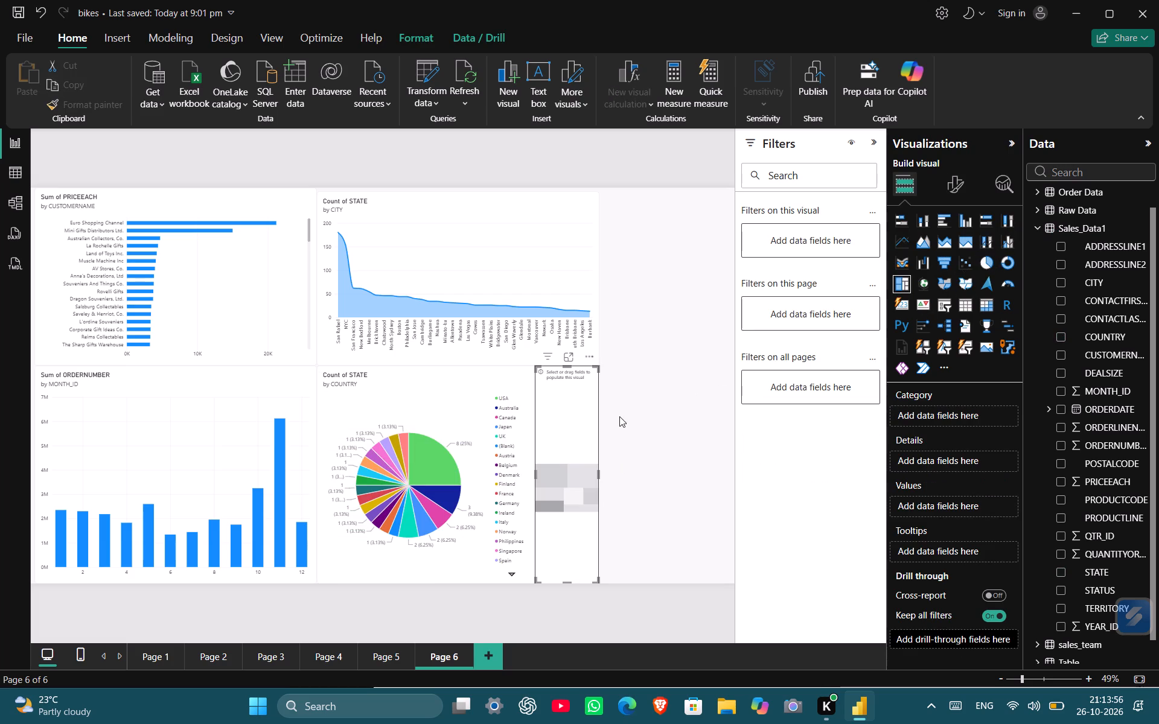
left_click_drag(599, 473, 650, 471)
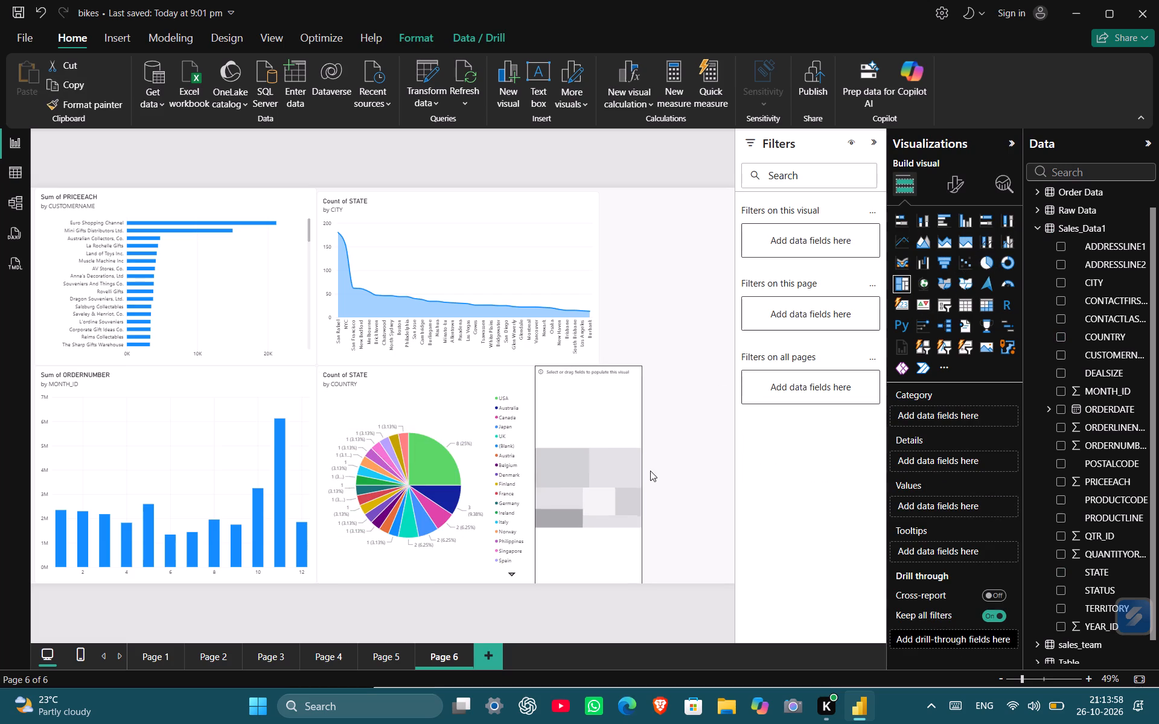
left_click_drag(650, 471, 736, 469)
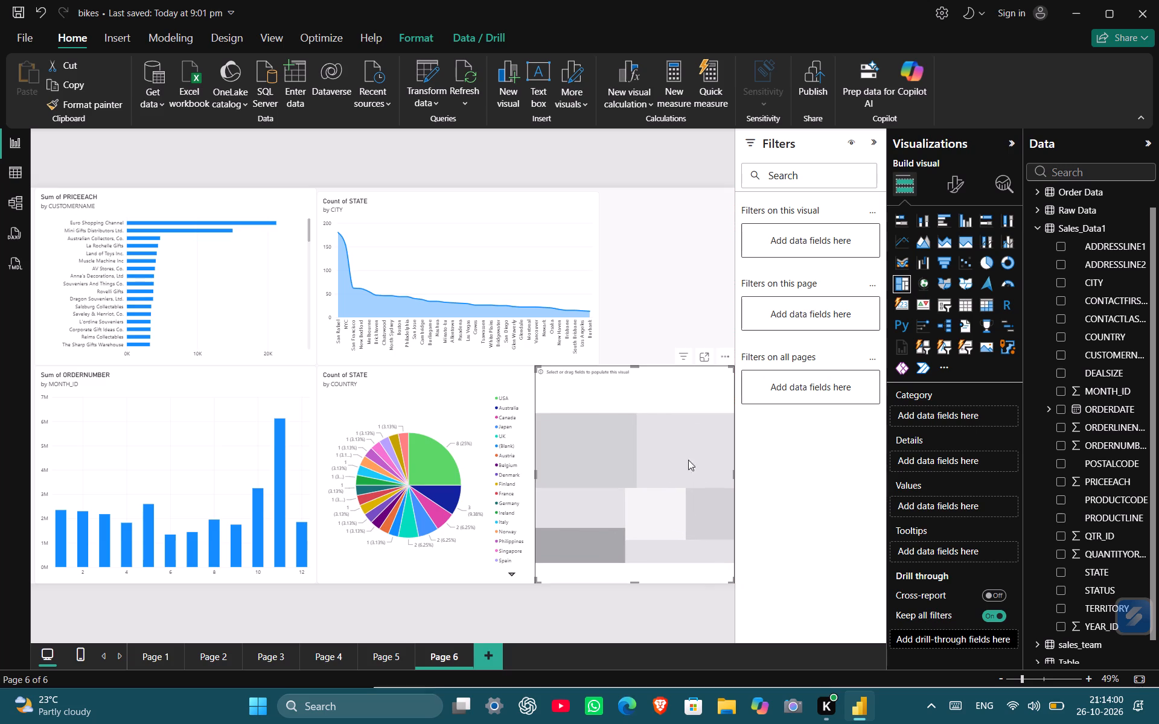
left_click(623, 446)
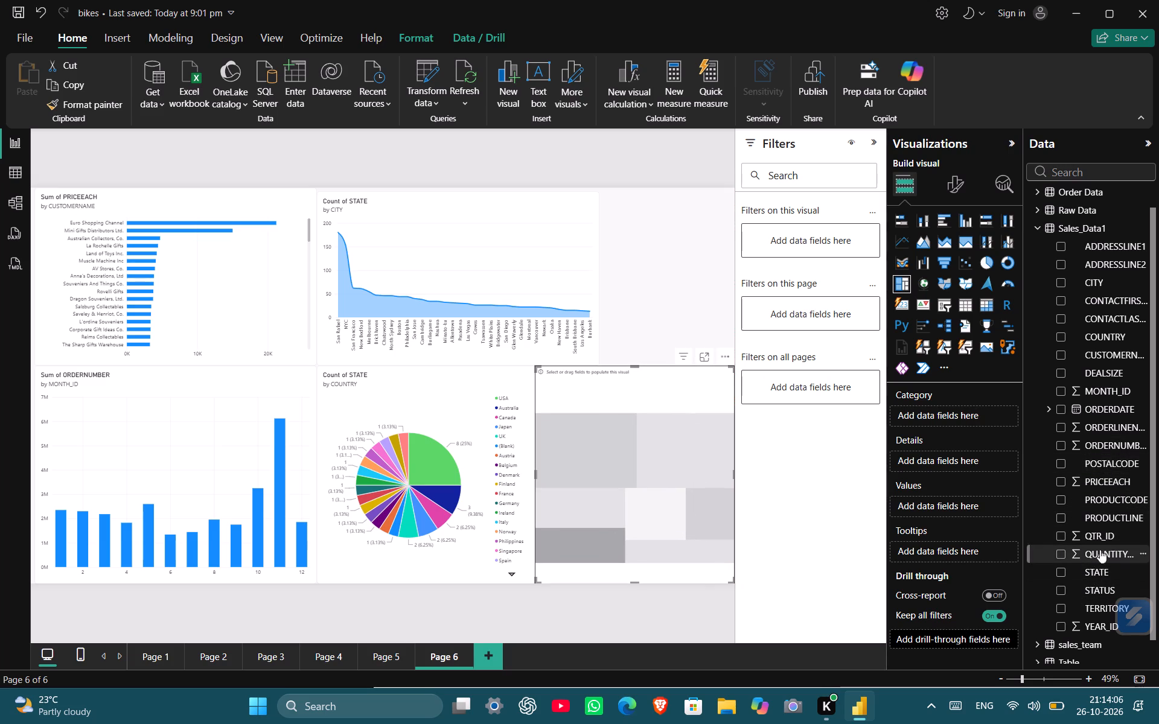
Widen the Data pane so the full field names fit, and collapse the Filters pane.
left_click_drag(1024, 504, 1005, 504)
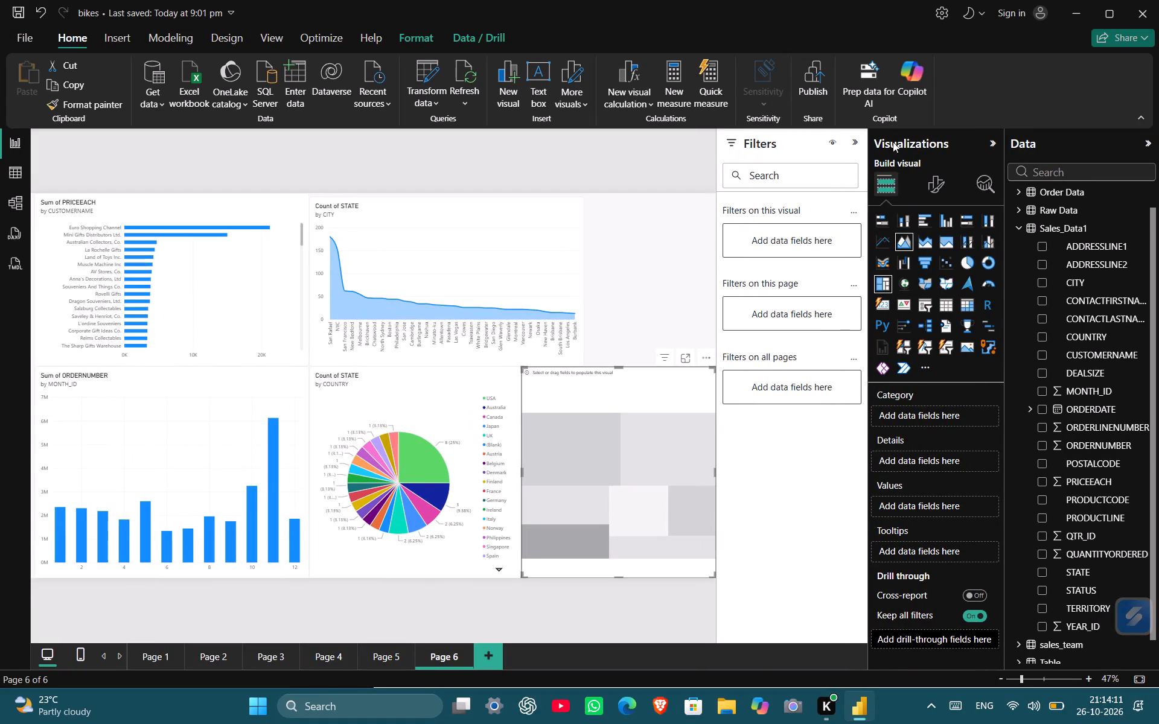
left_click(856, 145)
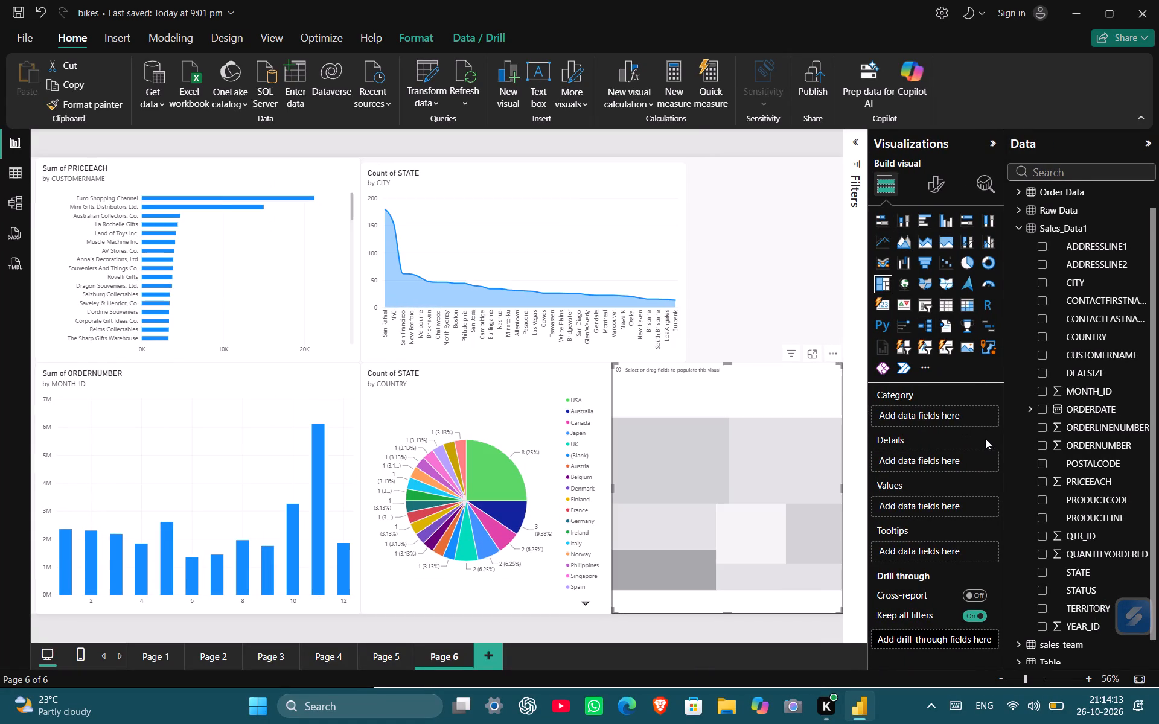
left_click_drag(1004, 454, 991, 456)
left_click_drag(991, 456, 993, 456)
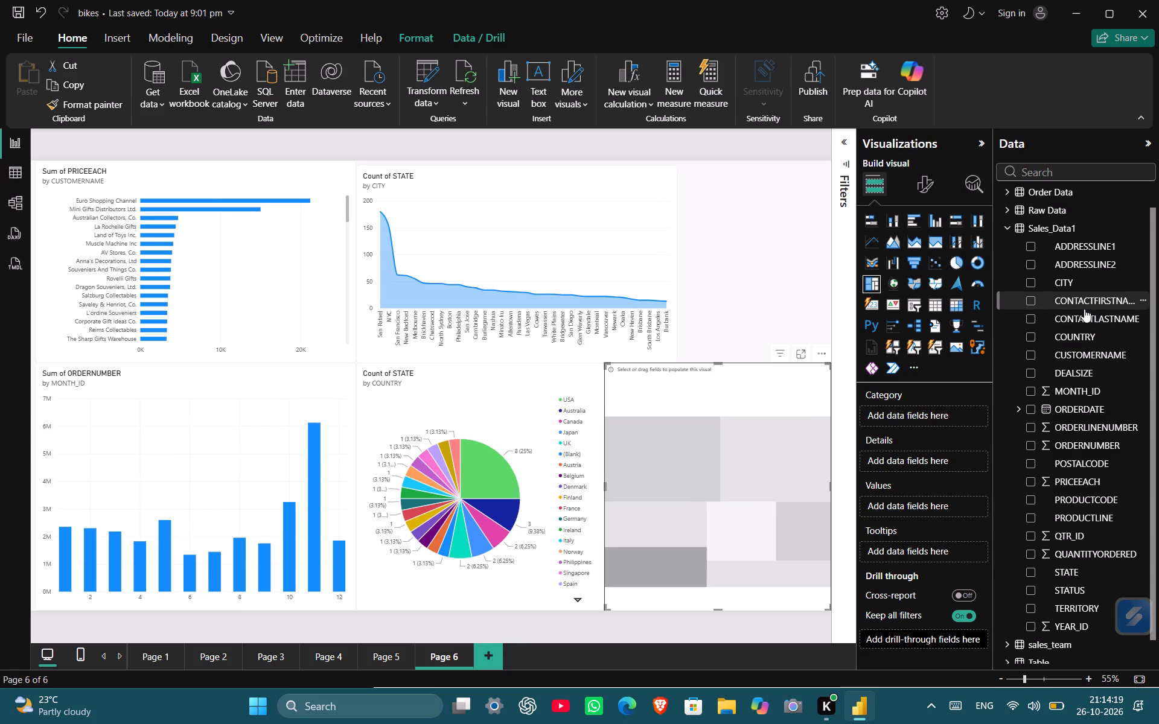
Populate the treemap with CITY as the category and the count of CUSTOMERNAME as the values, trying each field under details.
left_click_drag(1072, 287, 933, 416)
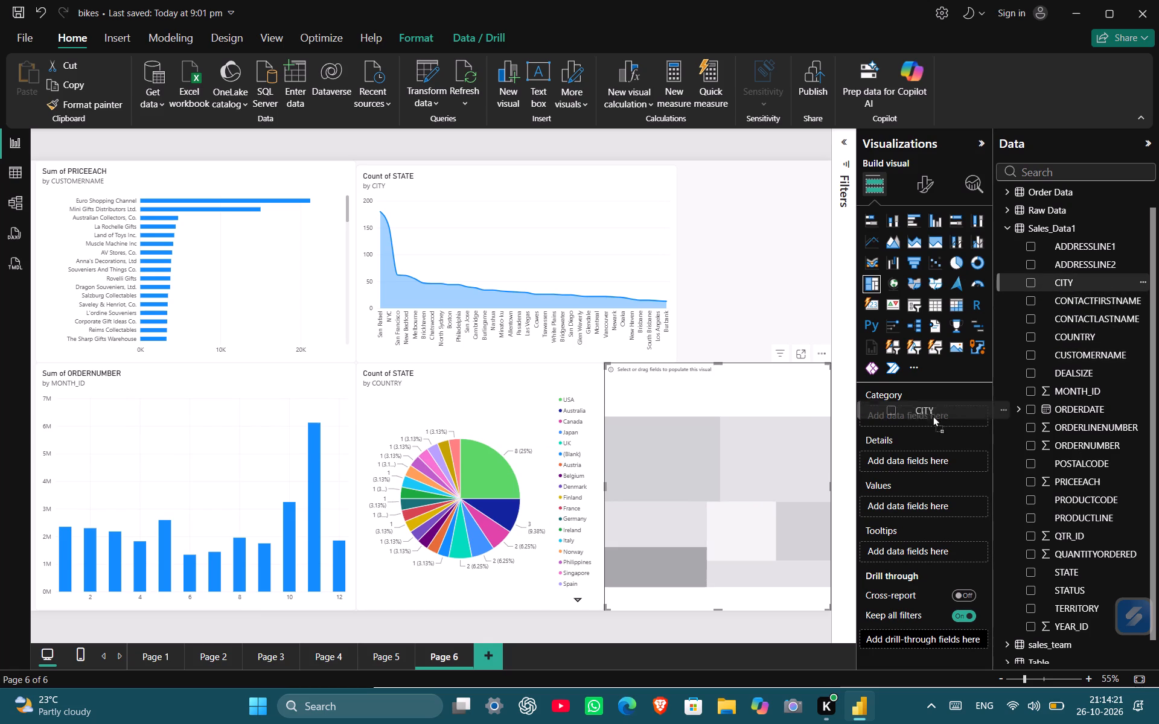
left_click_drag(933, 416, 932, 415)
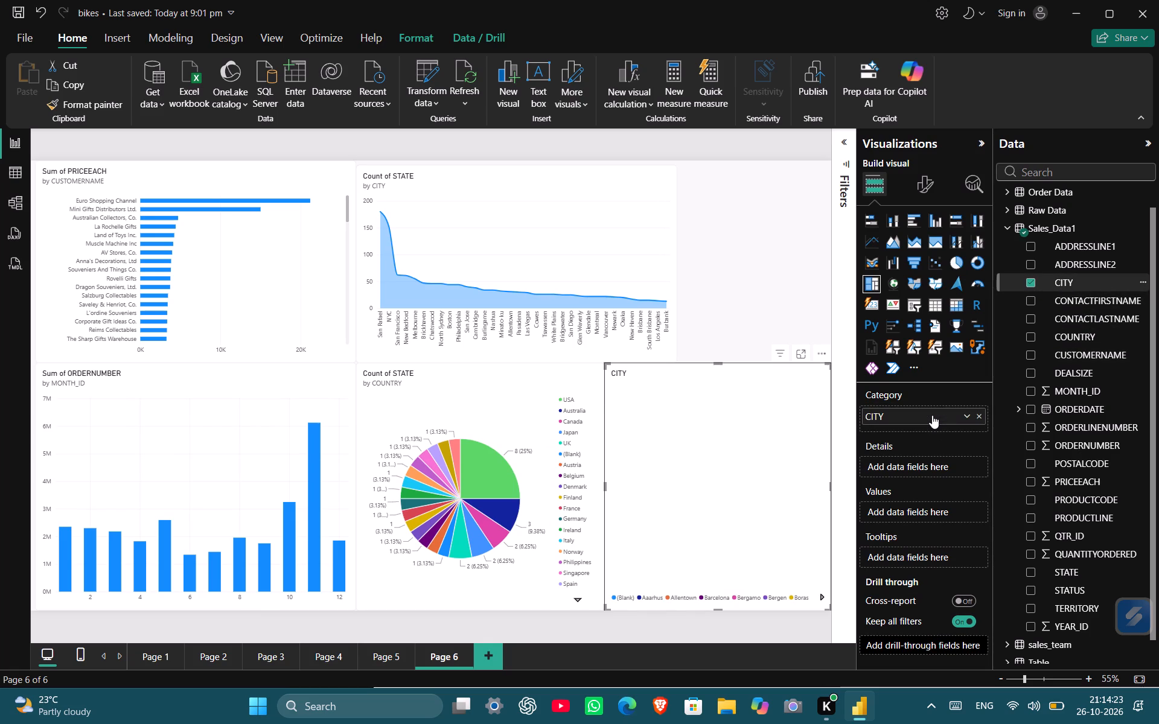
left_click_drag(932, 415, 928, 465)
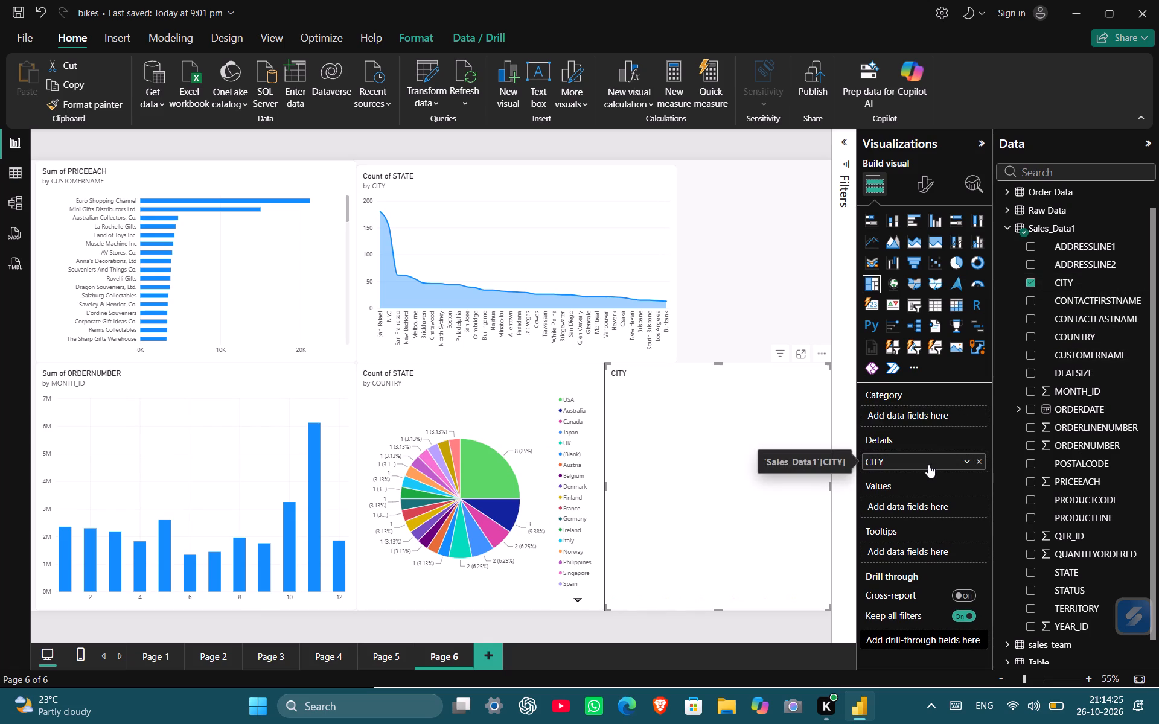
left_click_drag(928, 465, 924, 412)
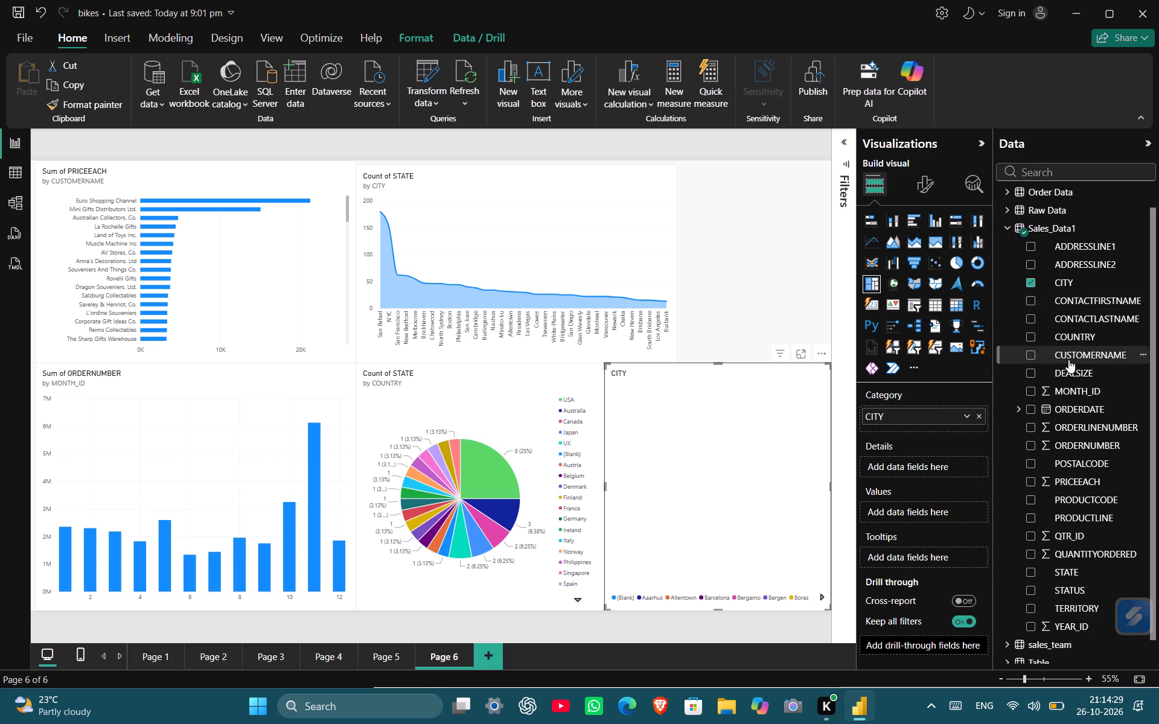
left_click_drag(1068, 360, 928, 471)
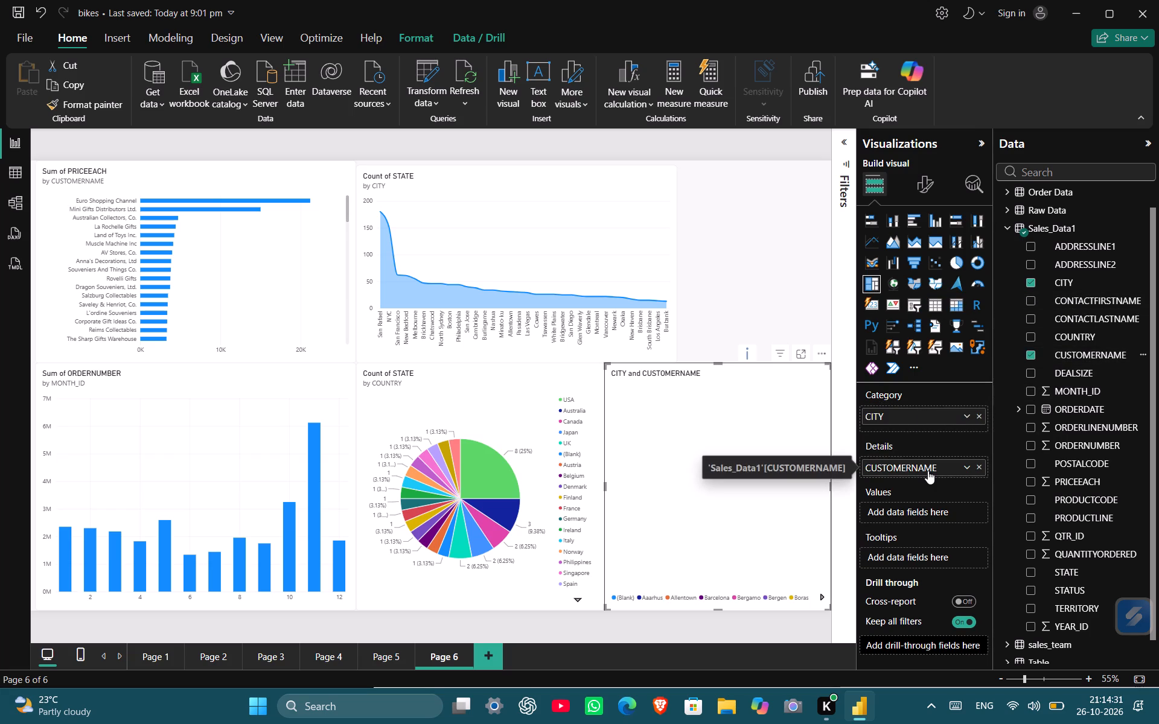
left_click_drag(928, 471, 928, 517)
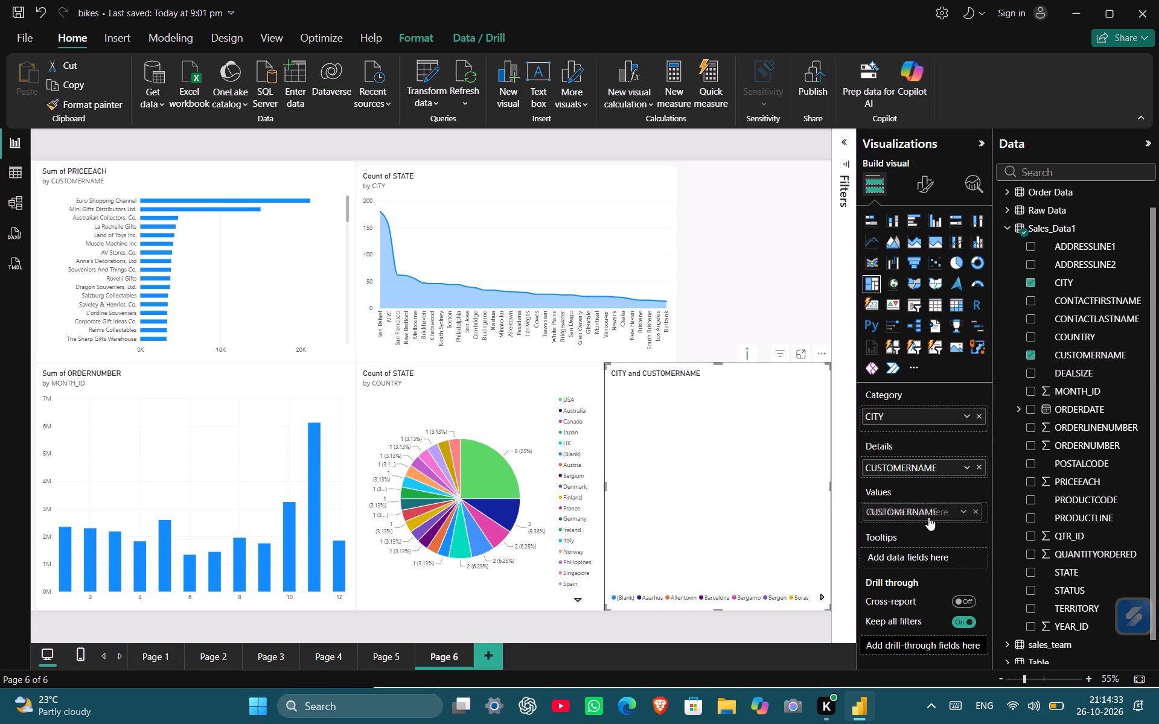
left_click_drag(928, 517, 928, 518)
left_click(928, 518)
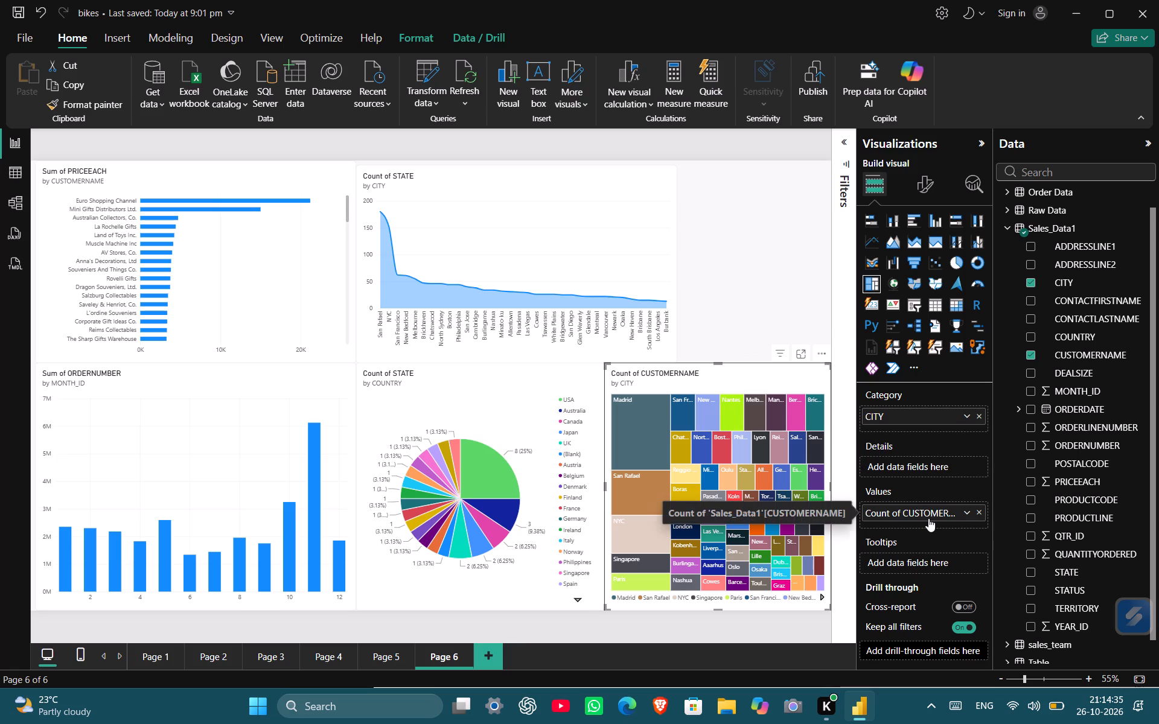
Swap the treemap's fields to make CUSTOMERNAME the category and the count of CITY the values.
left_click_drag(900, 416, 907, 509)
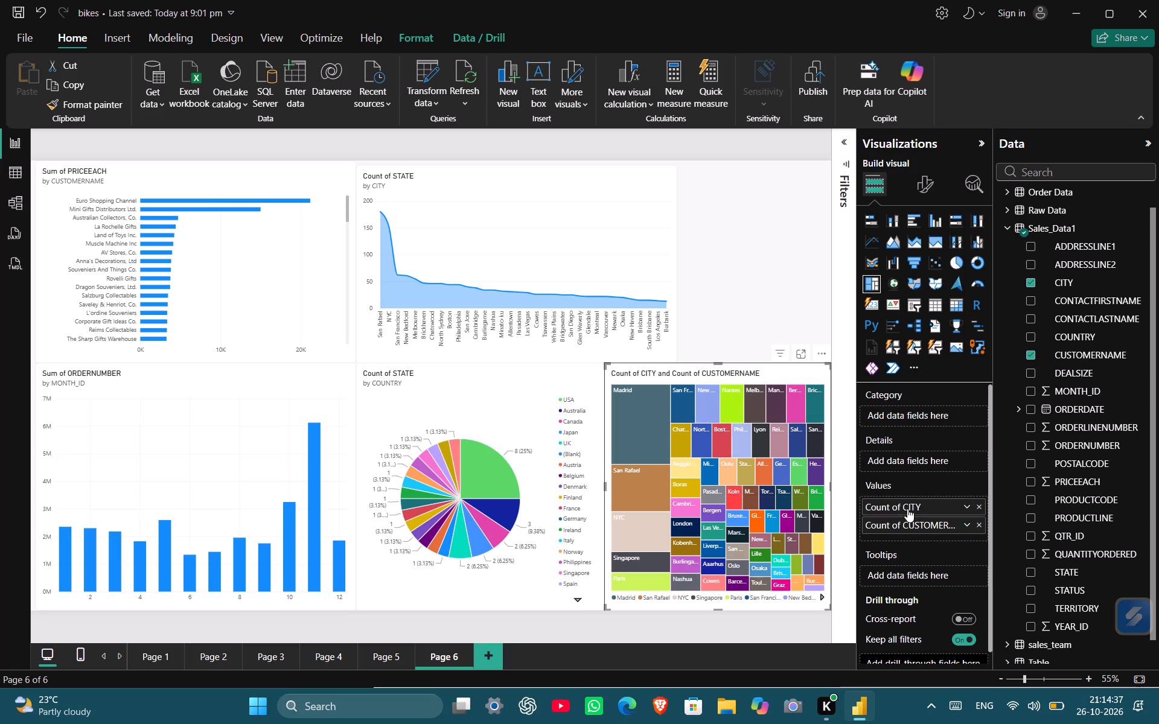
left_click_drag(907, 529, 902, 421)
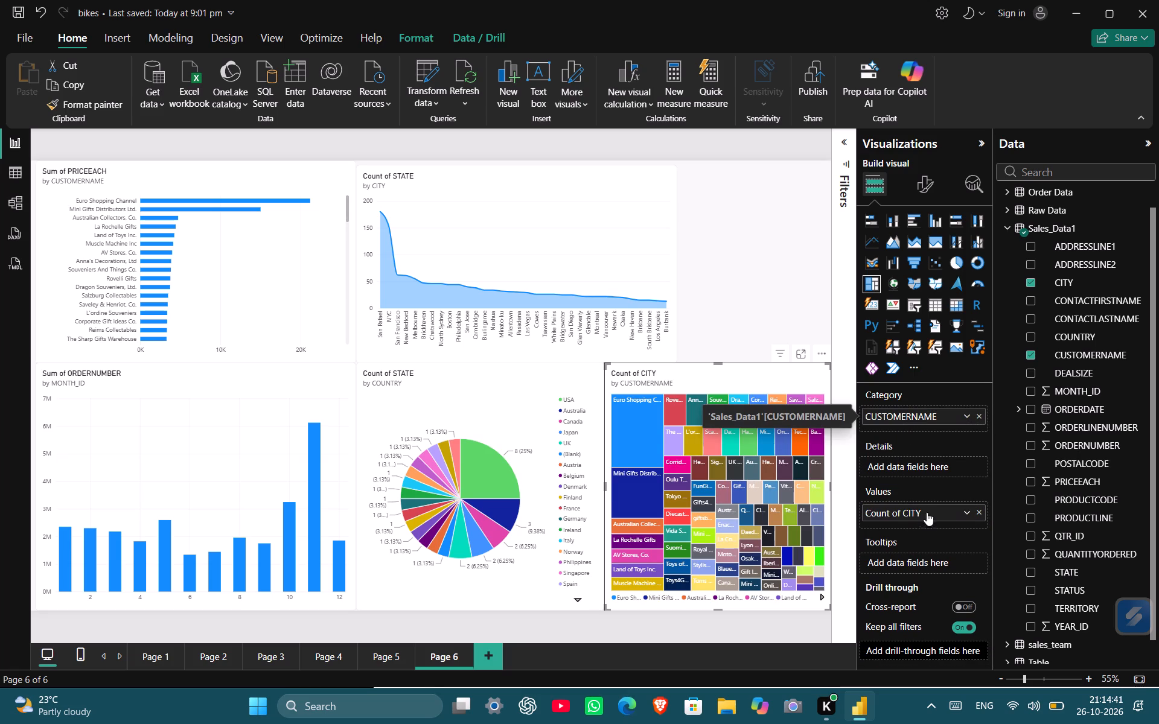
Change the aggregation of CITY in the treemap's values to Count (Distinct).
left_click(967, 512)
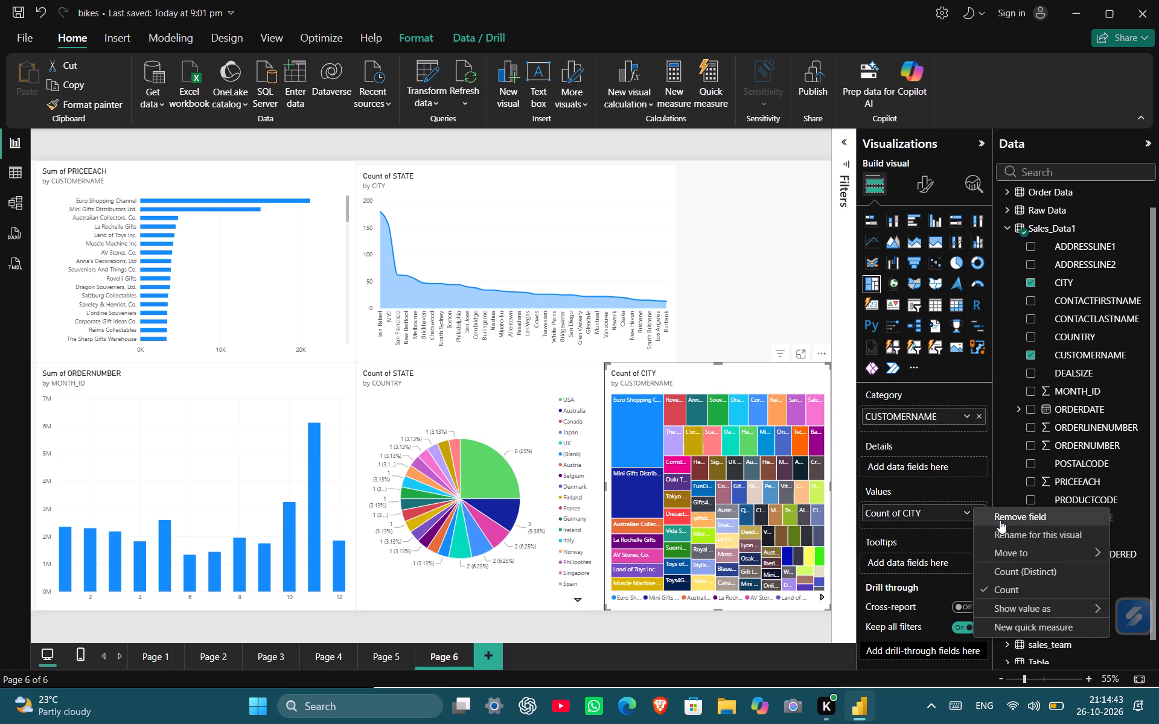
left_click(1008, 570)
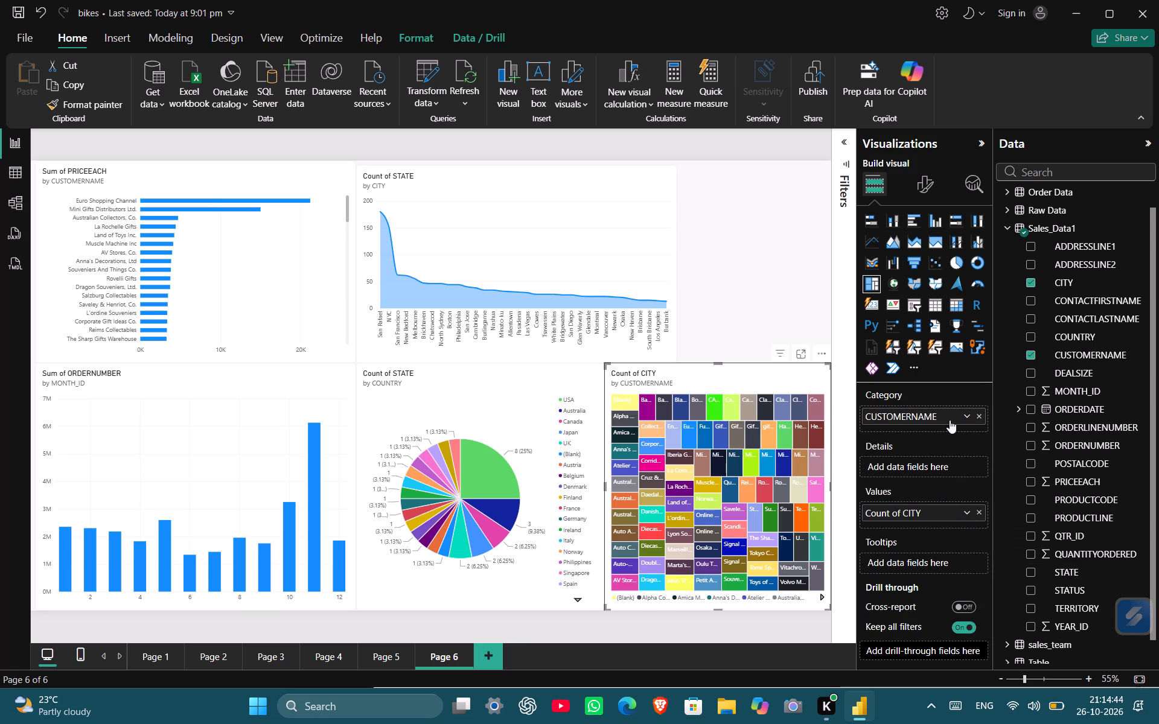
Replace the treemap's fields with COUNTRY as the category, CITY as the details and the count of STATE as the values.
left_click(963, 417)
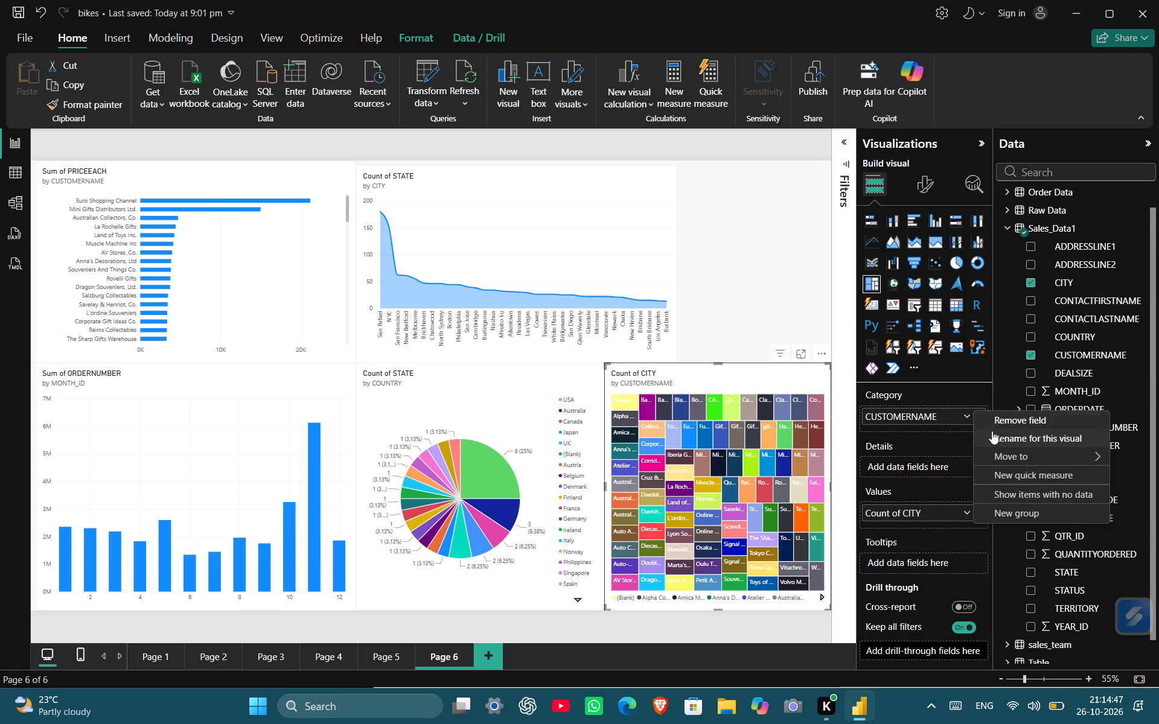
left_click(1002, 422)
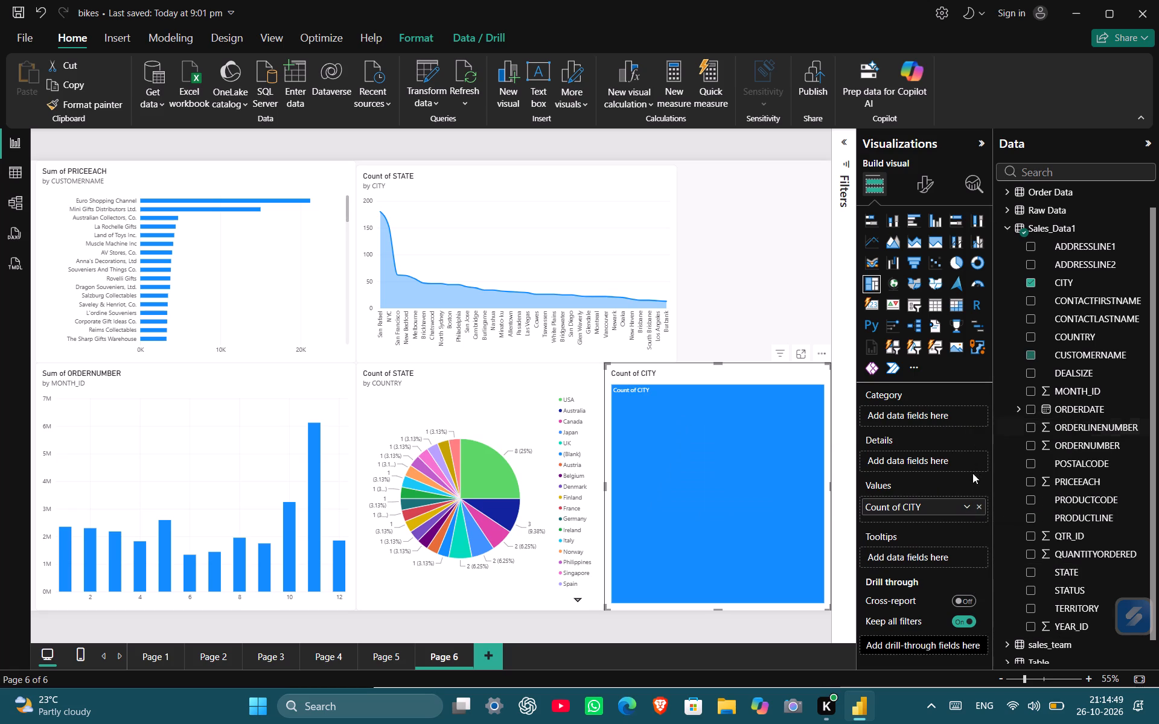
left_click(981, 510)
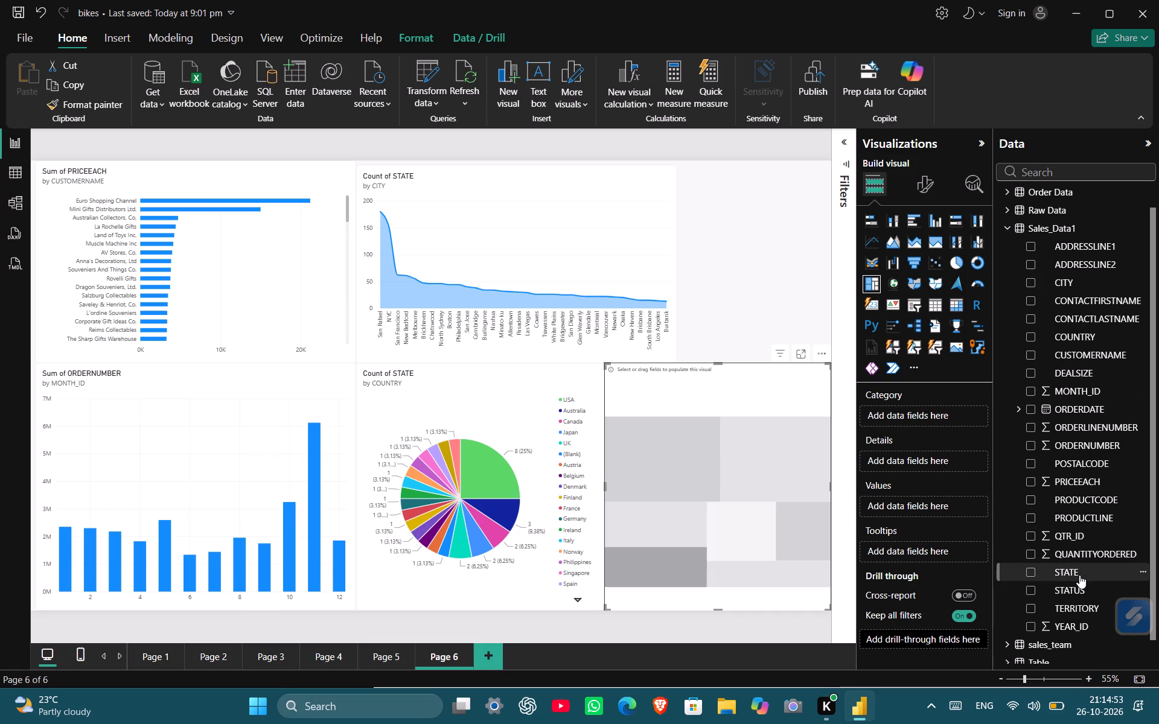
left_click_drag(1079, 575, 943, 509)
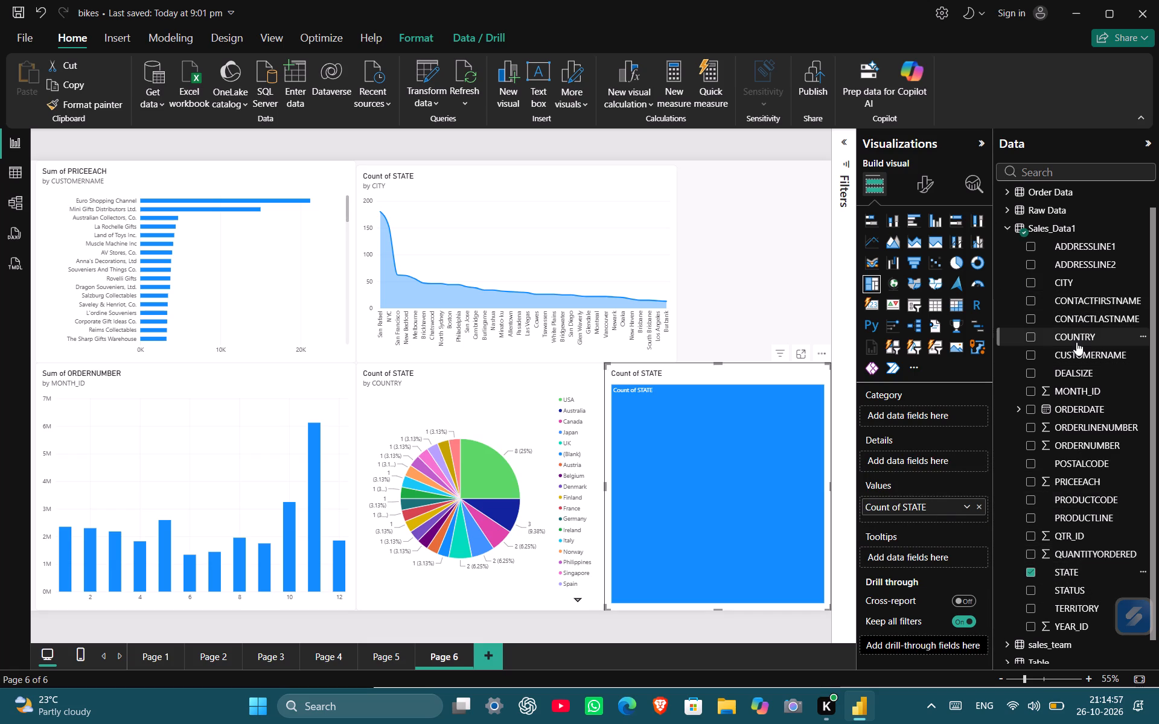
left_click_drag(1076, 342, 939, 416)
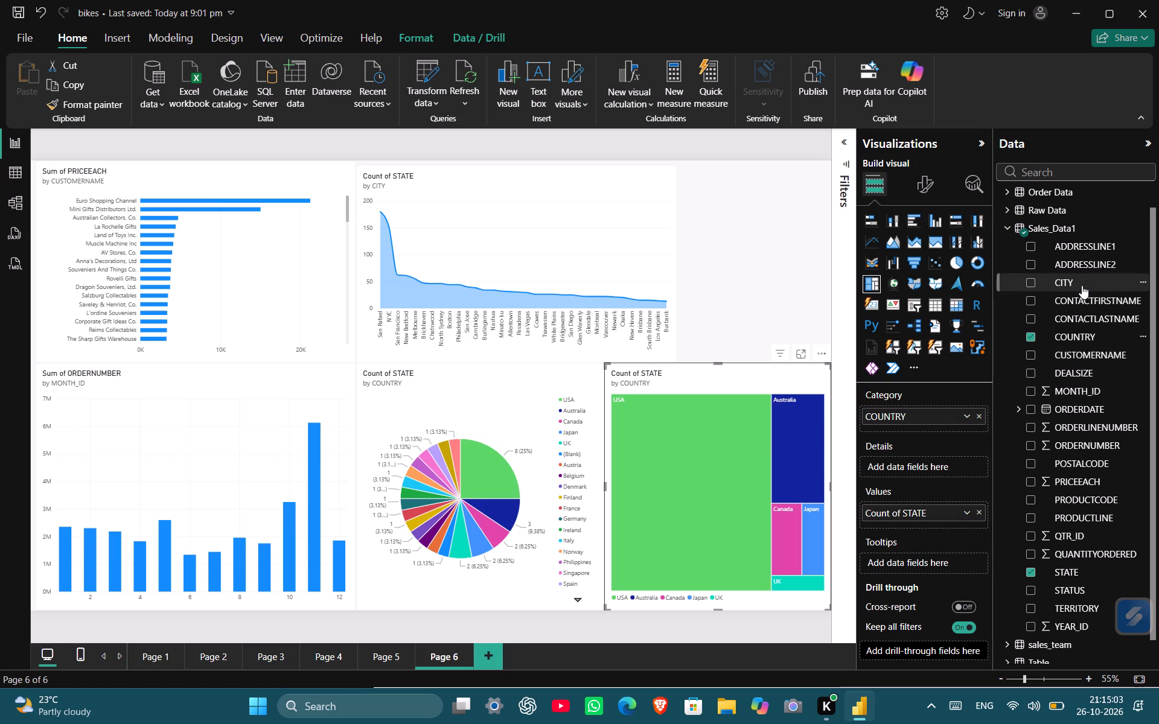
left_click_drag(1082, 285, 939, 466)
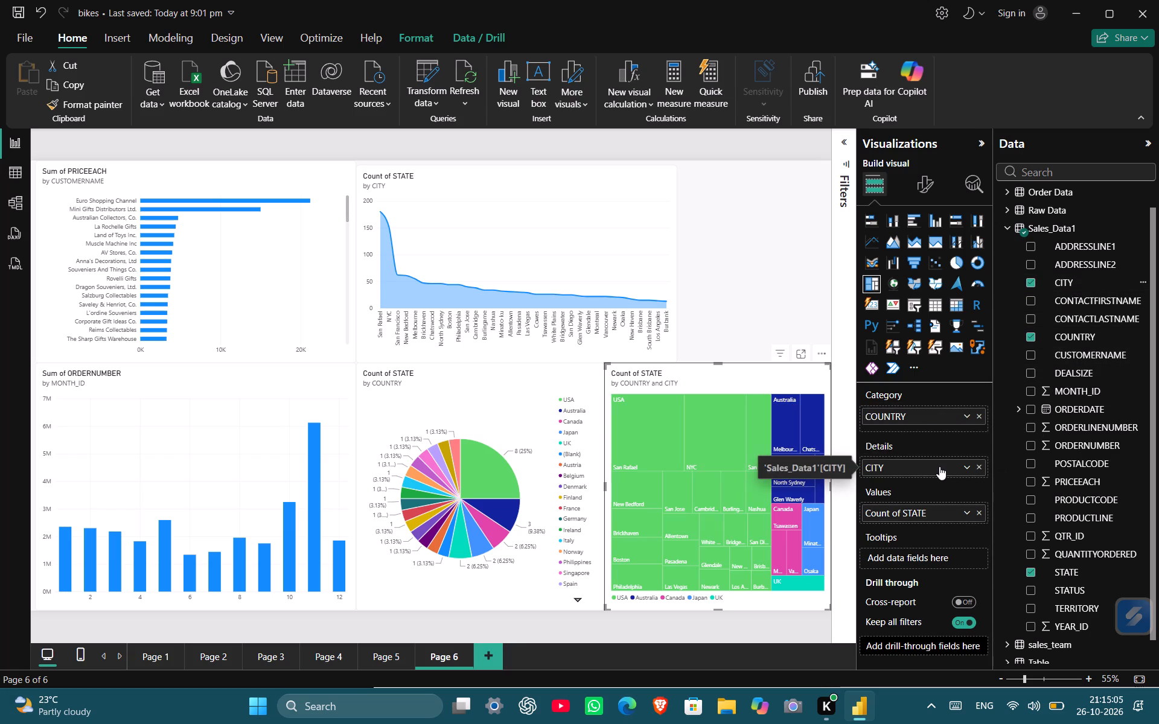
Select individual city tiles across the treemap's countries, such as Cambridge, San Rafael, Montreal and Las Vegas, and examine how the other charts respond.
left_click(694, 497)
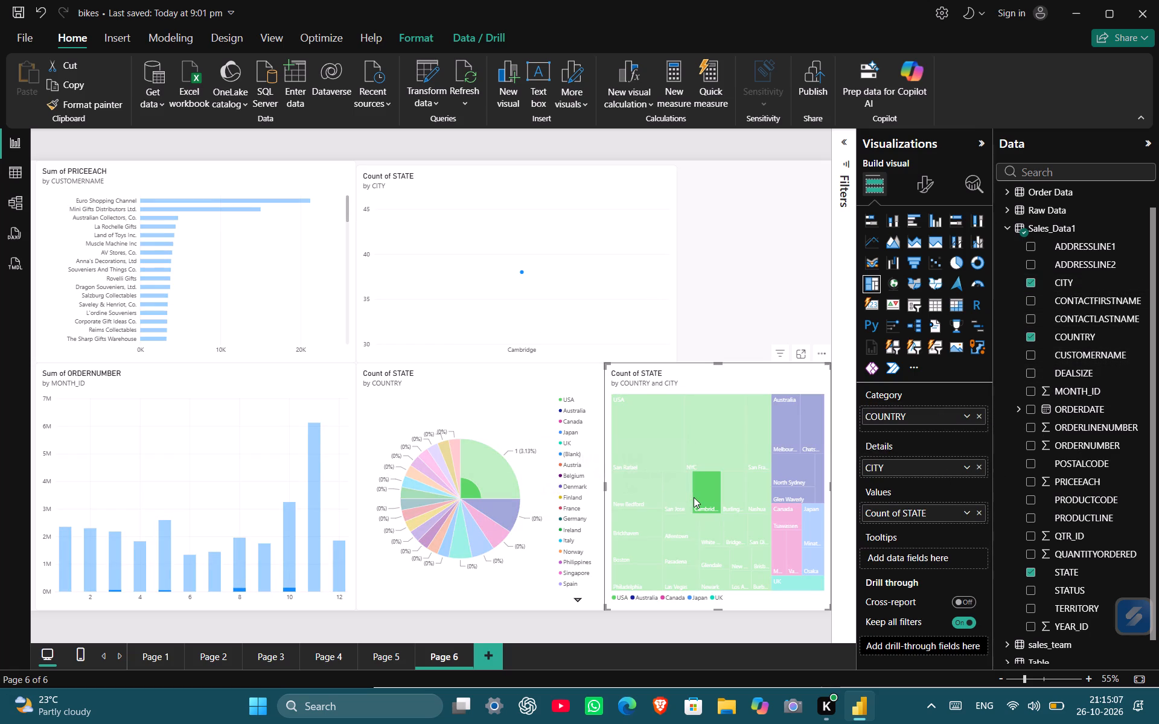
left_click(678, 517)
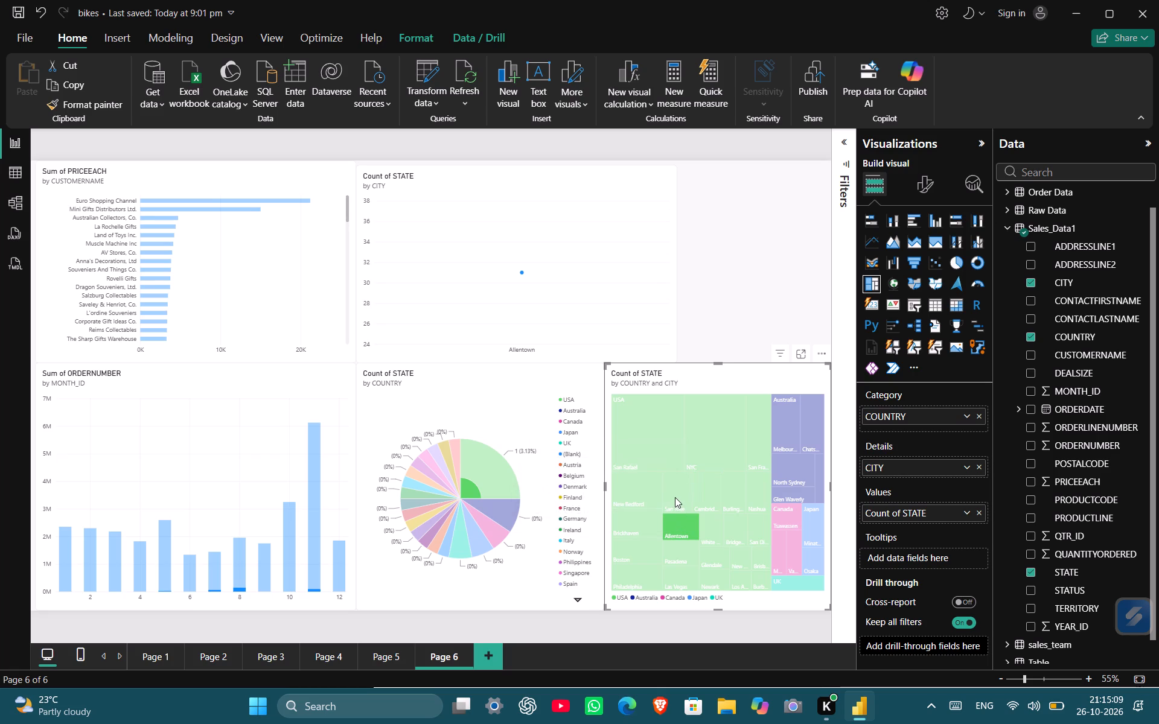
left_click(675, 497)
left_click(654, 455)
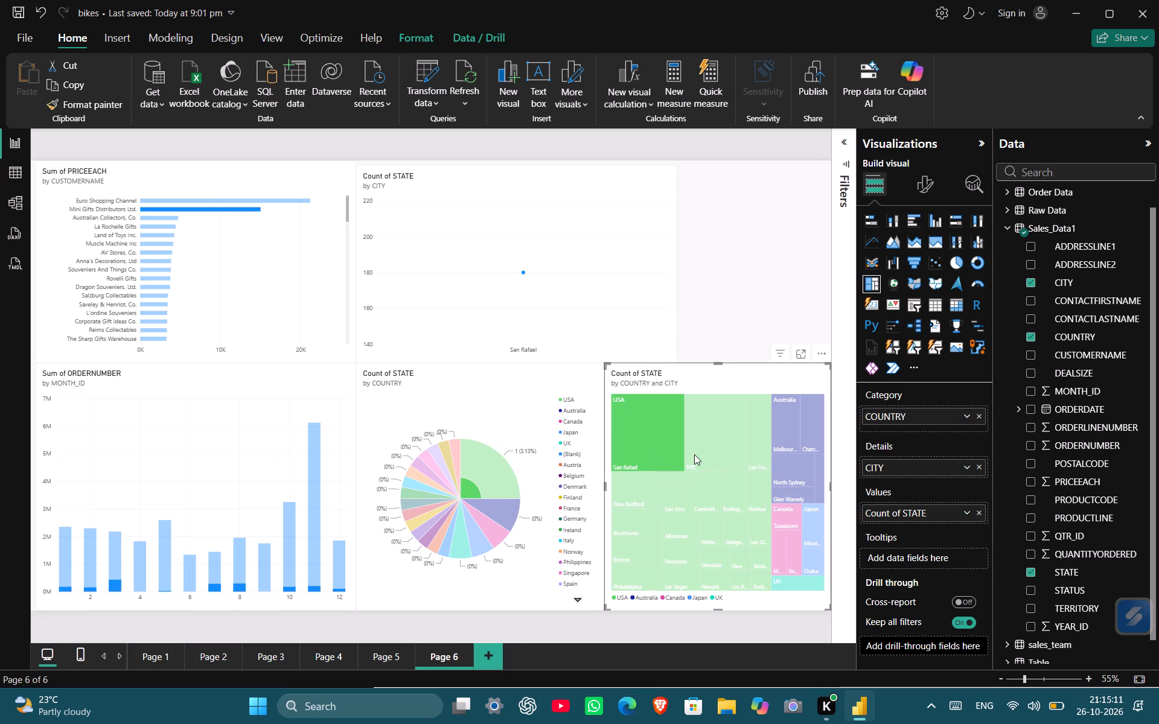
left_click(694, 454)
left_click(779, 507)
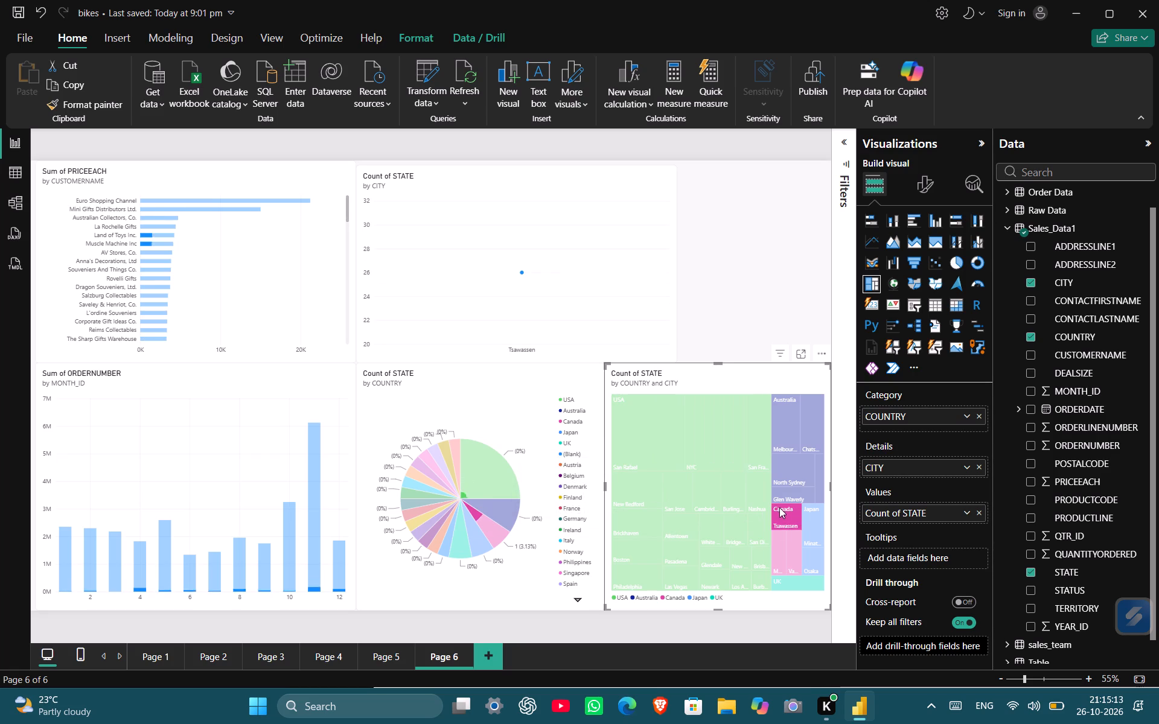
left_click(779, 539)
left_click(762, 544)
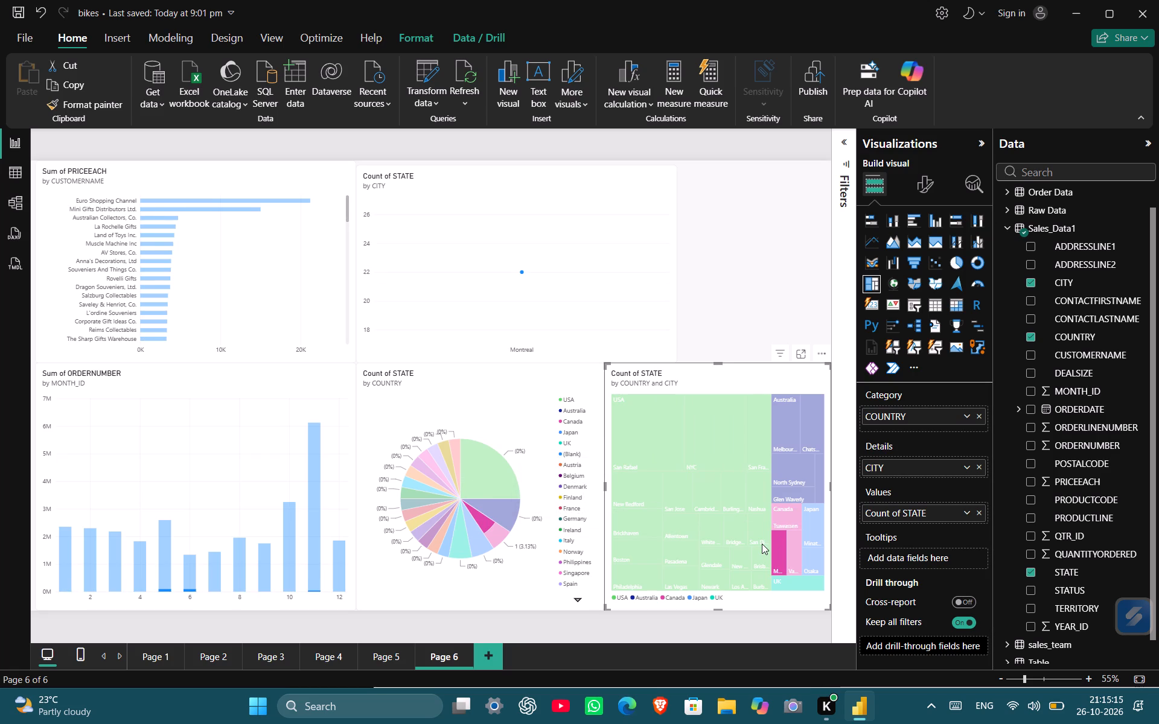
left_click(729, 535)
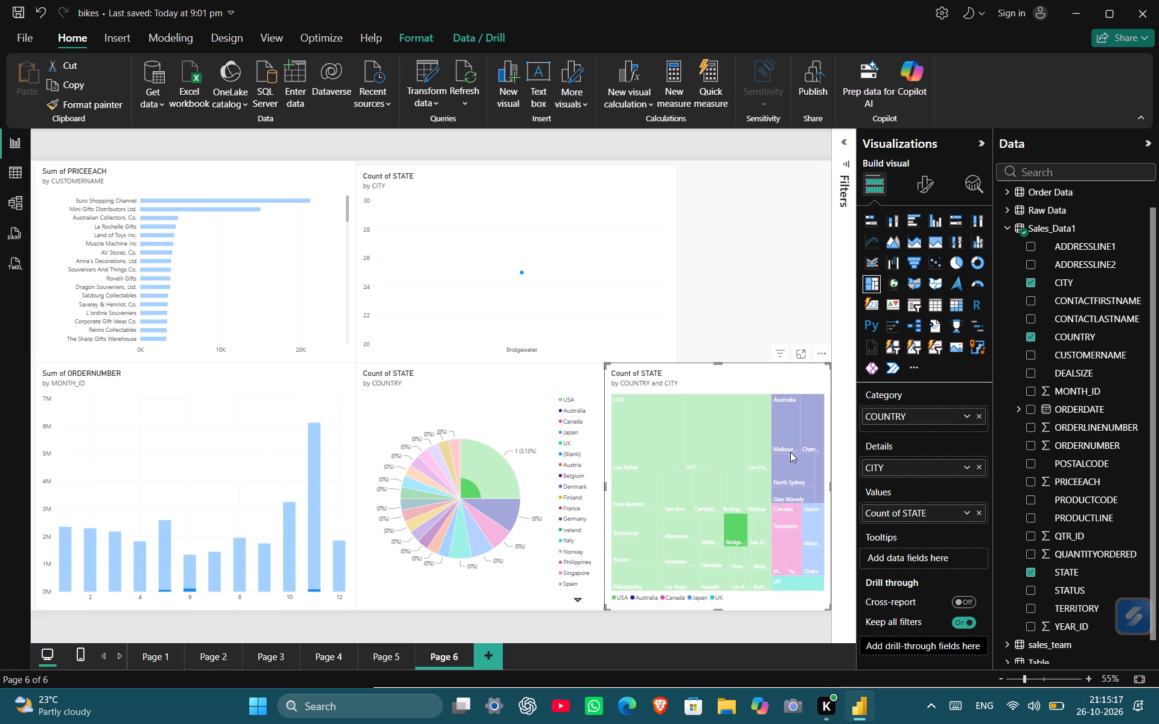
left_click(790, 452)
left_click(805, 446)
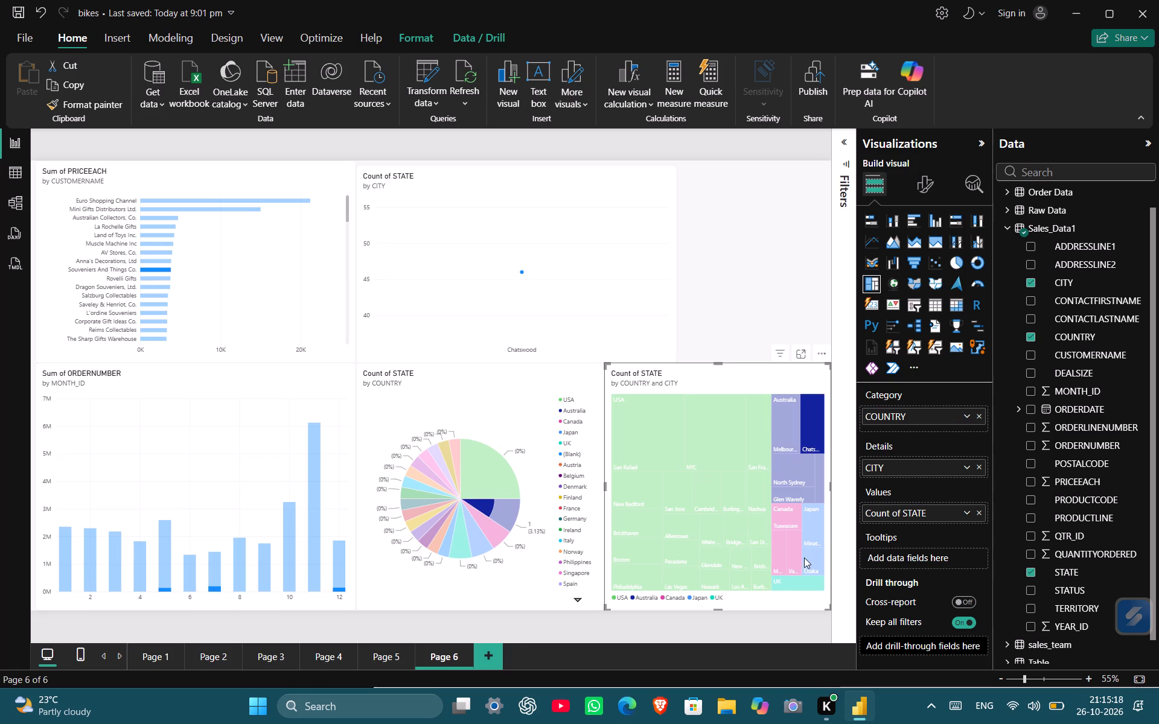
left_click(803, 561)
left_click(787, 555)
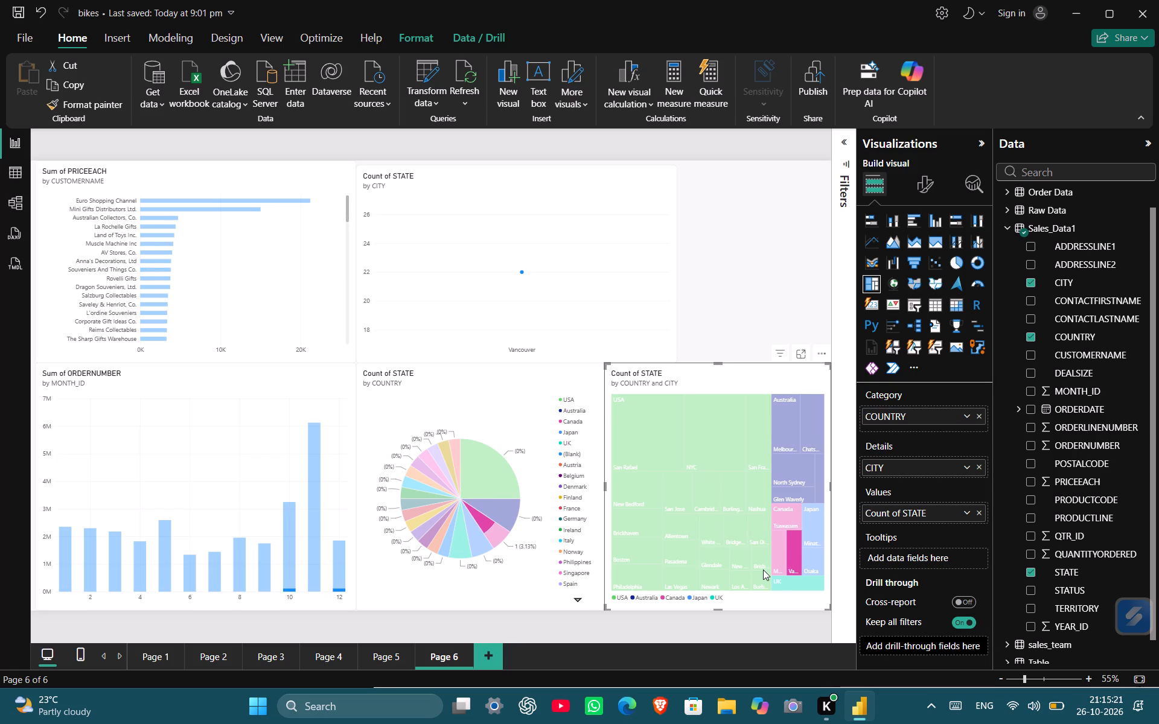
left_click(763, 570)
left_click(741, 573)
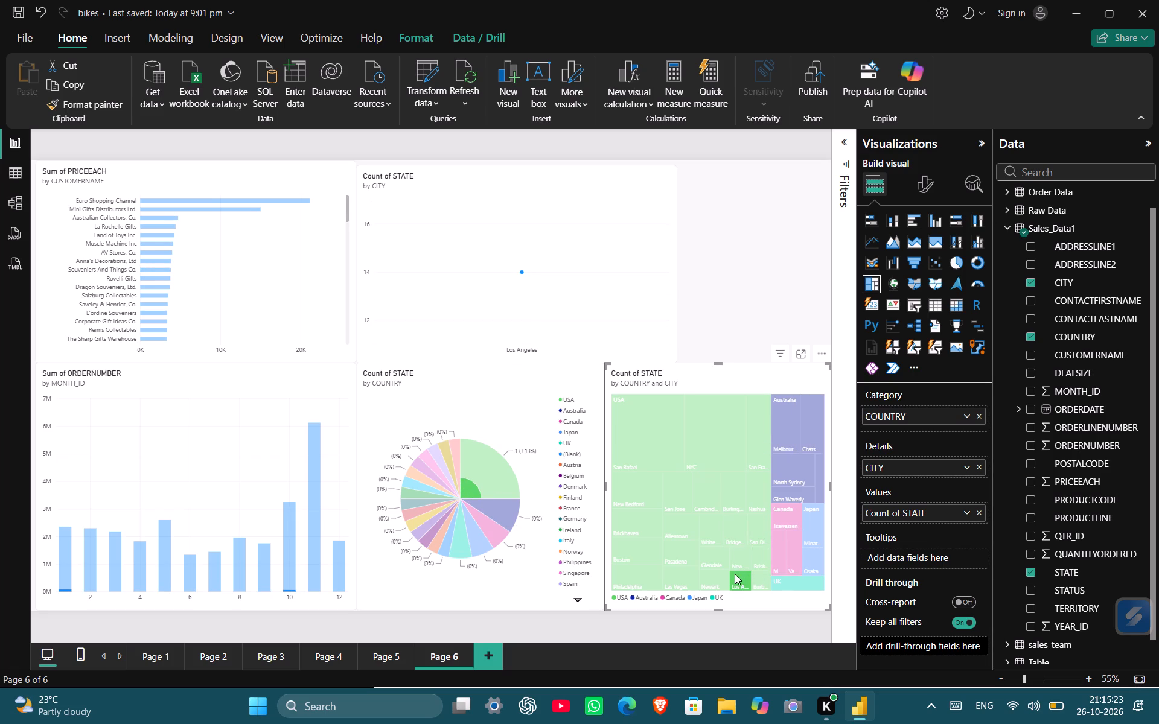
left_click(716, 577)
left_click(714, 567)
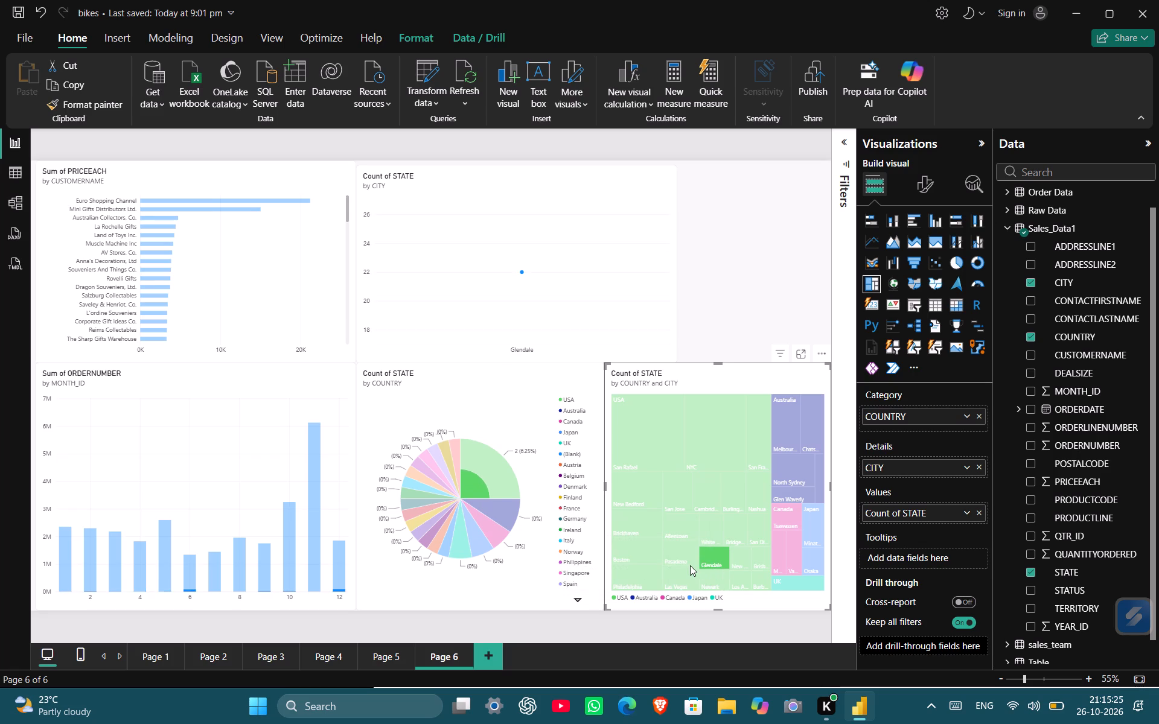
left_click(690, 565)
left_click(653, 556)
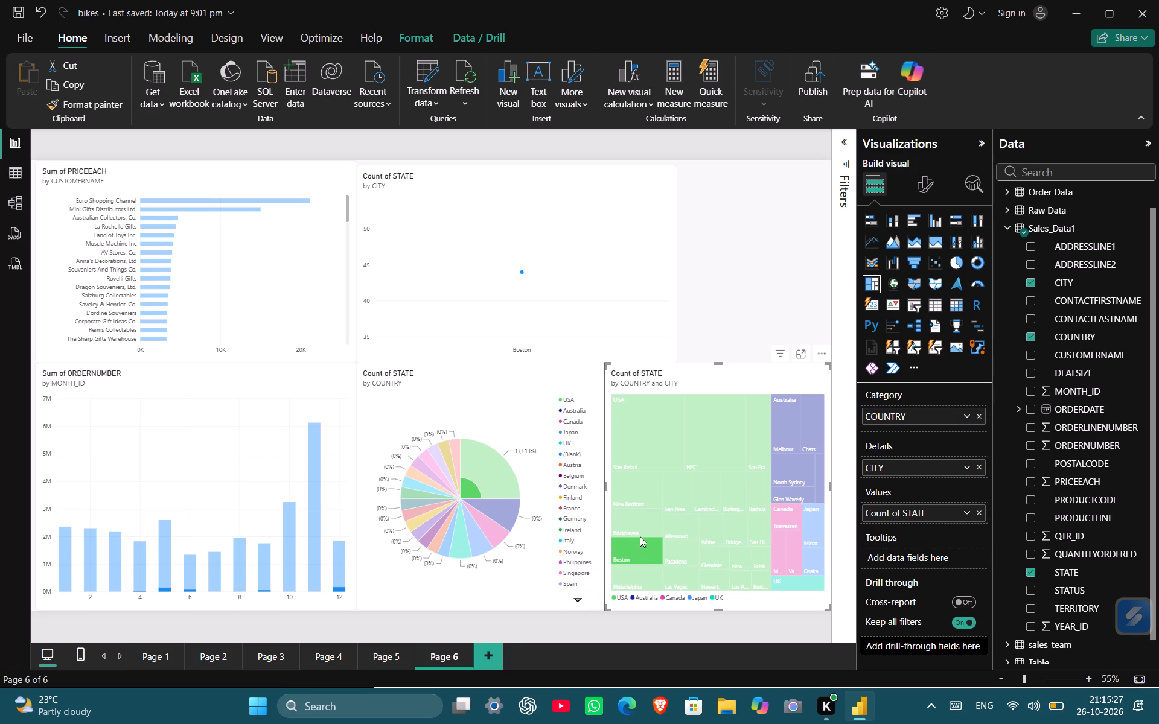
left_click(636, 529)
left_click(634, 576)
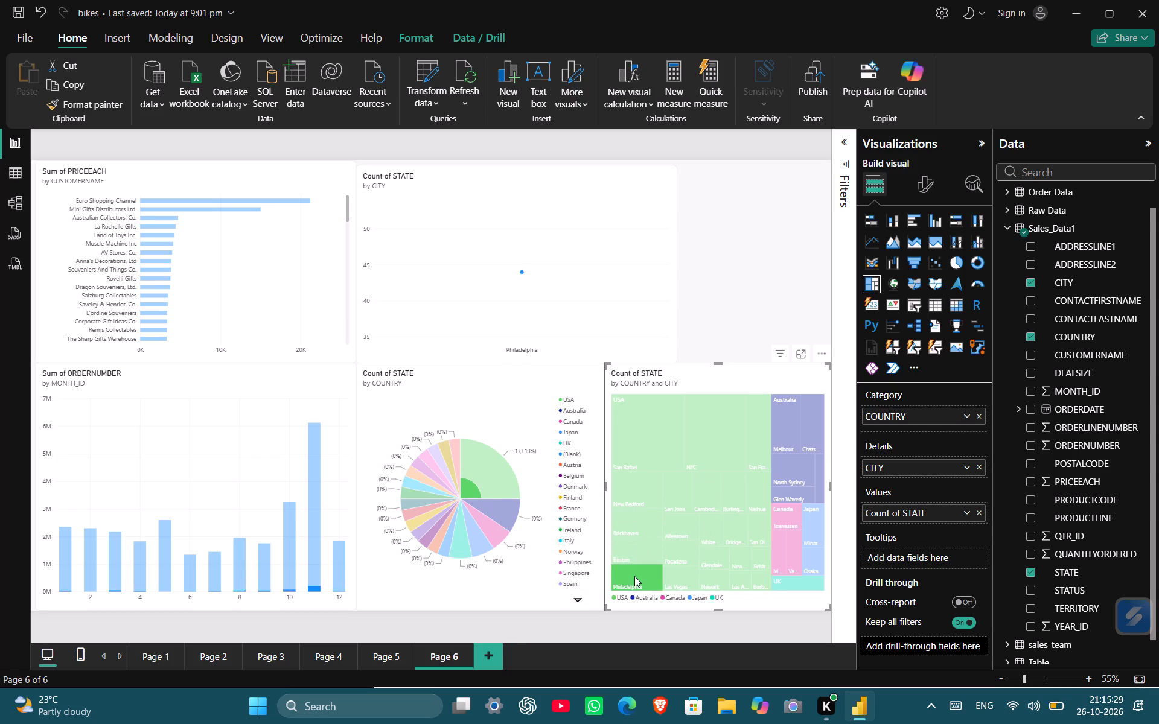
left_click(679, 574)
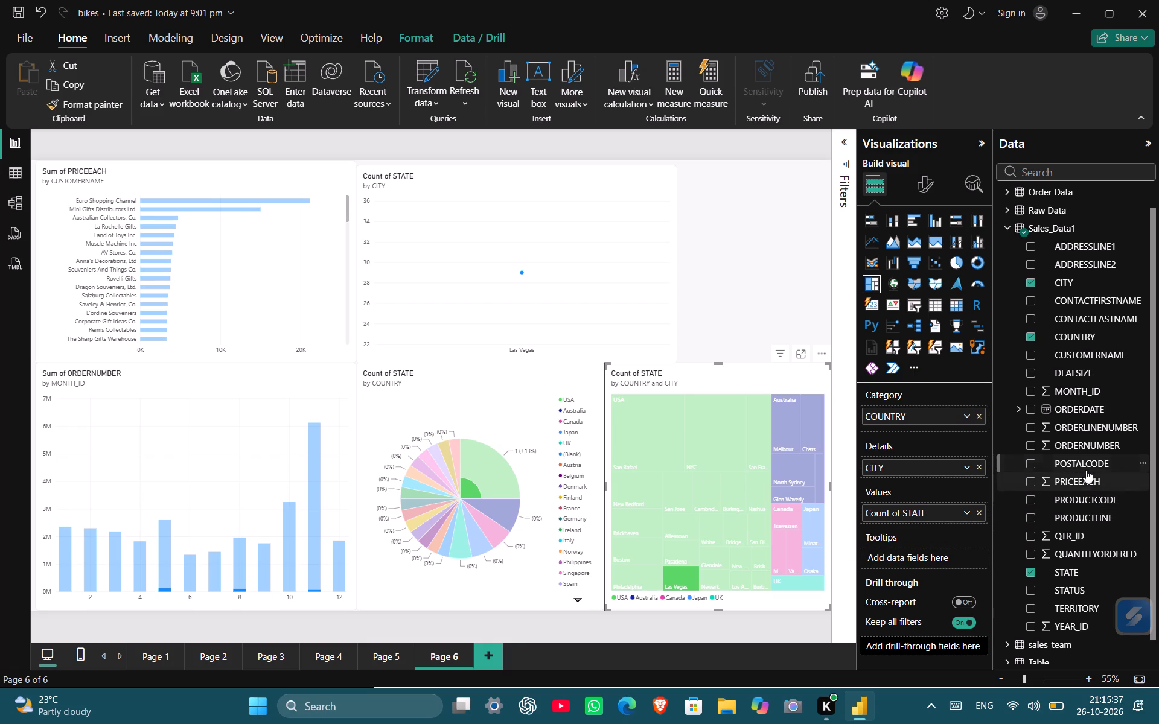
Replace the treemap's values with MONTH_ID, try Maximum, settle on Average, and remove CITY from the details.
left_click_drag(1076, 387, 932, 512)
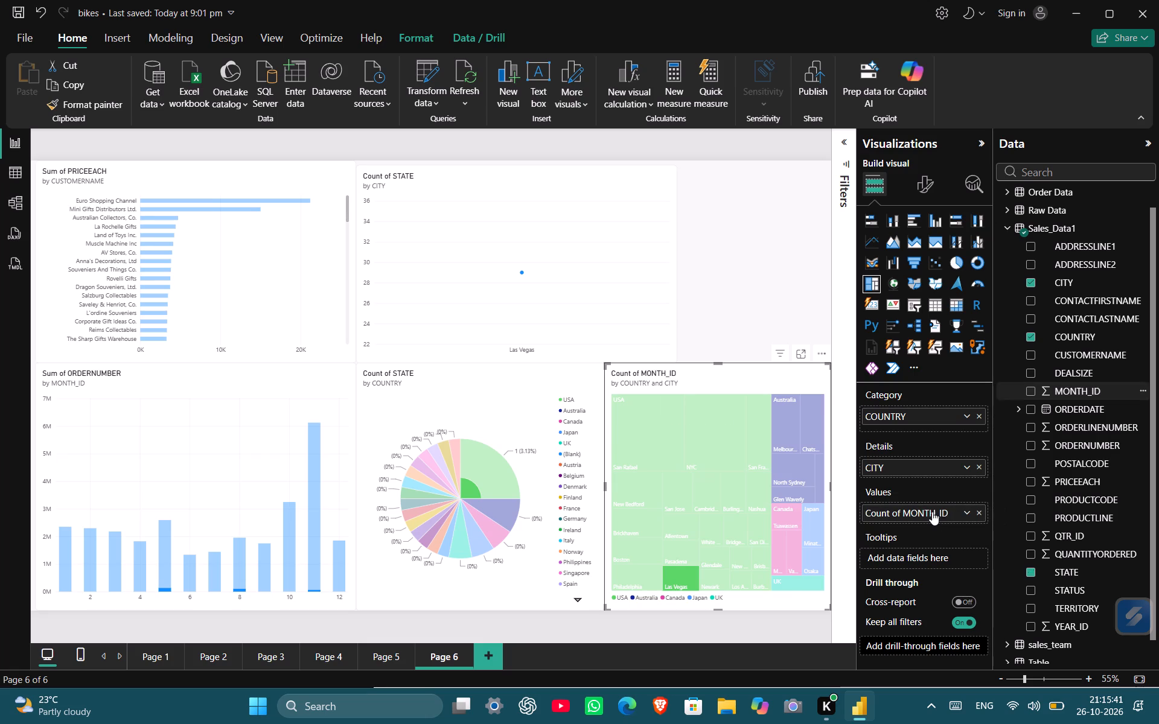
left_click(968, 513)
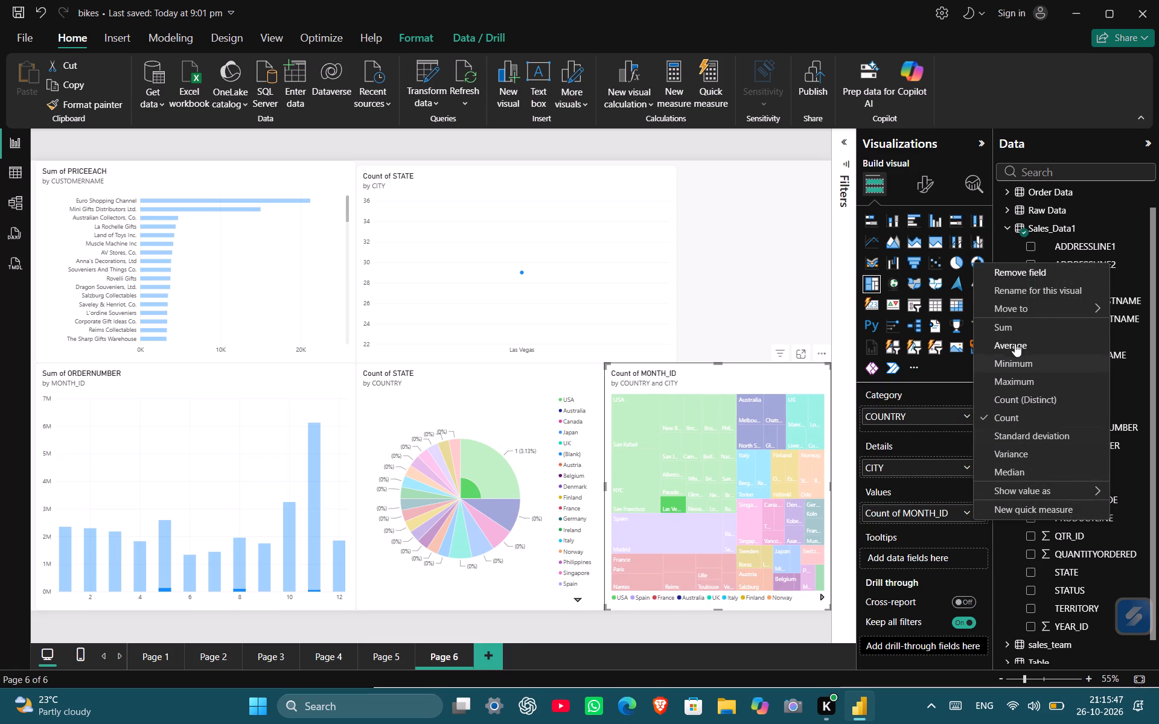
left_click(1022, 376)
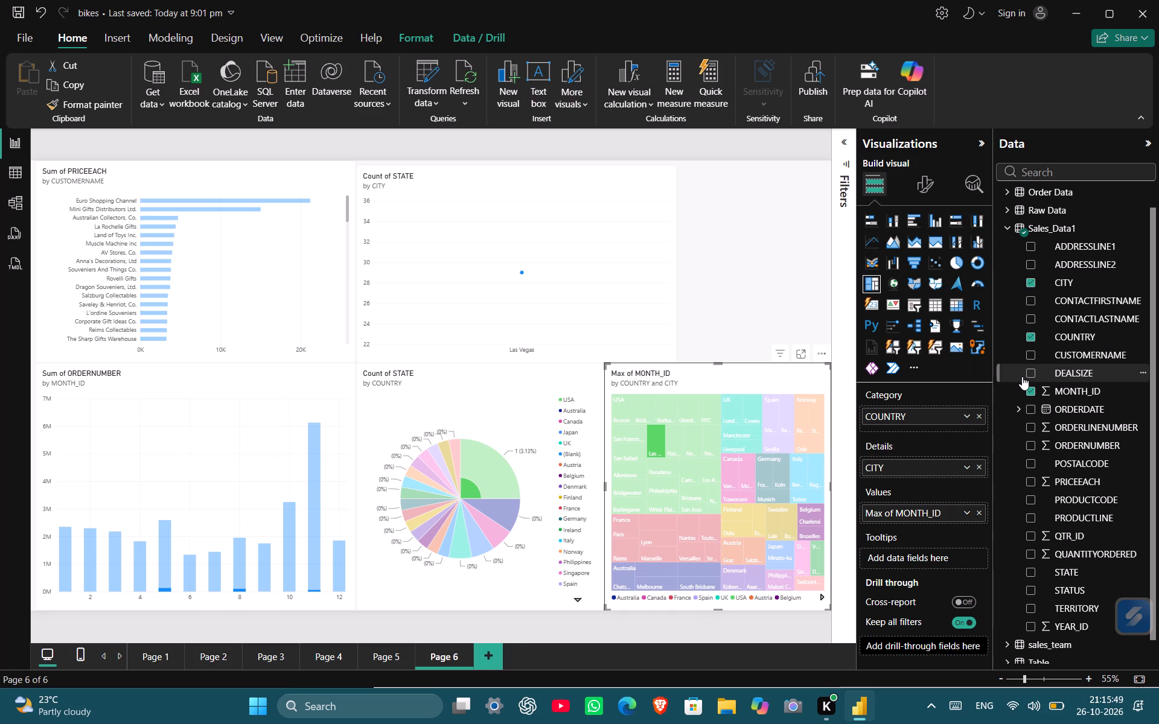
left_click(968, 509)
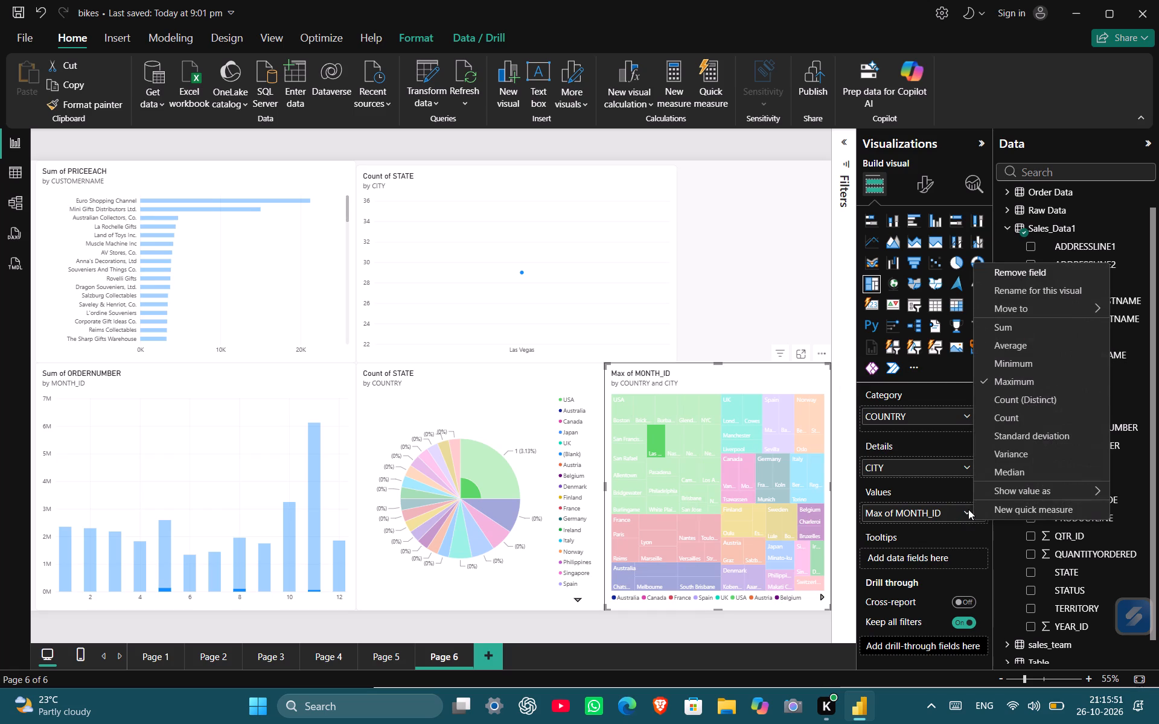
left_click(1019, 343)
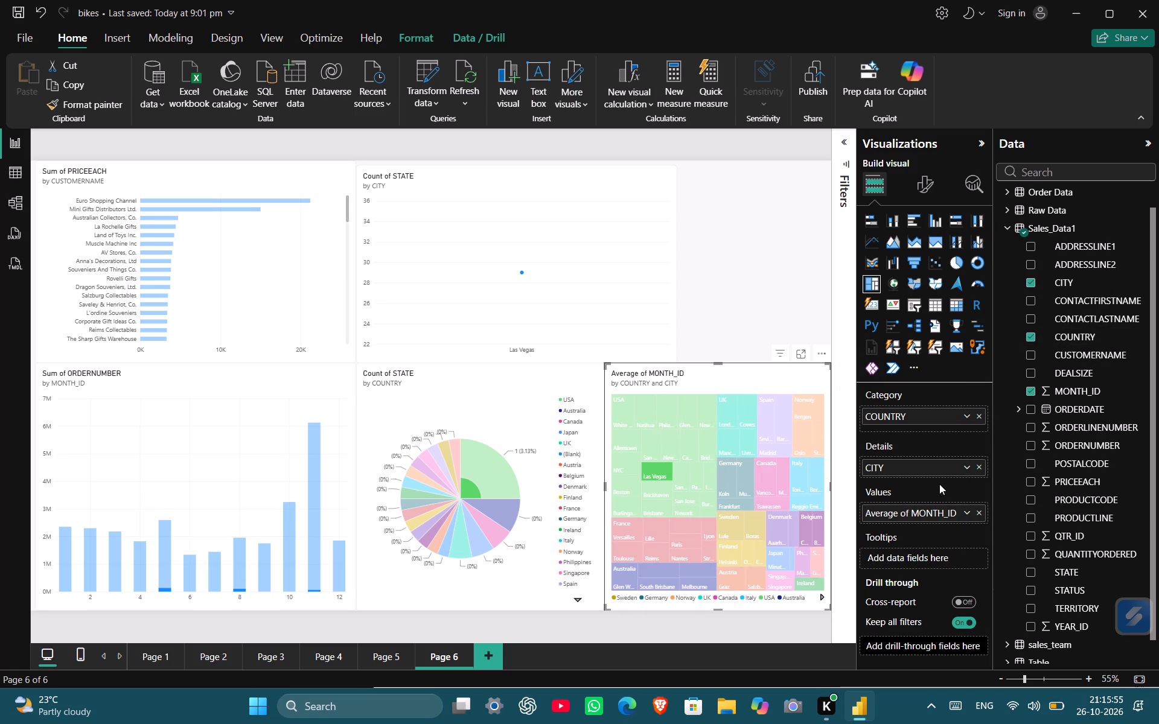
left_click(978, 466)
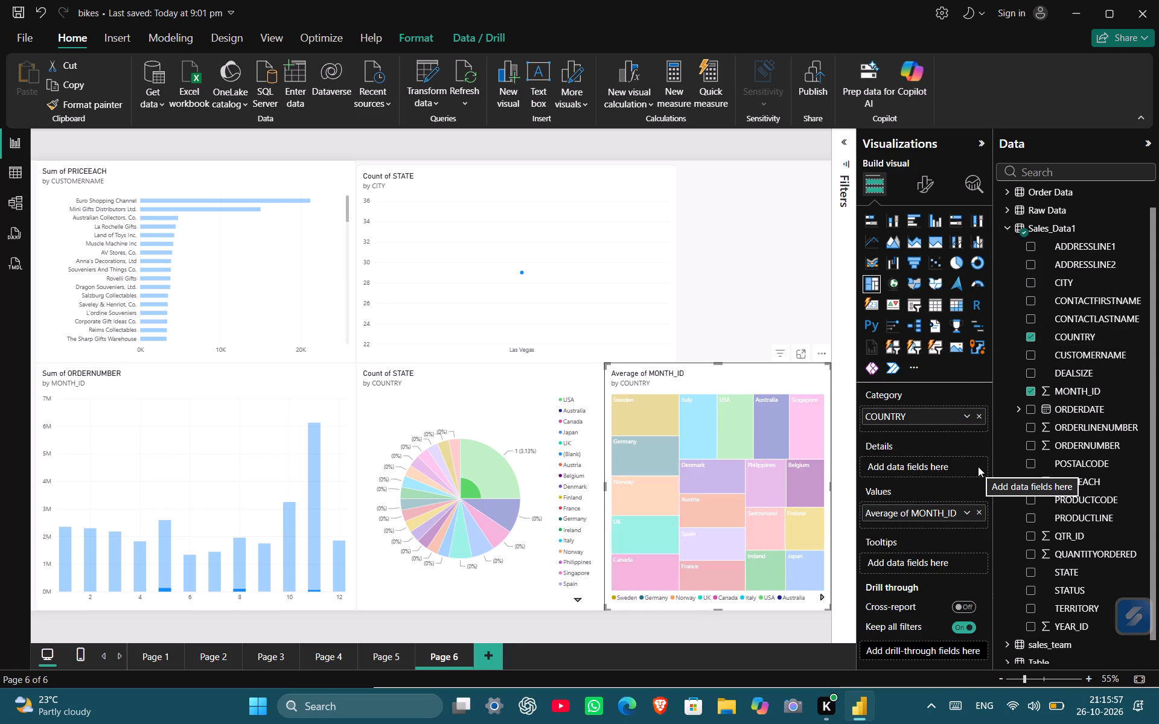
Select the Sweden, Italy and Germany tiles in turn and examine the cross-filtering of the other charts.
left_click(670, 418)
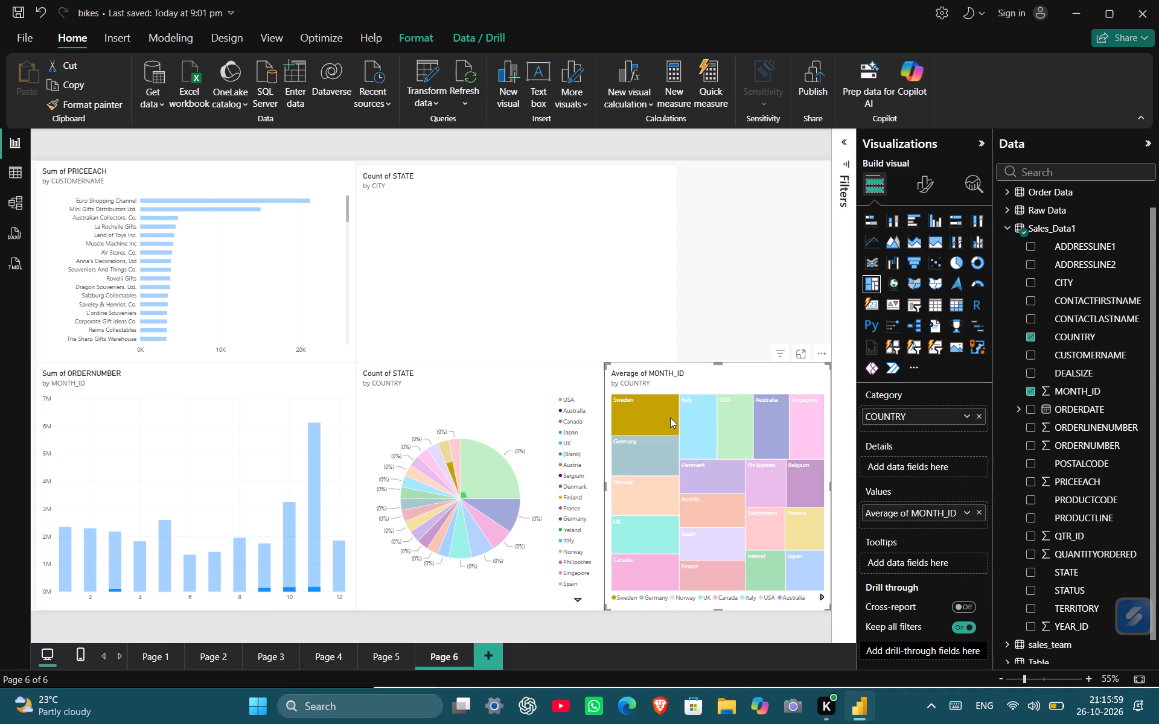
left_click(699, 418)
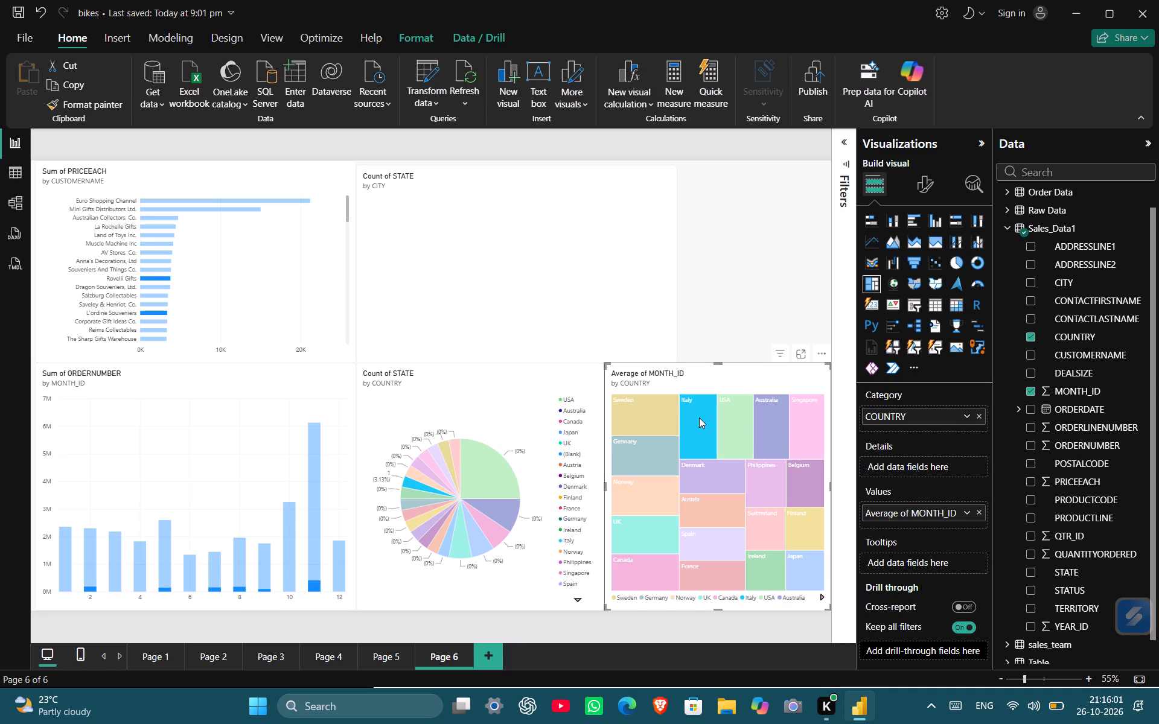
left_click(651, 452)
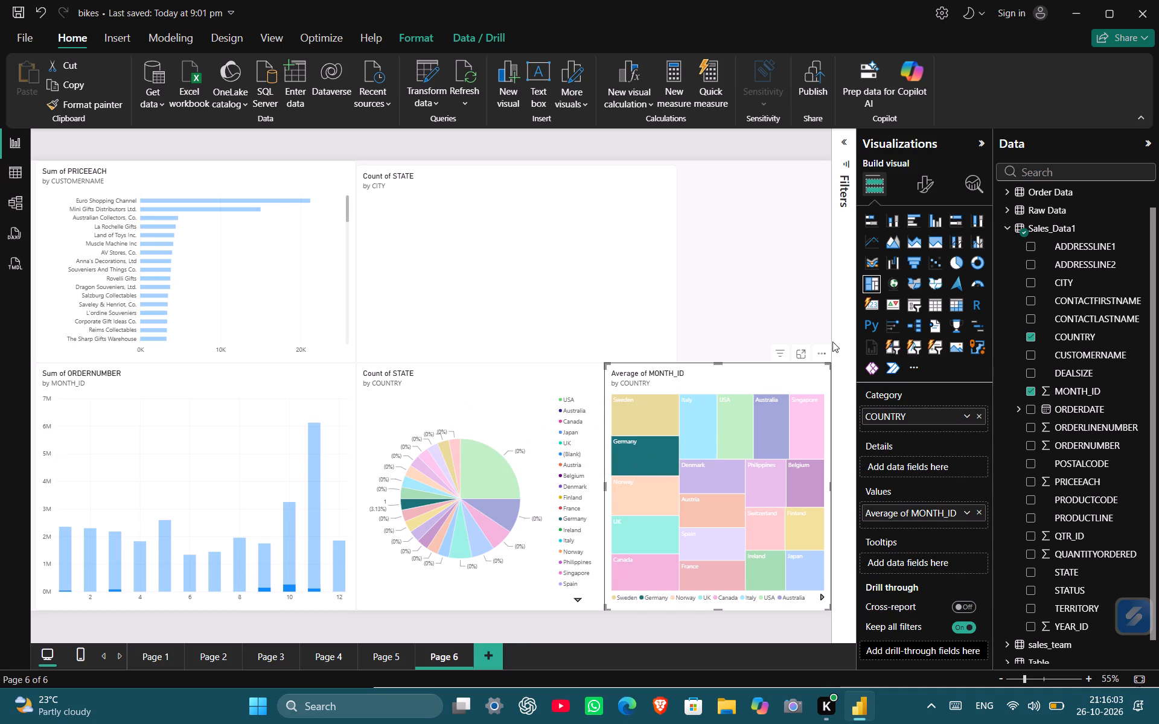
Add a card in the empty space above the treemap showing the sum of PRICEEACH.
left_click(753, 270)
left_click(870, 300)
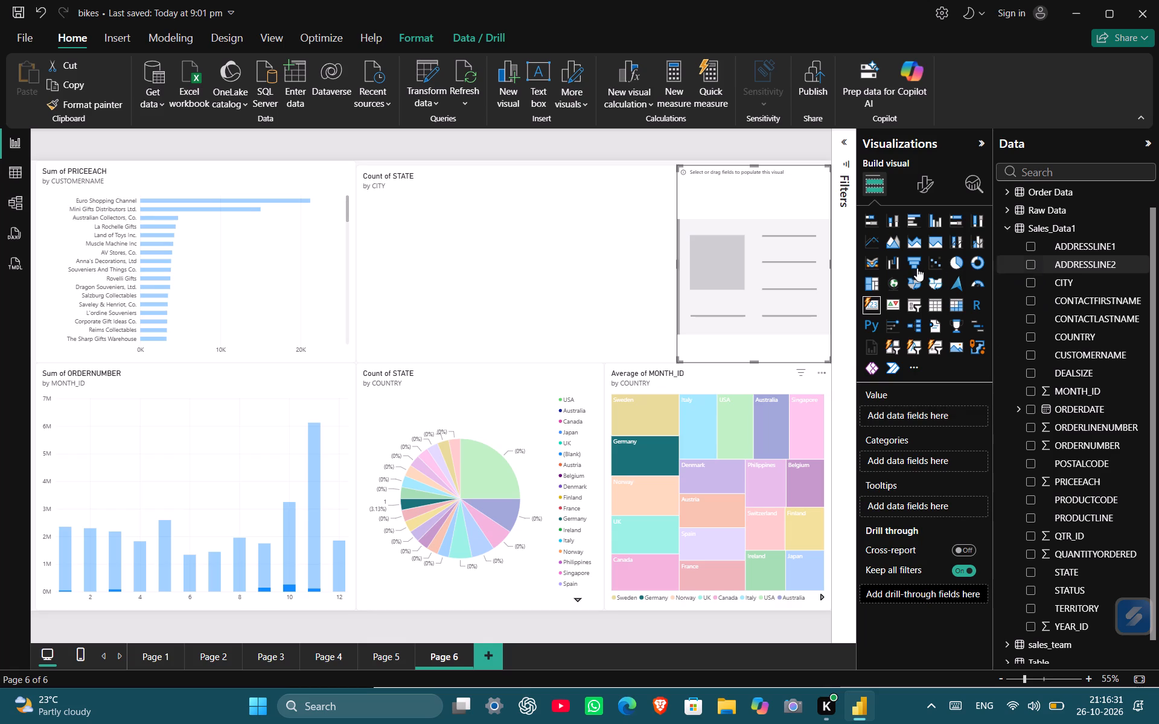
left_click(788, 268)
left_click_drag(1086, 488, 944, 418)
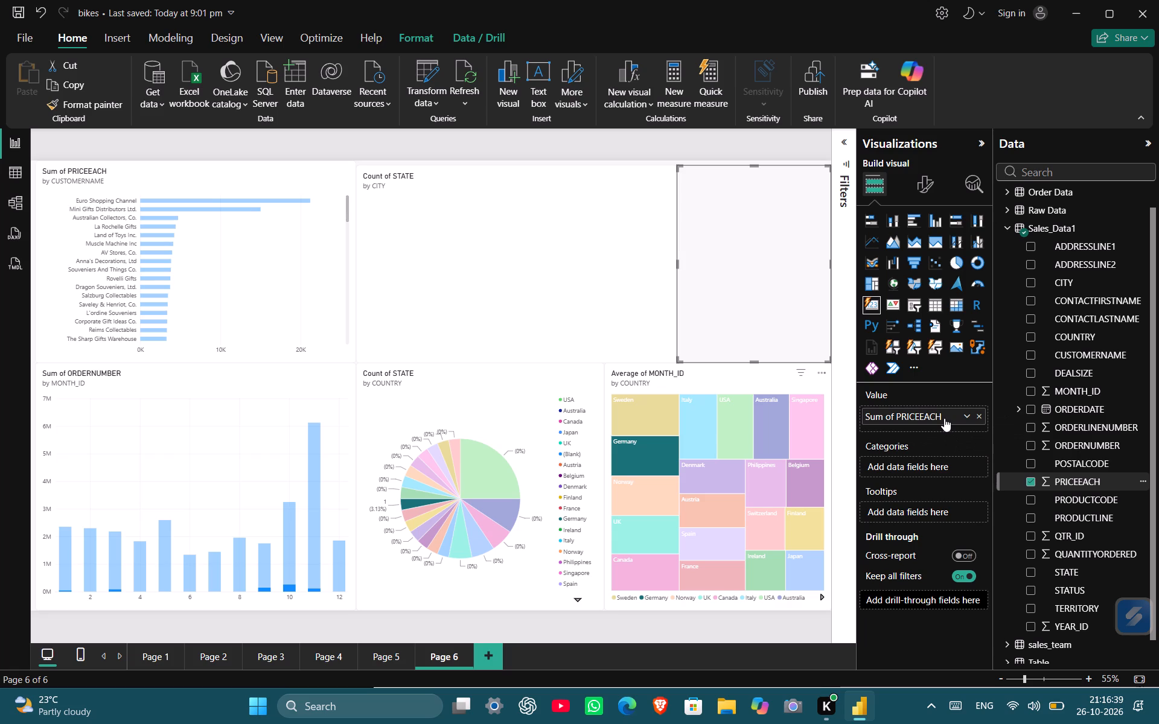
Select country tiles in the treemap, including Germany, Austria and Denmark, and examine how the PRICEEACH card and the other charts respond.
left_click(661, 404)
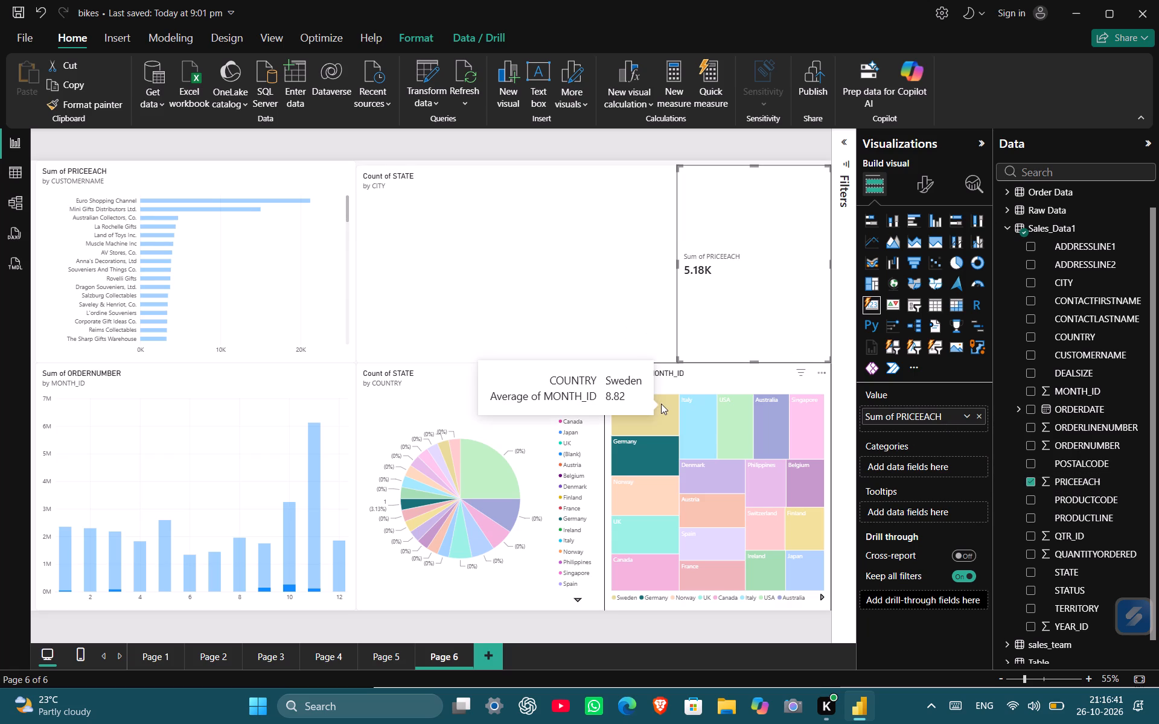
left_click(661, 440)
left_click(660, 491)
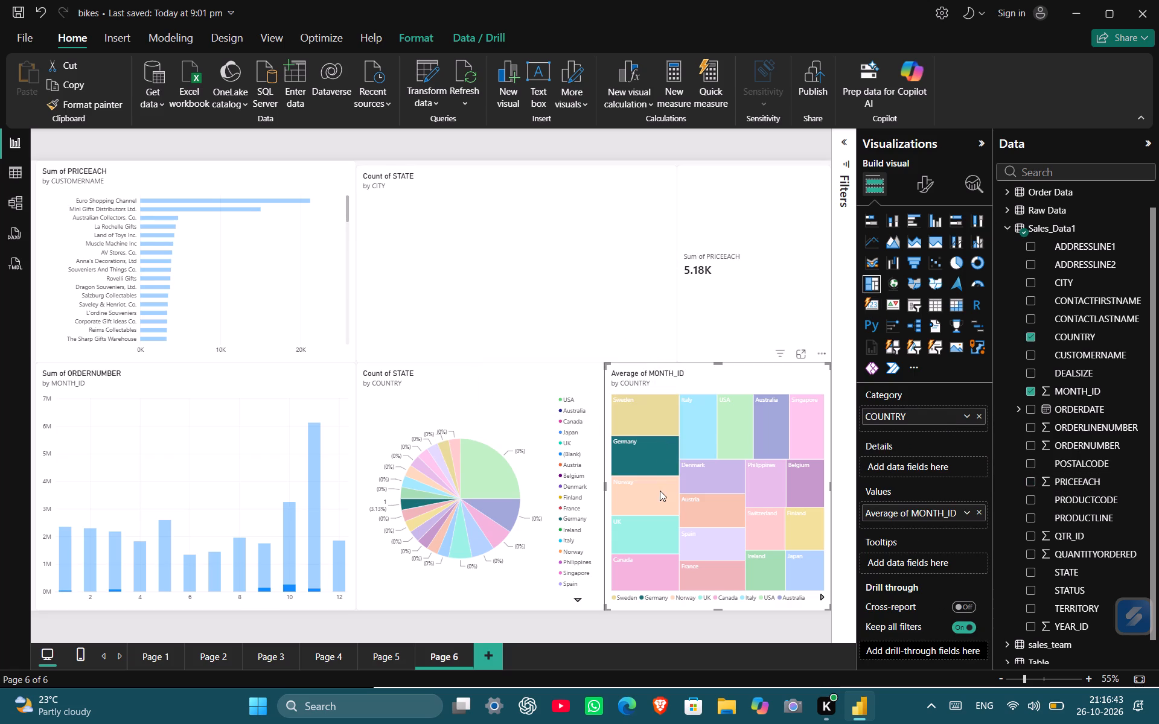
left_click(695, 515)
left_click(720, 481)
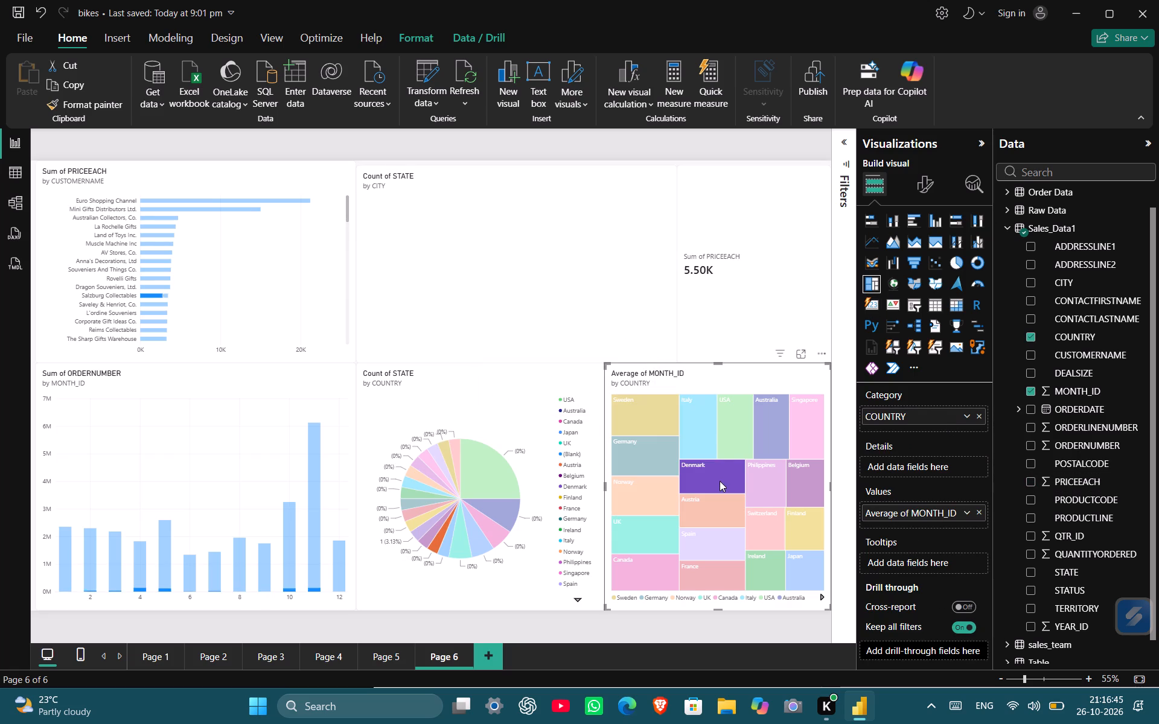
Add DEALSIZE below PRICEEACH and CITY above it as further values in the card.
left_click(759, 282)
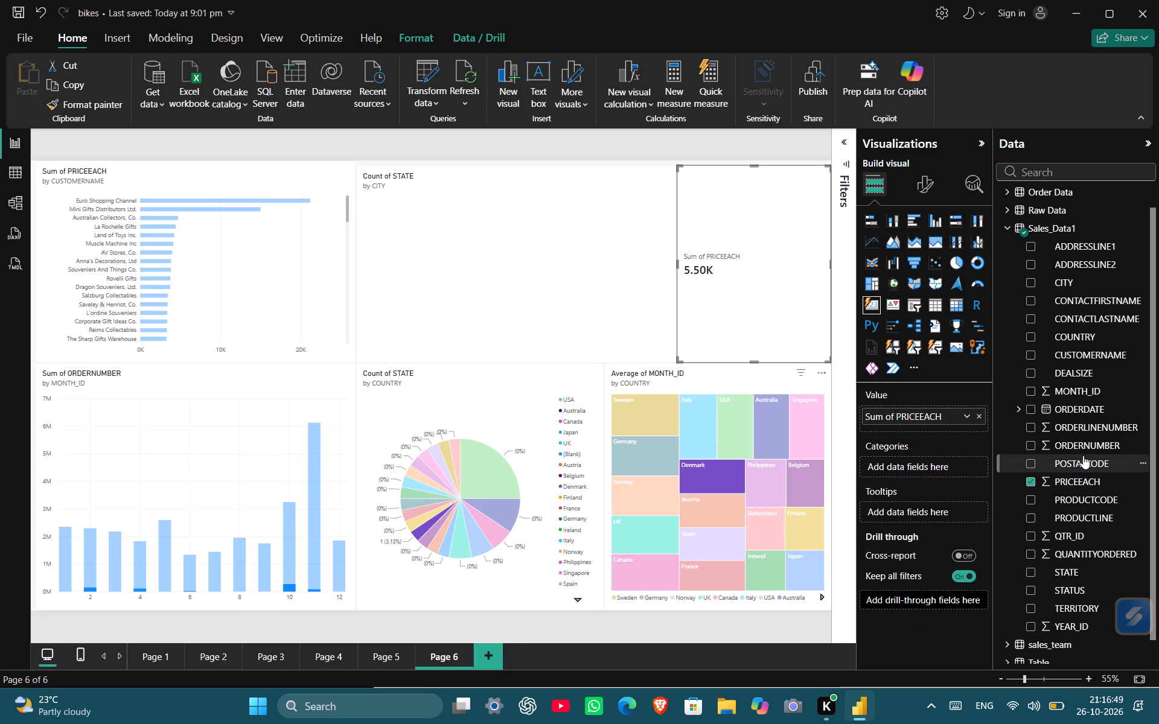
left_click_drag(1070, 373, 940, 413)
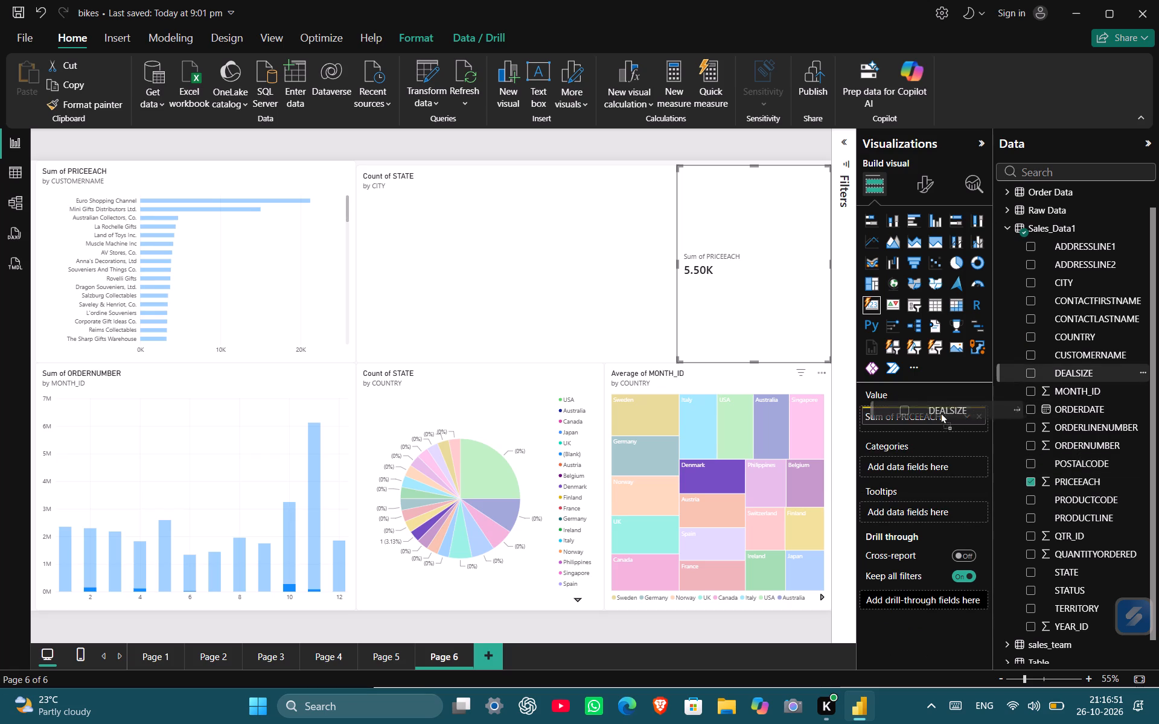
left_click_drag(940, 413, 936, 418)
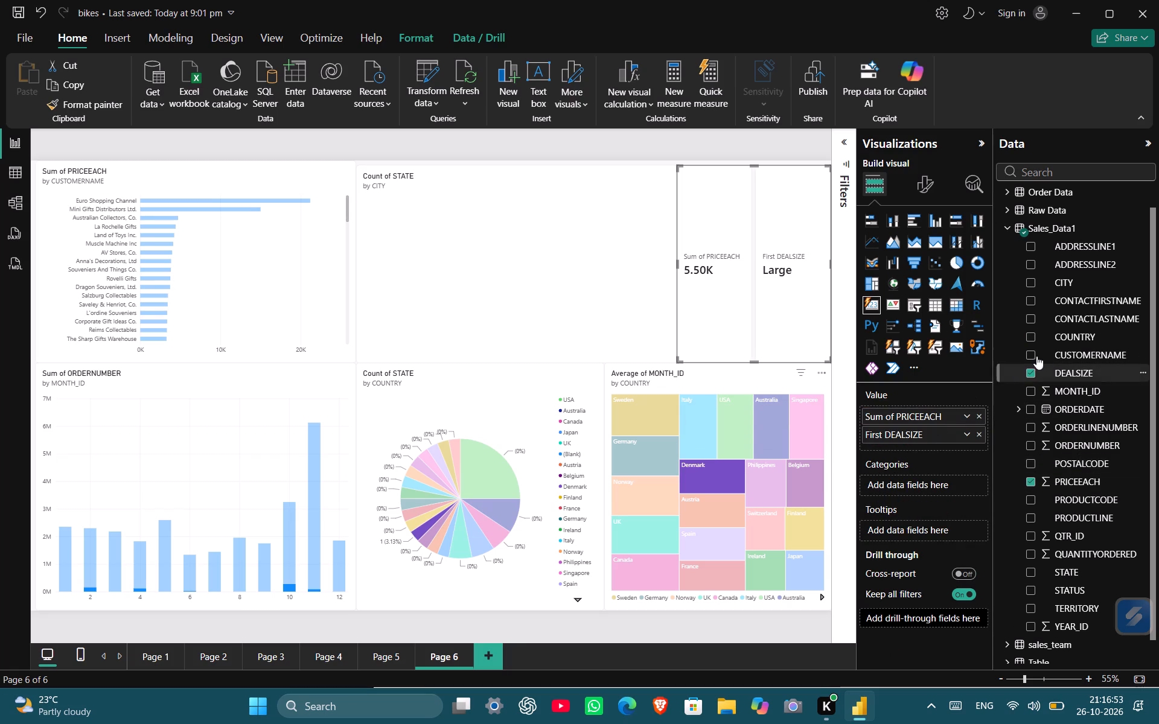
left_click(752, 271)
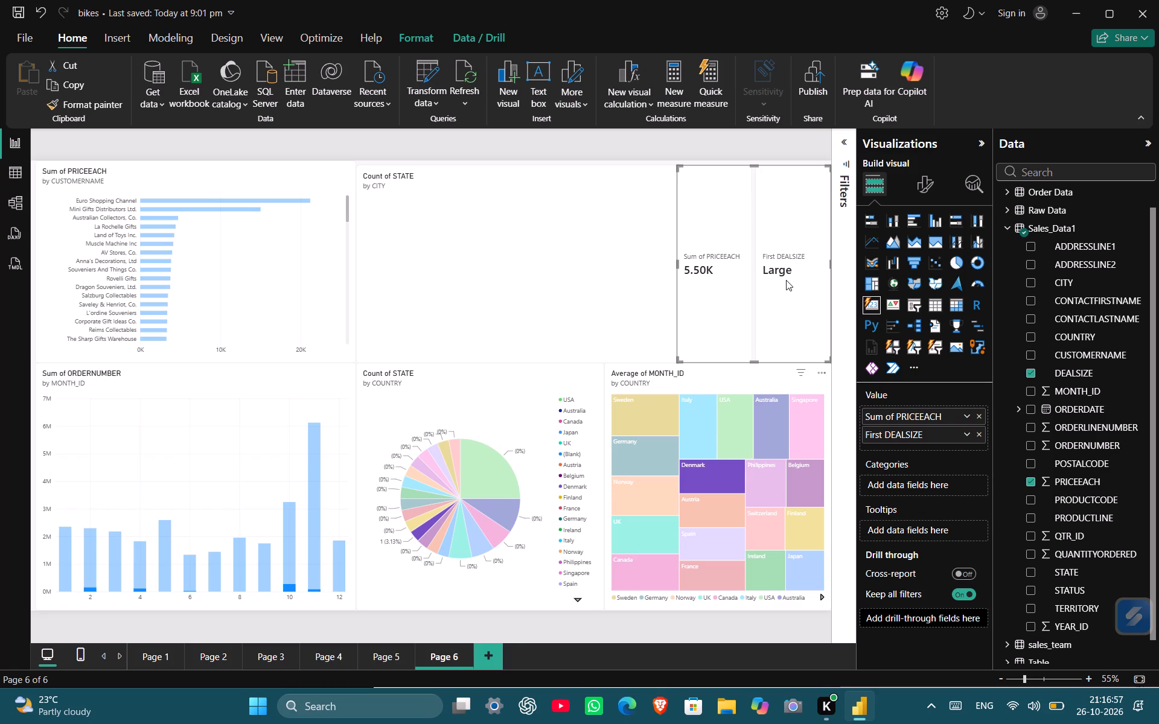
left_click_drag(1083, 279, 936, 409)
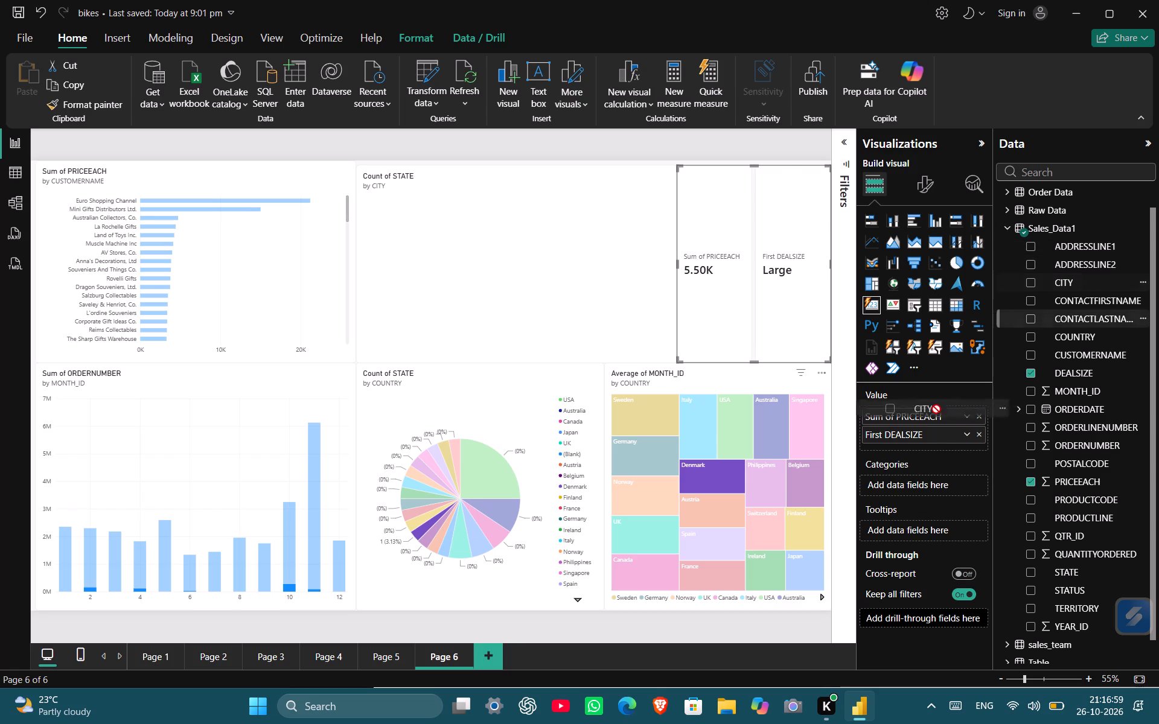
left_click_drag(936, 409, 927, 415)
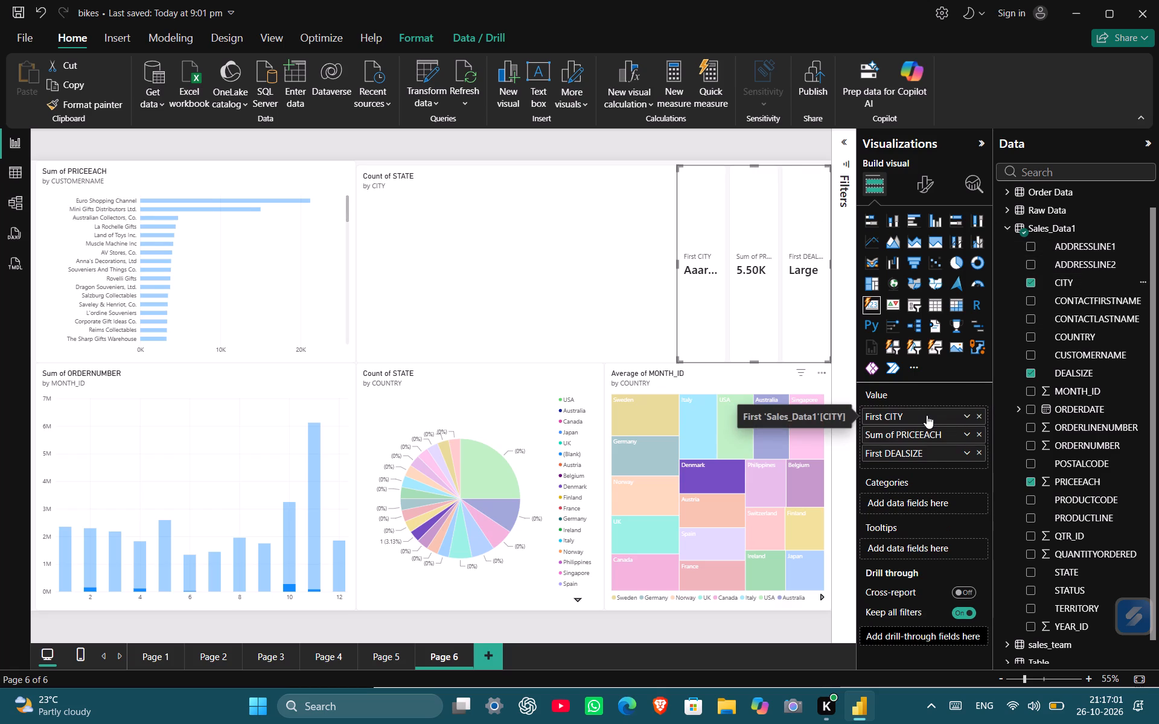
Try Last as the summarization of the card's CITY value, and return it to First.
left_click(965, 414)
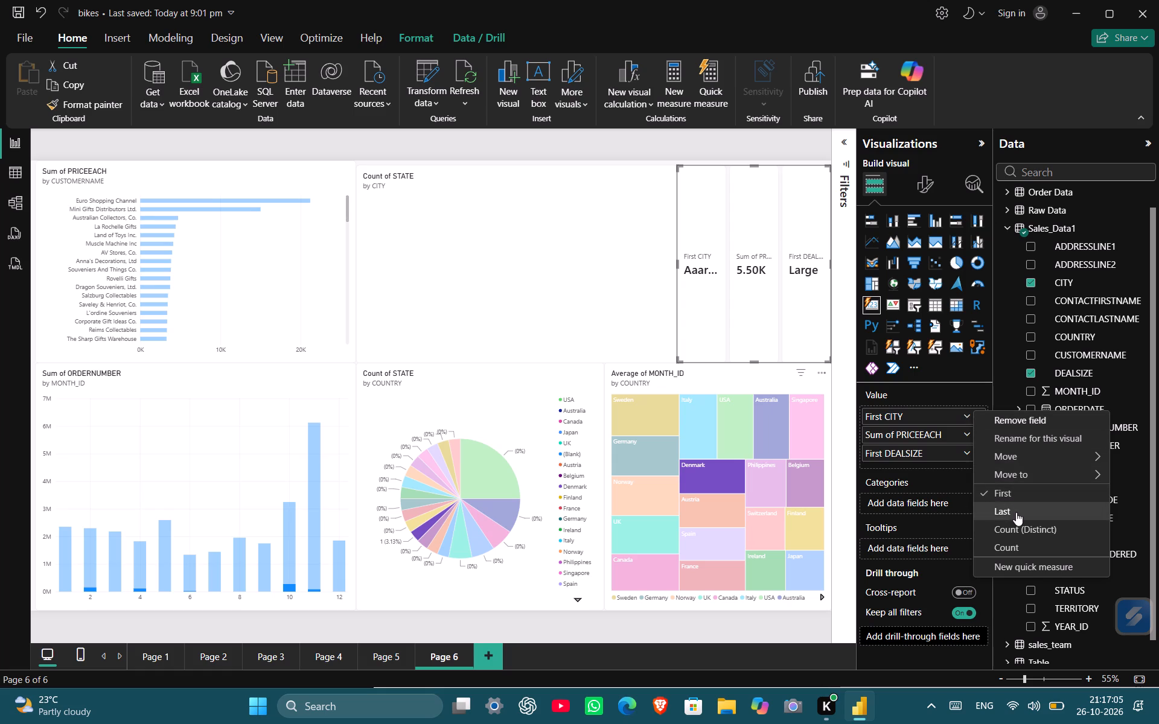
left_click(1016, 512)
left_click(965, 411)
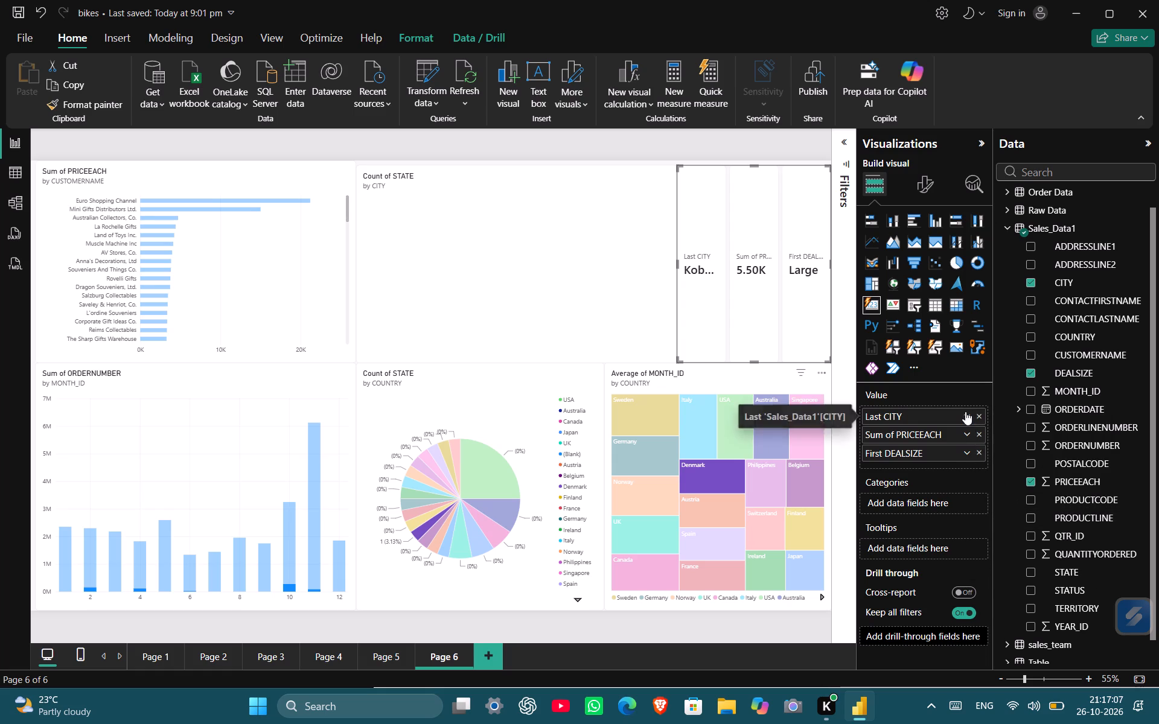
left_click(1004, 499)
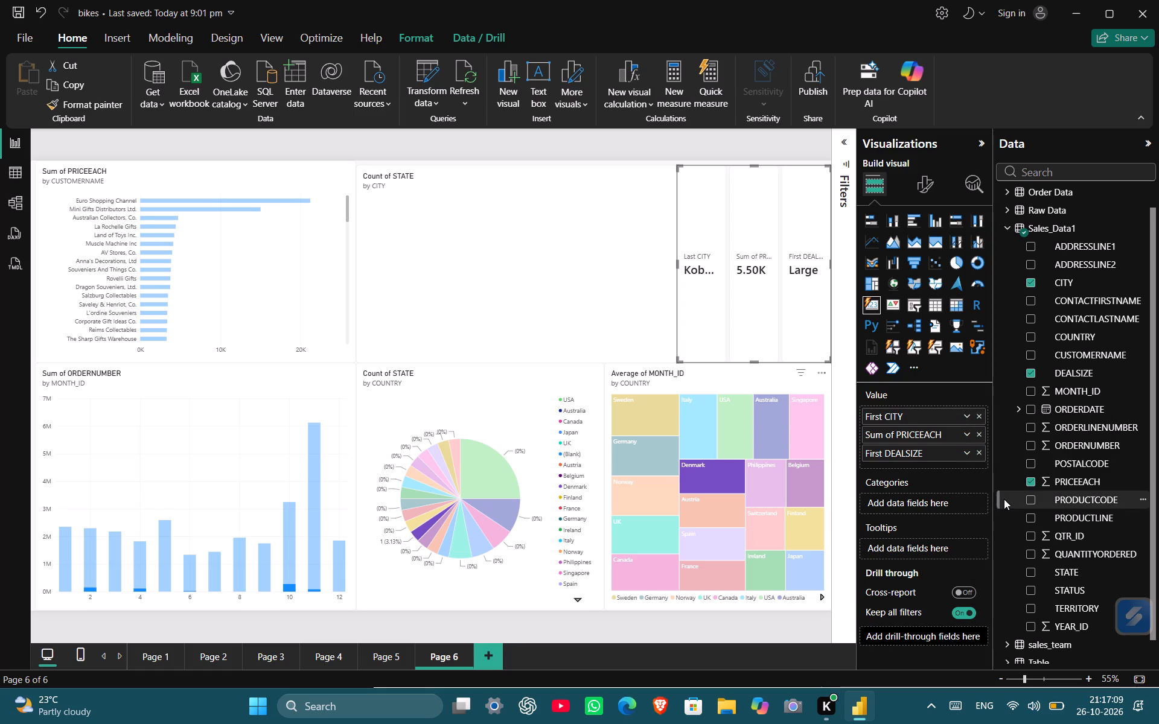
Set the card's multi-card layout to the Table style with a Vertical arrangement.
left_click(924, 177)
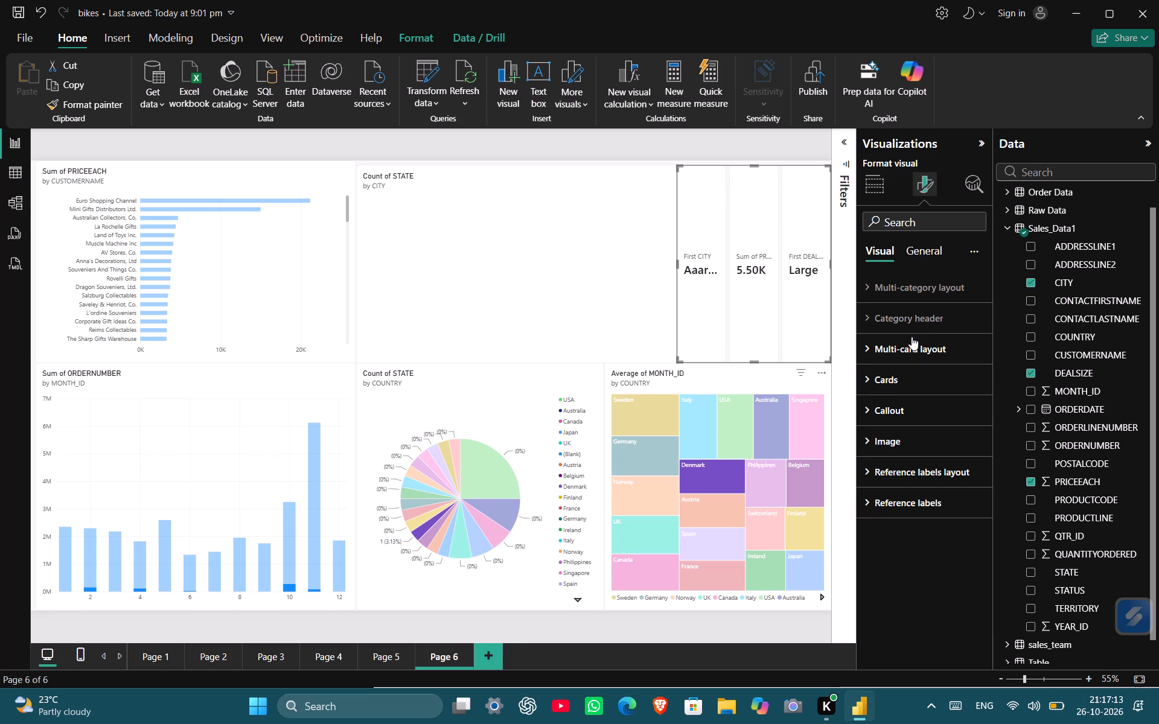
left_click(908, 347)
left_click(904, 425)
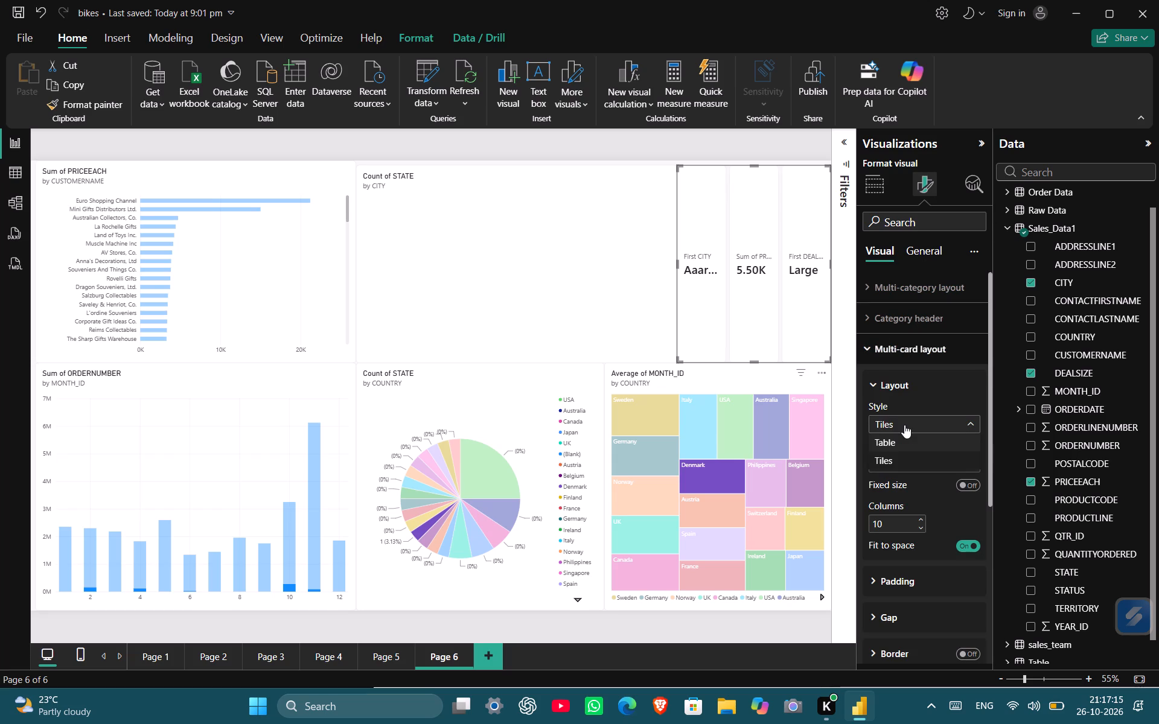
left_click(904, 460)
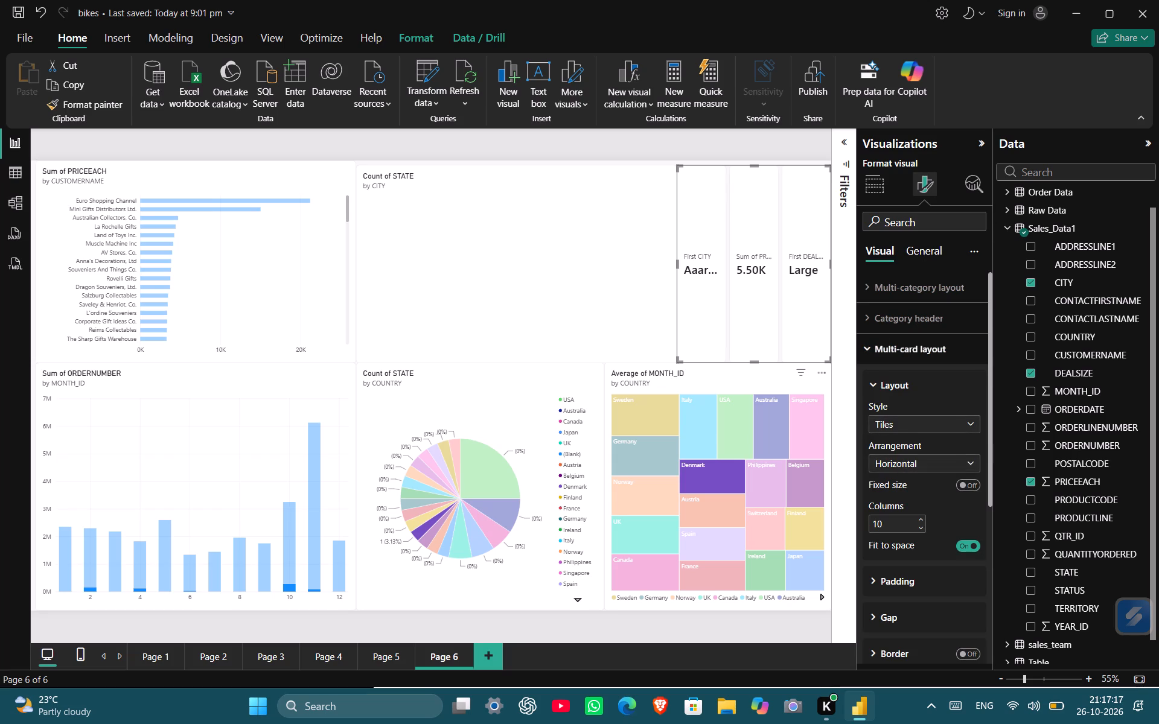
left_click(908, 431)
left_click(905, 443)
left_click(905, 463)
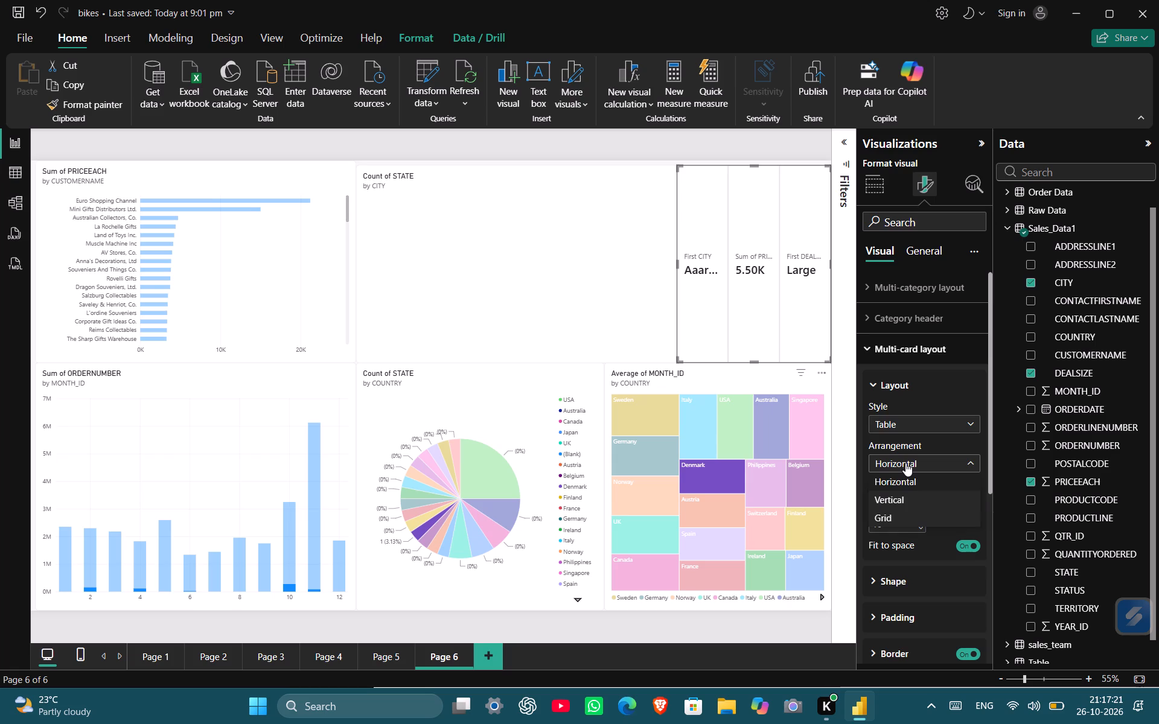
left_click(905, 492)
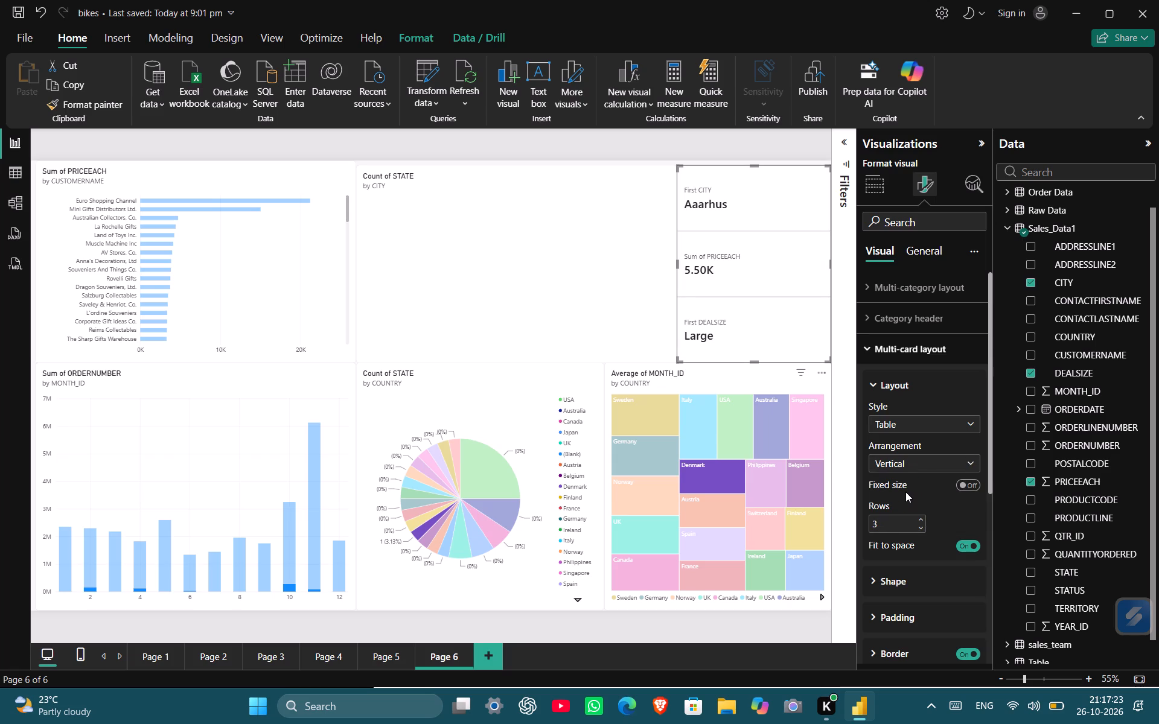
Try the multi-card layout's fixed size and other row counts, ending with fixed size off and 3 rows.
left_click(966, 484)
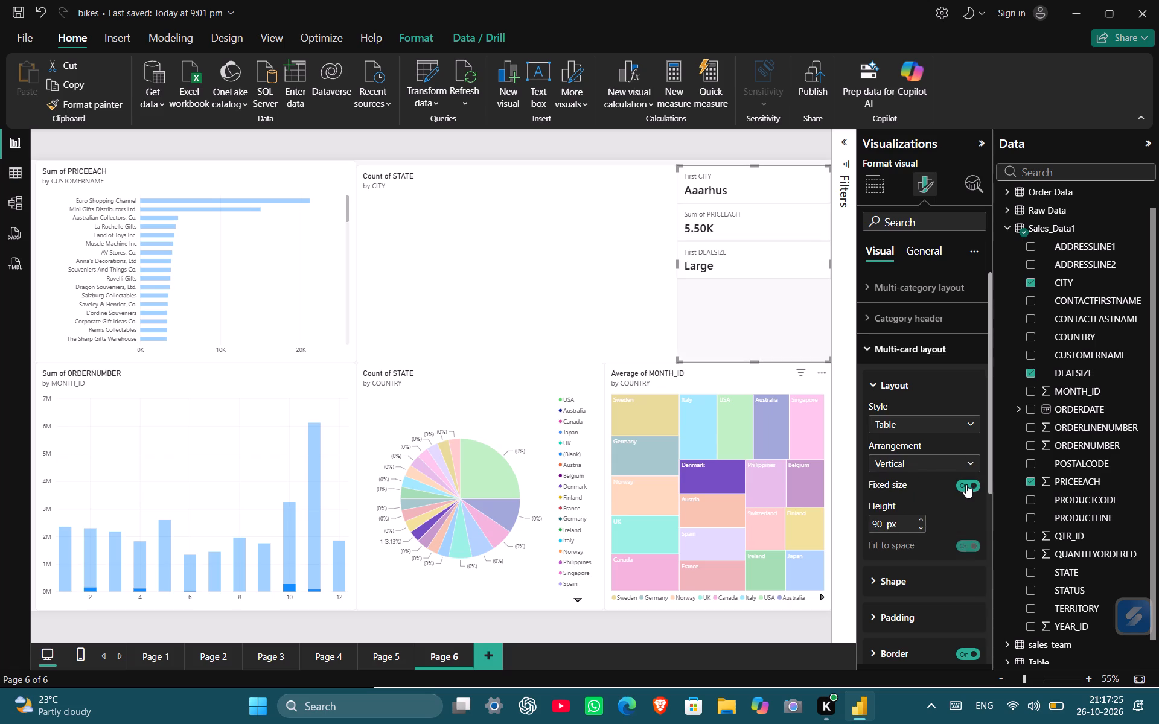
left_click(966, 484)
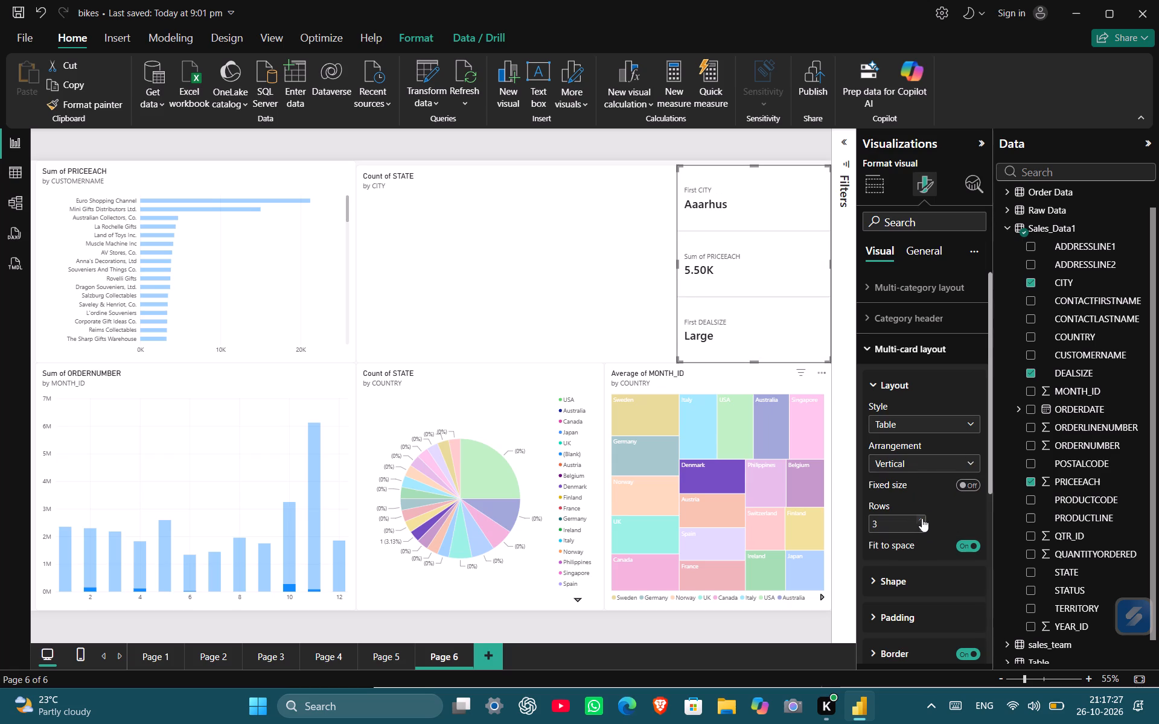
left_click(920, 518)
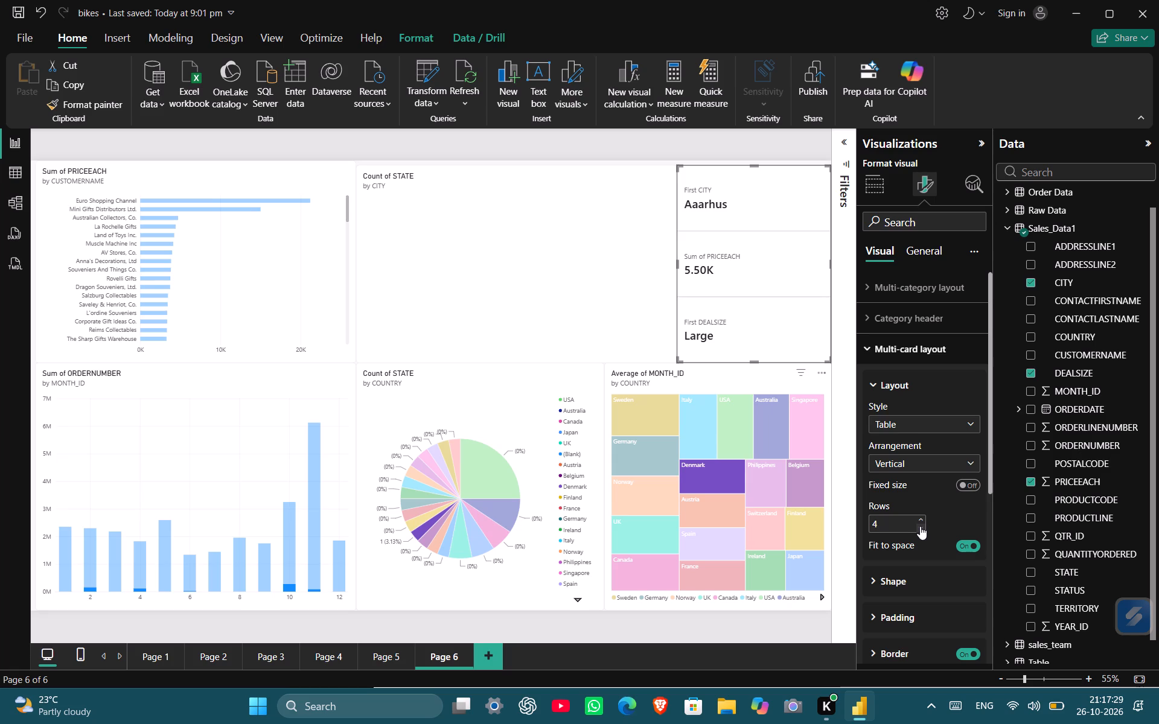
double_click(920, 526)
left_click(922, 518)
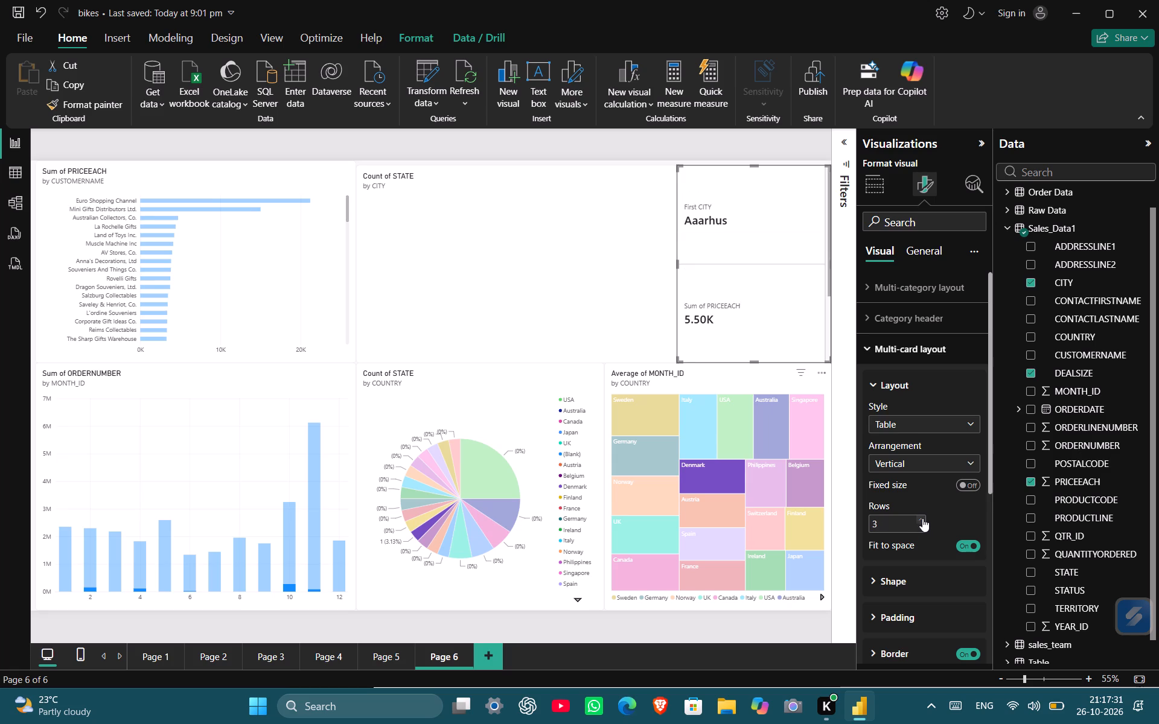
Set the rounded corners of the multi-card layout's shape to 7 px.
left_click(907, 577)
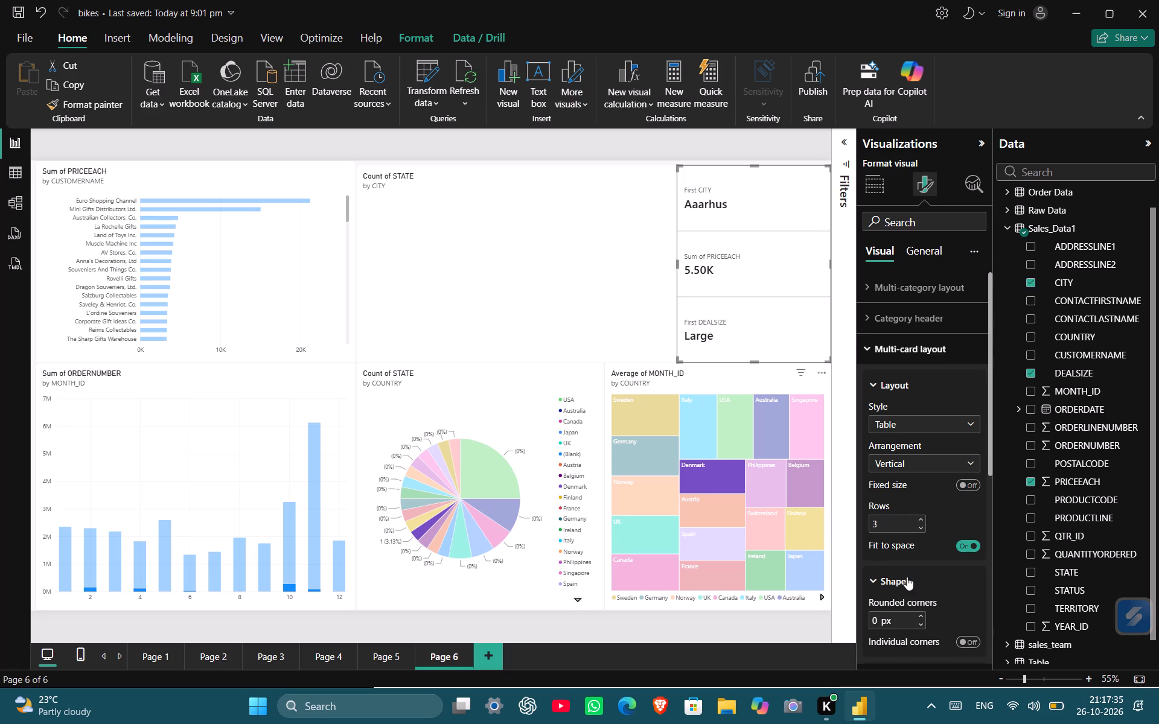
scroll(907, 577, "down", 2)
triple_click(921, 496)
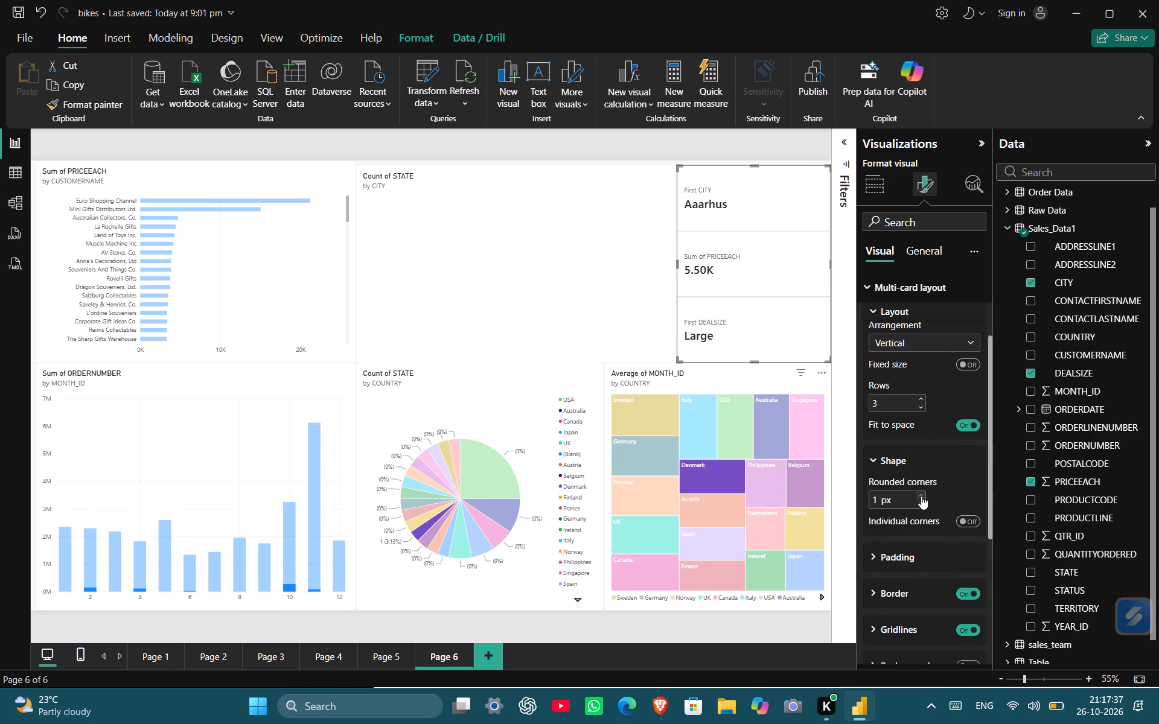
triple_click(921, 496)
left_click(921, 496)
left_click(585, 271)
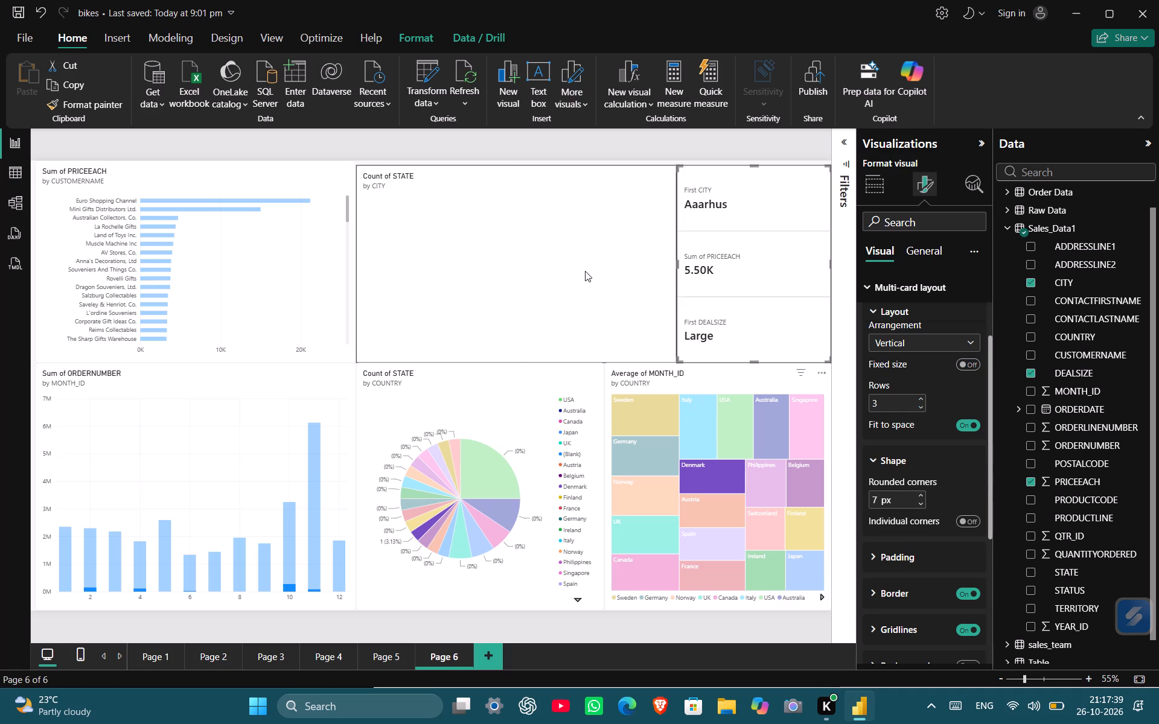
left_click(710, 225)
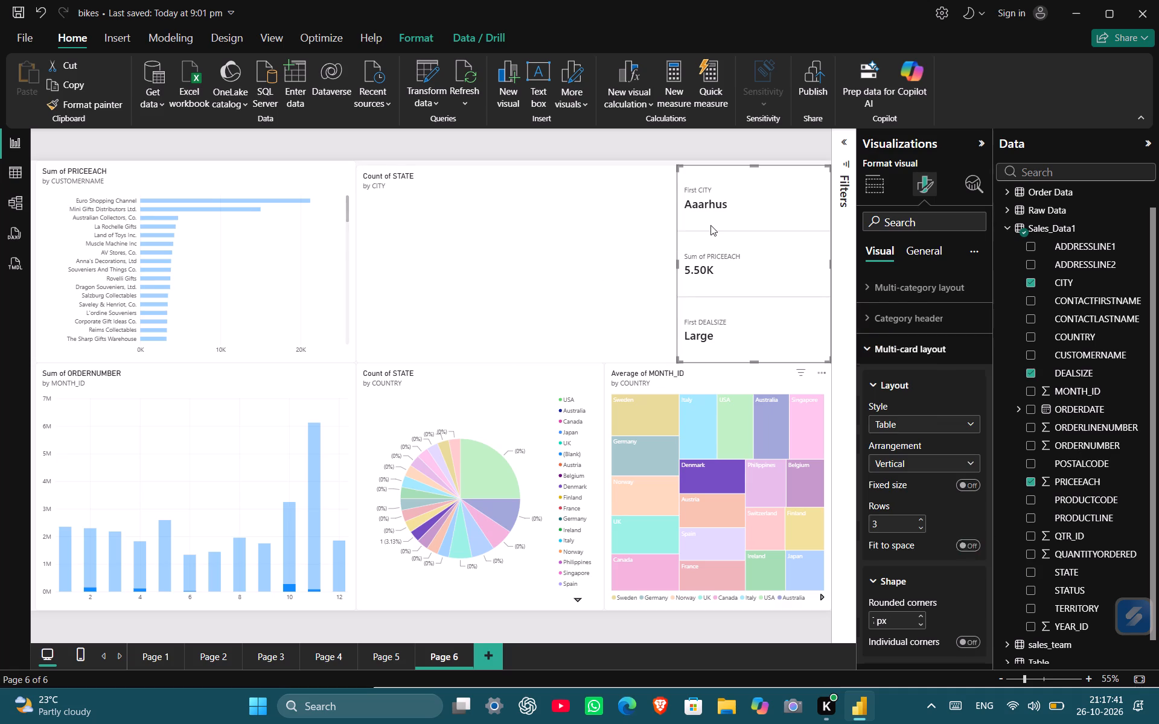
Set the number of rows in the multi-card layout to 5.
double_click(916, 517)
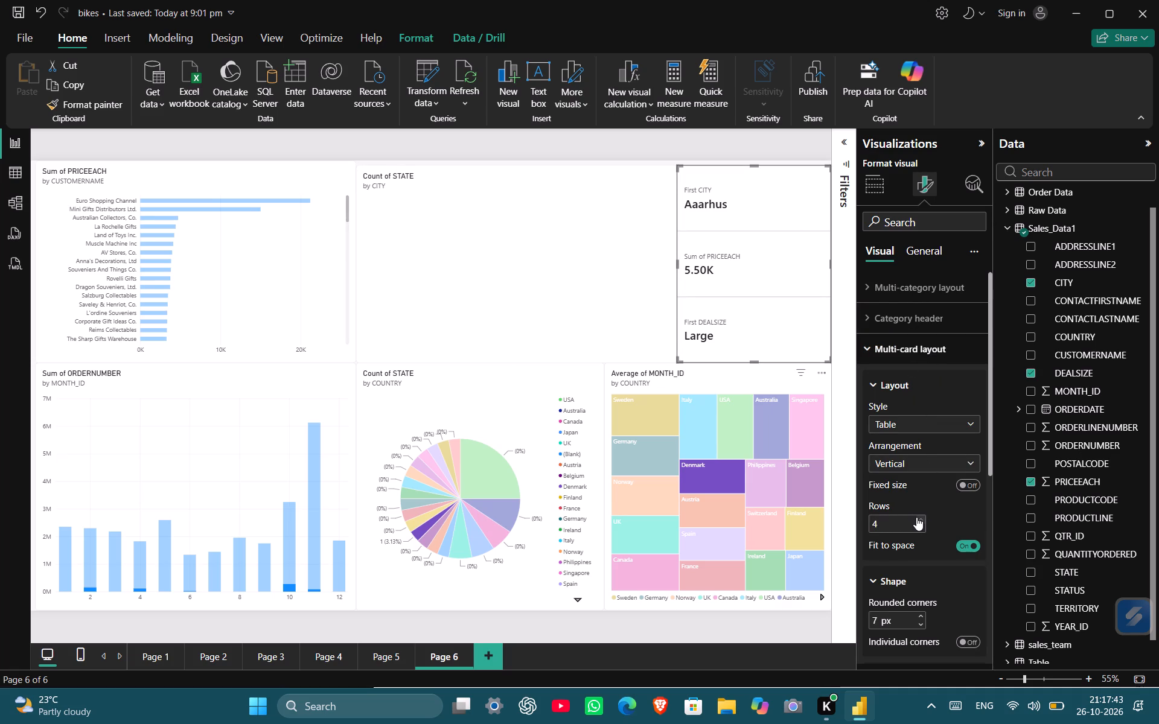
Set the rounded corners of the multi-card layout's shape to 16 px.
scroll(923, 532, "down", 2)
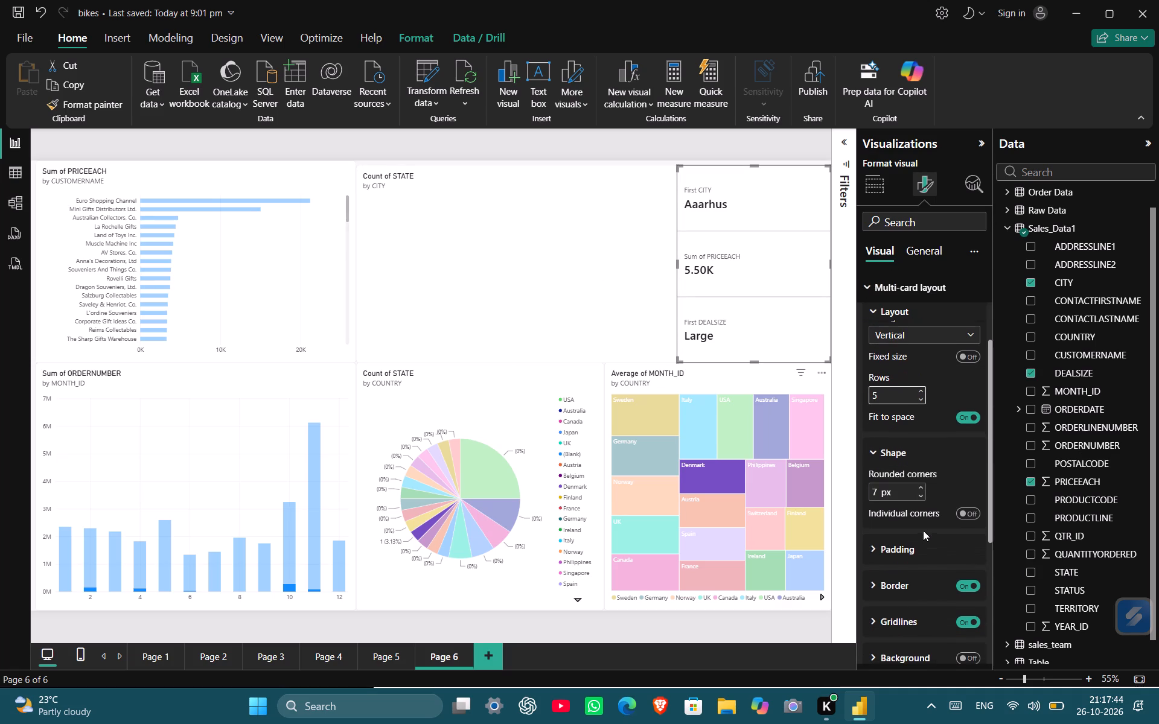
left_click(921, 482)
triple_click(921, 484)
triple_click(921, 484)
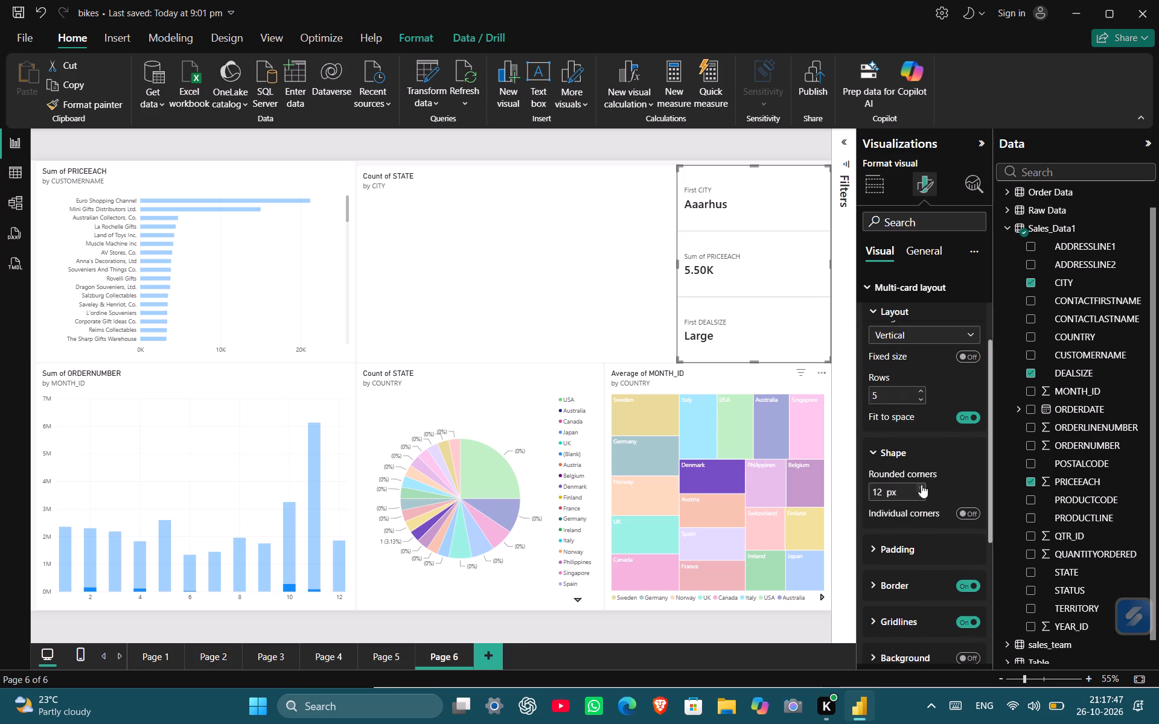
triple_click(921, 484)
left_click(629, 294)
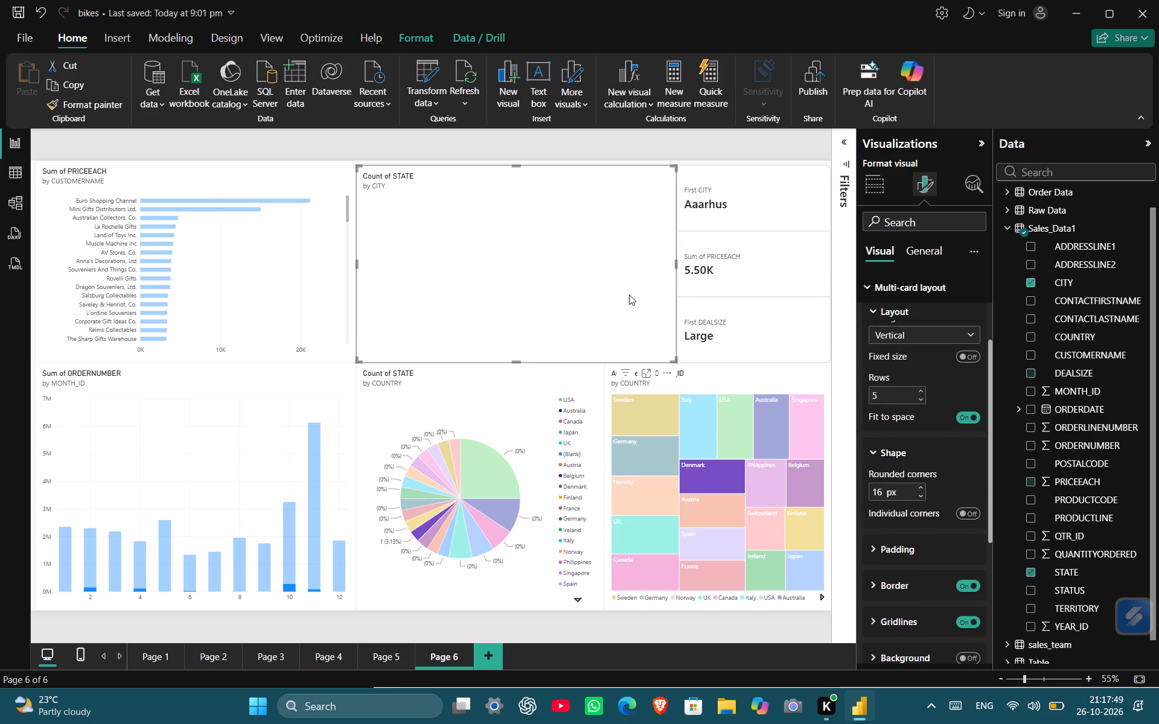
left_click(731, 266)
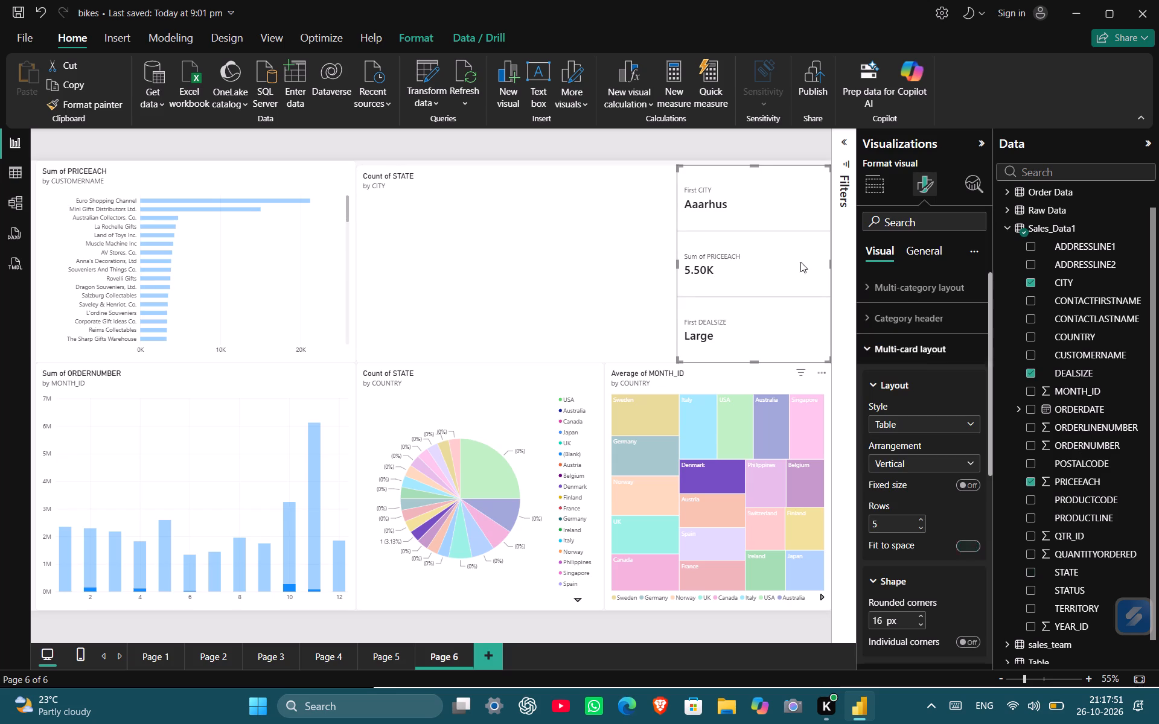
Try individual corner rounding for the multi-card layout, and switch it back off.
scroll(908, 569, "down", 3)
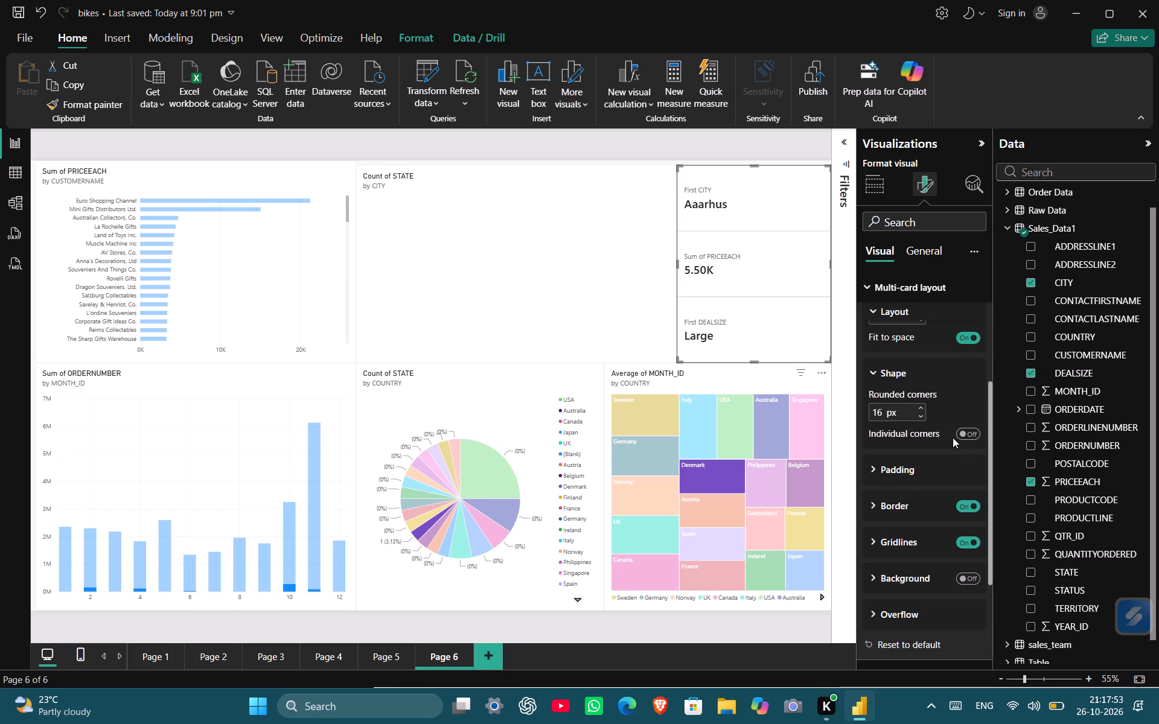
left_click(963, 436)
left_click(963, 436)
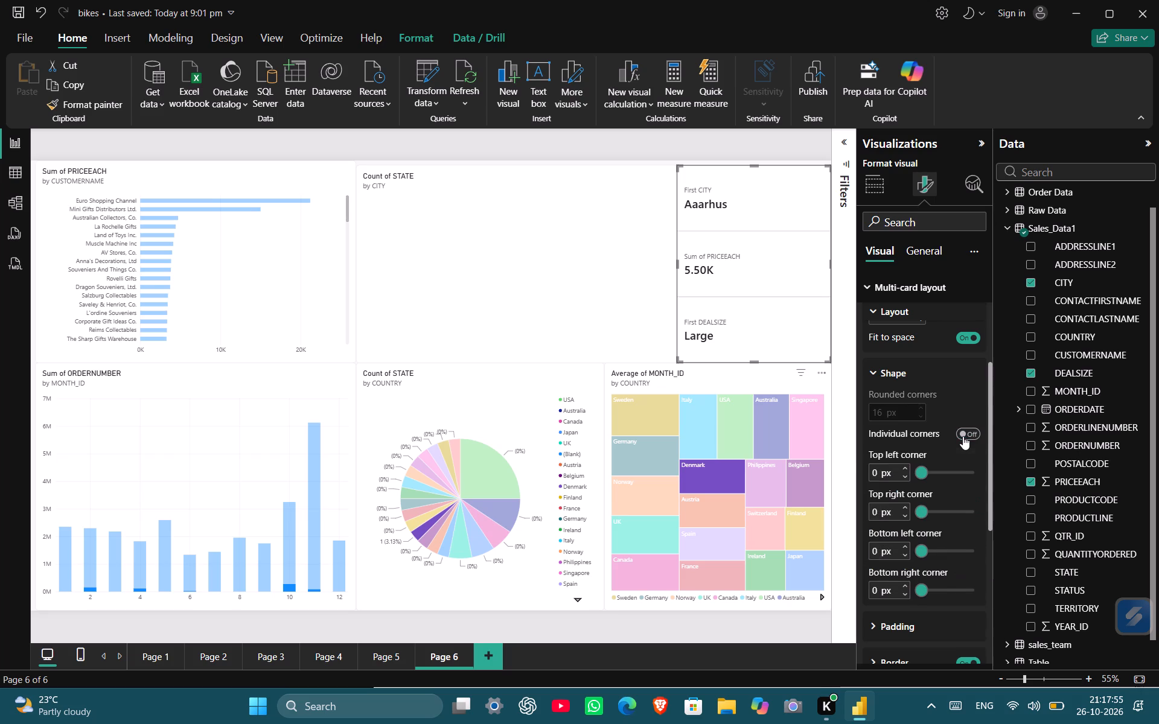
Set the border colour of the multi-card layout to a light blue theme colour.
left_click(913, 472)
scroll(913, 472, "down", 1)
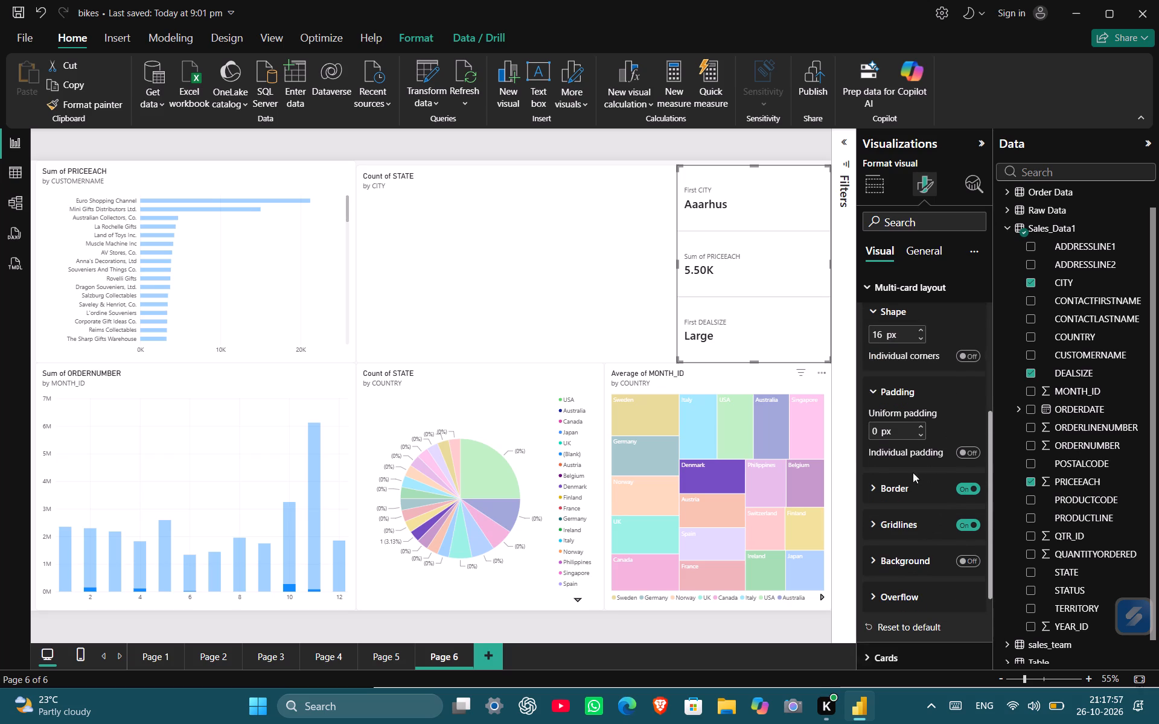
scroll(913, 472, "down", 1)
left_click(901, 357)
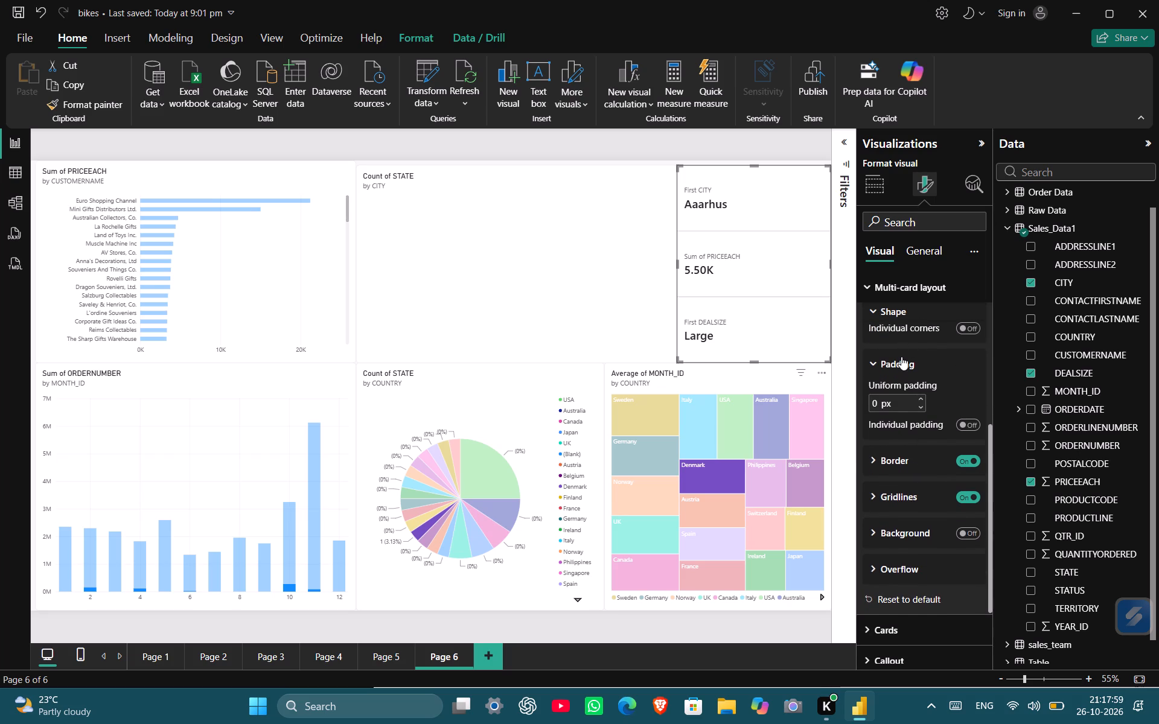
scroll(901, 357, "down", 1)
left_click(901, 357)
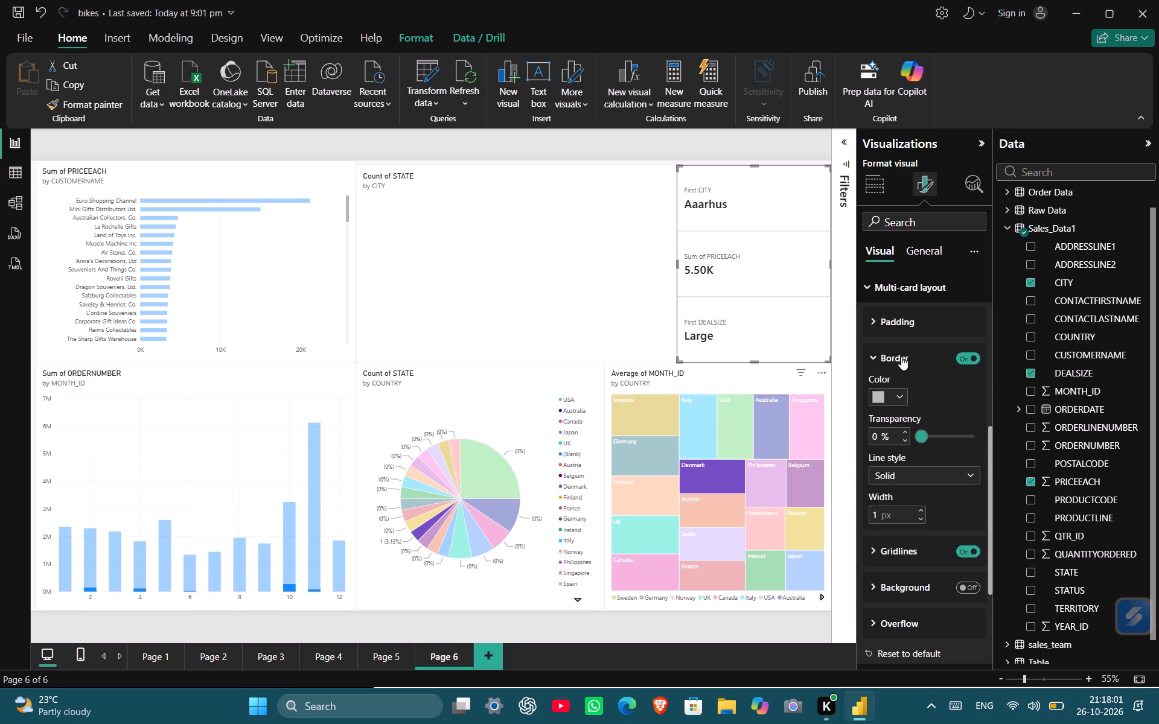
left_click(901, 396)
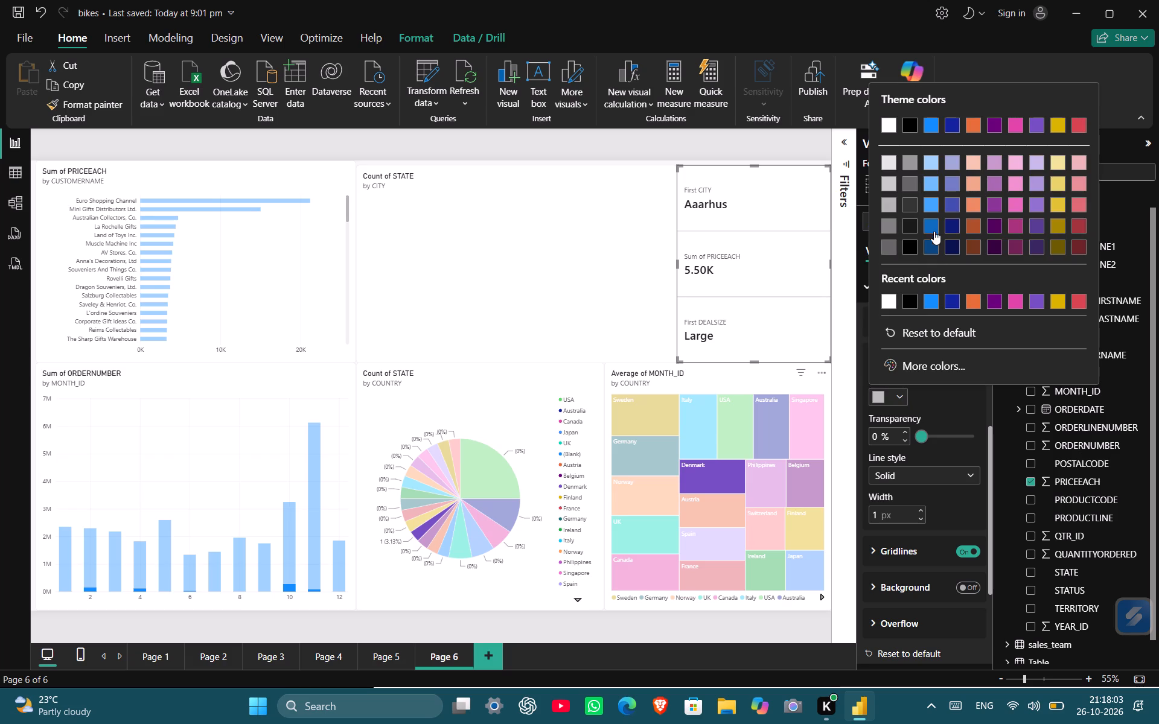
left_click(930, 183)
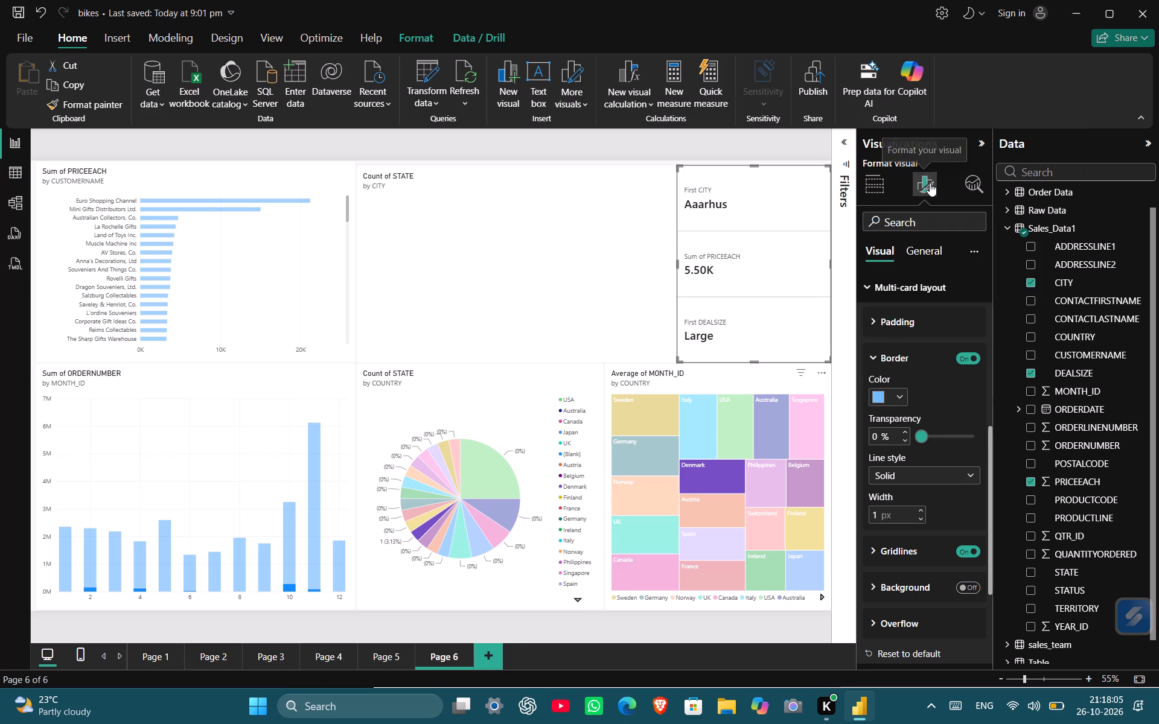
Set the line style of the multi-card layout's border to Dashed.
left_click(611, 313)
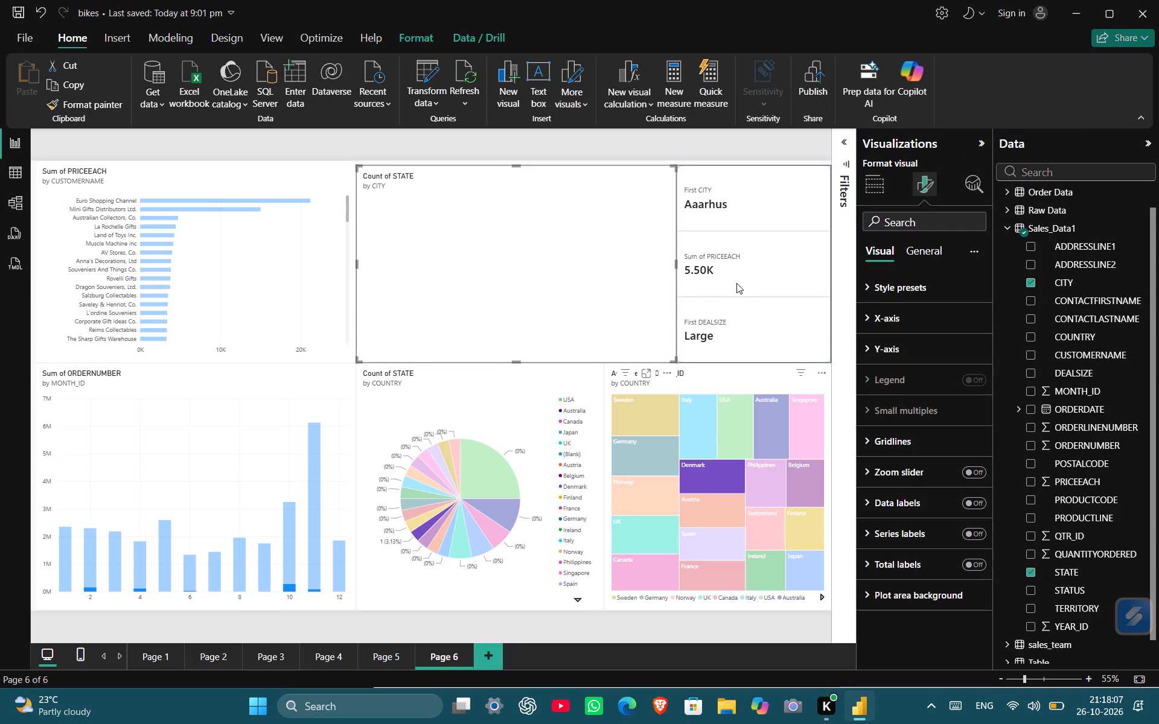
left_click(736, 283)
scroll(886, 466, "down", 4)
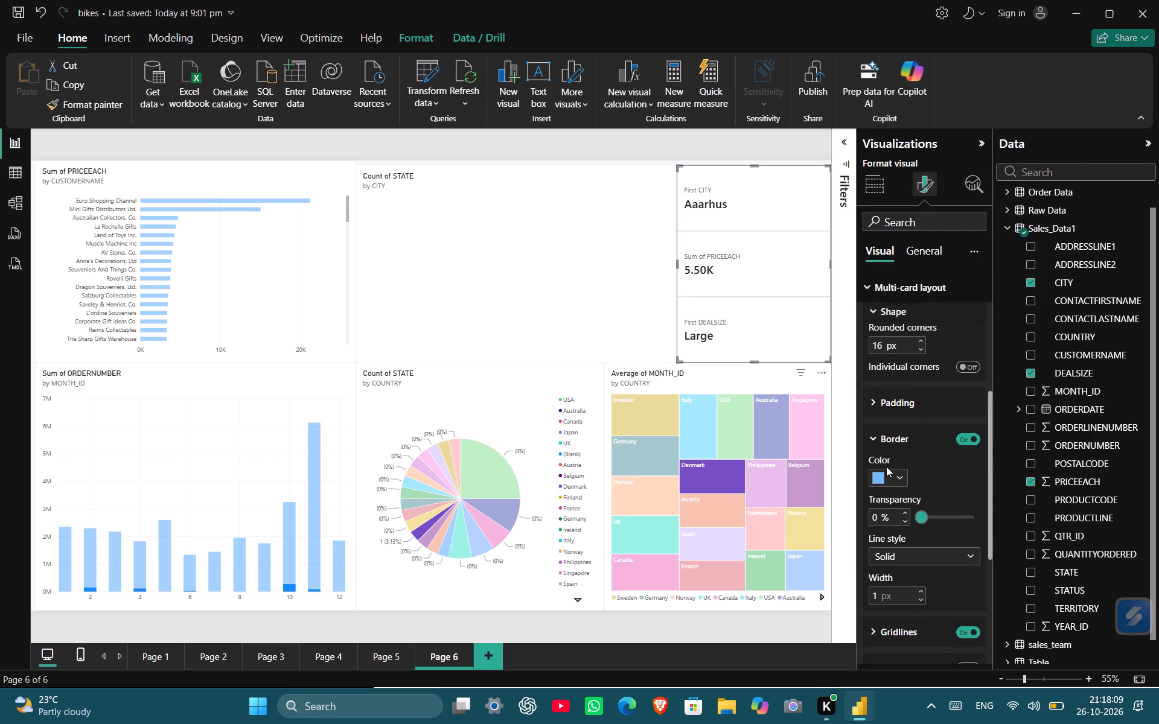
scroll(886, 466, "down", 1)
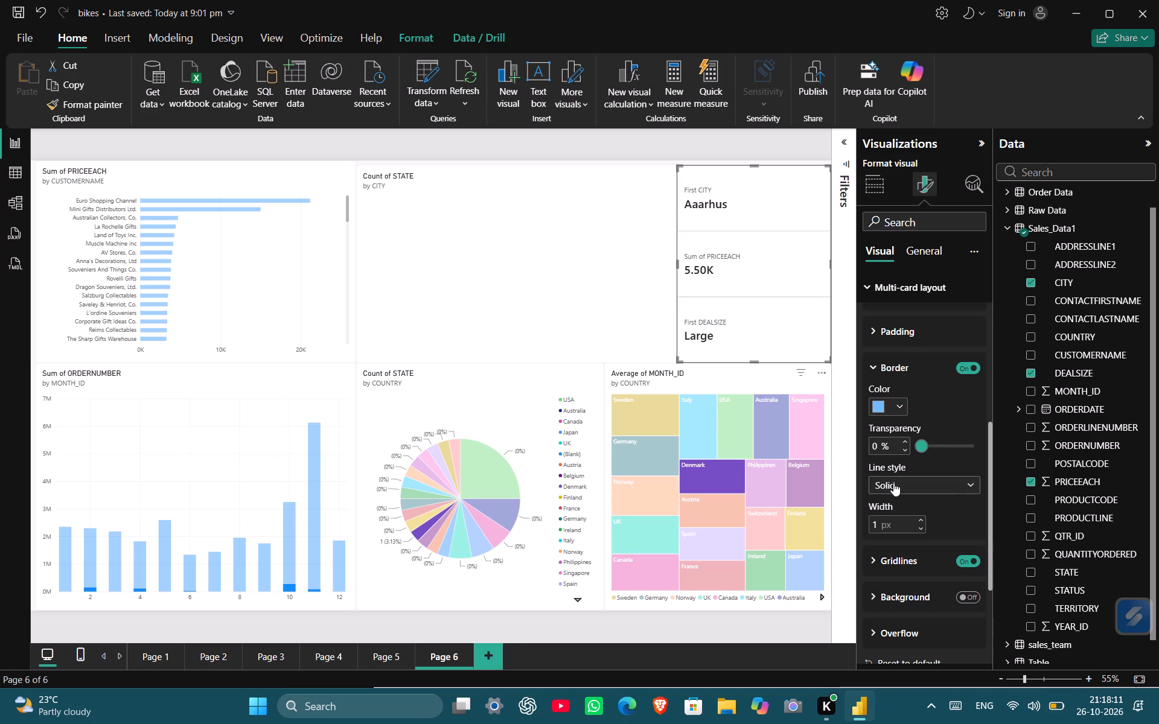
left_click(893, 483)
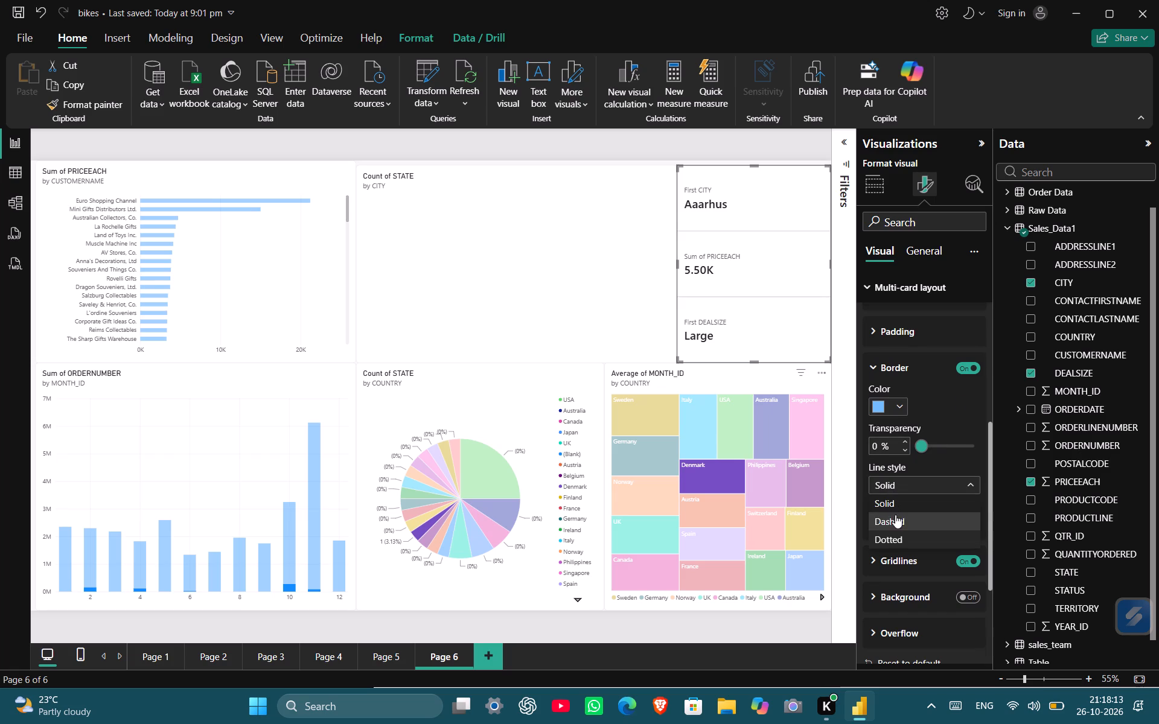
left_click(895, 520)
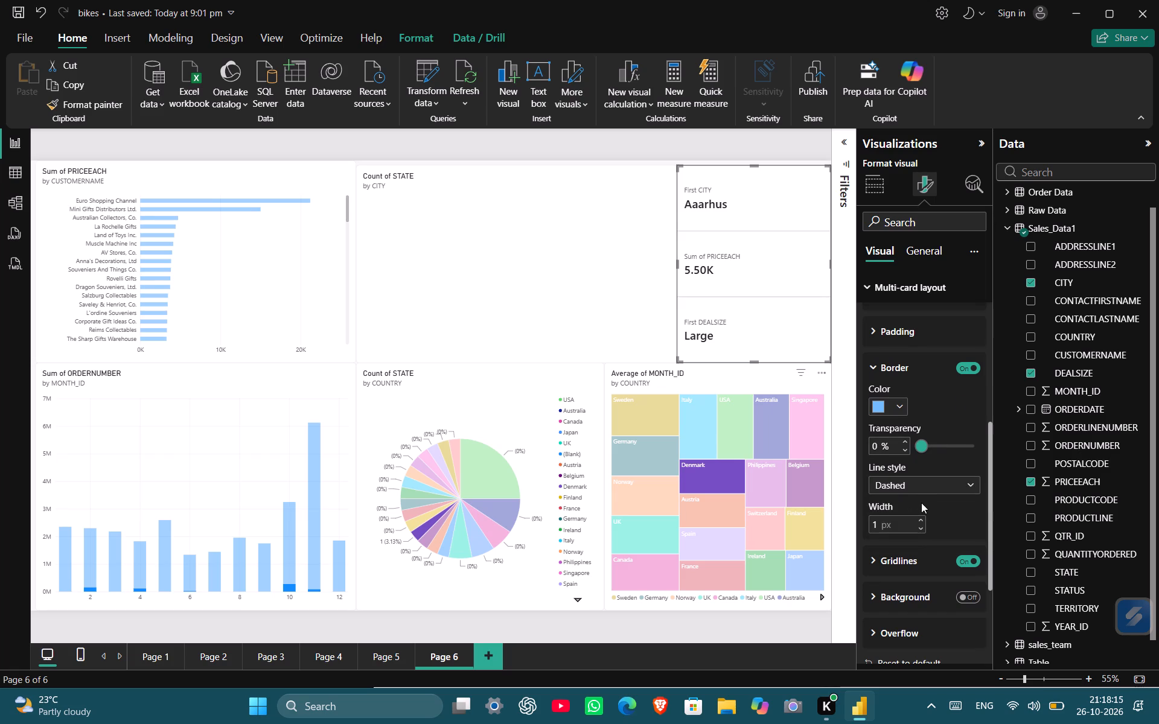
Turn on the multi-card layout's background and set its colour to dark grey.
scroll(919, 518, "down", 2)
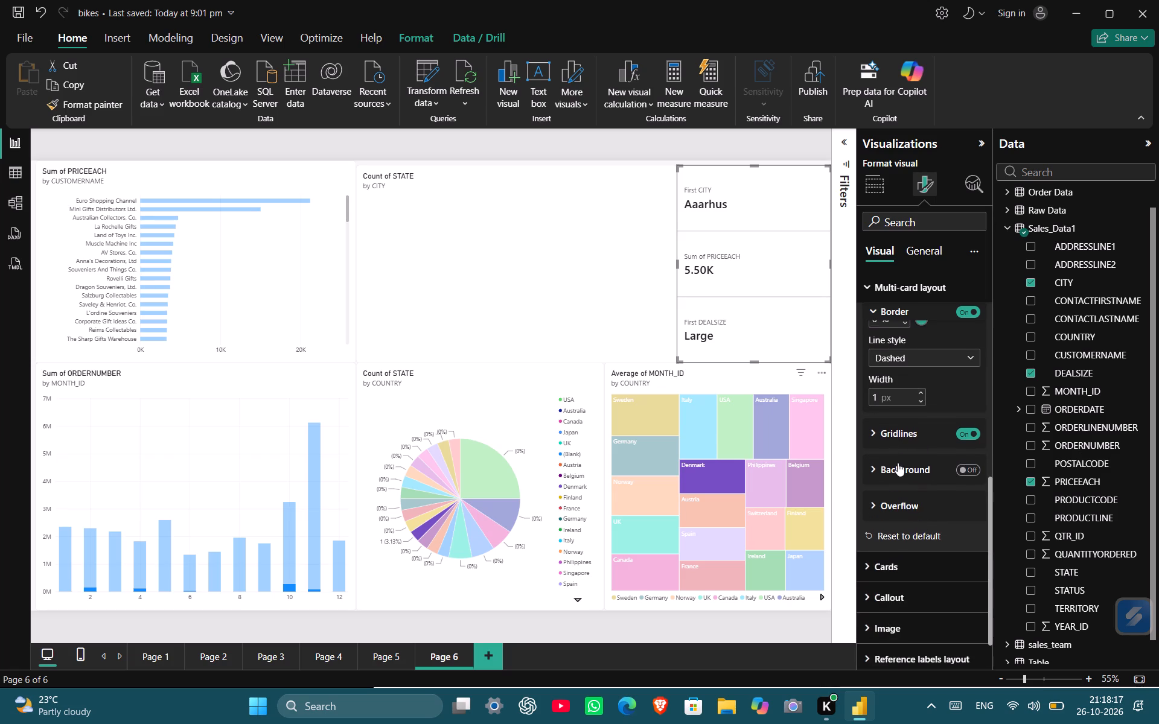
left_click(898, 469)
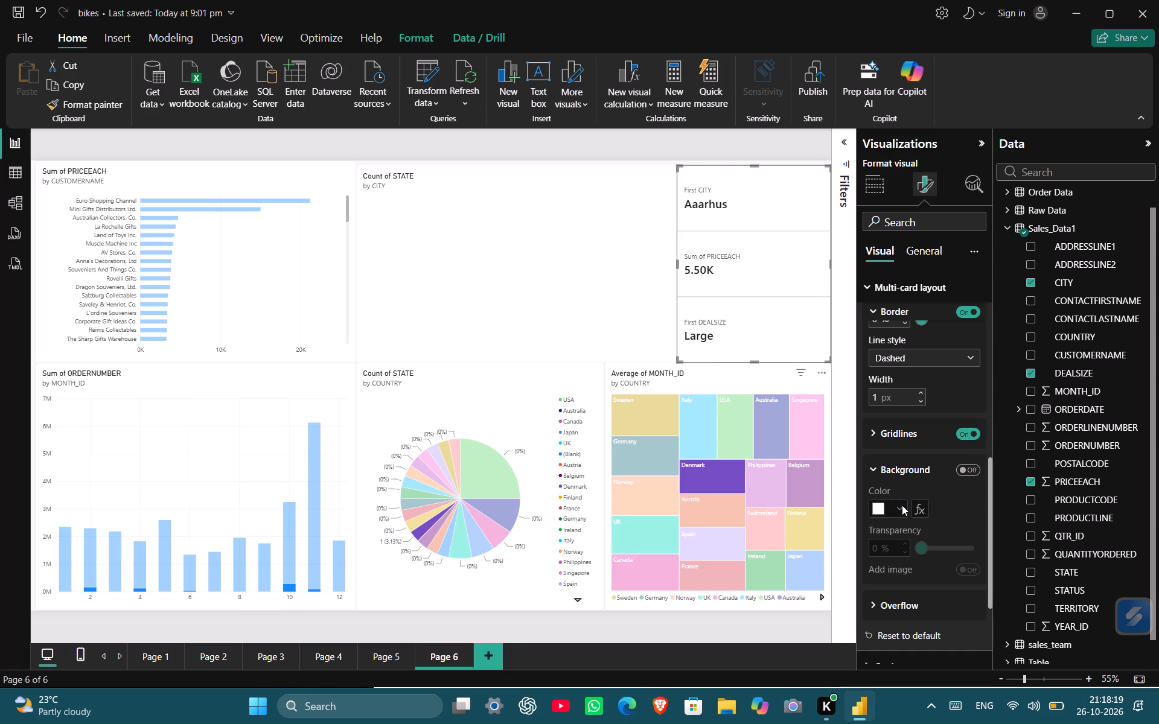
left_click(902, 505)
left_click(898, 511)
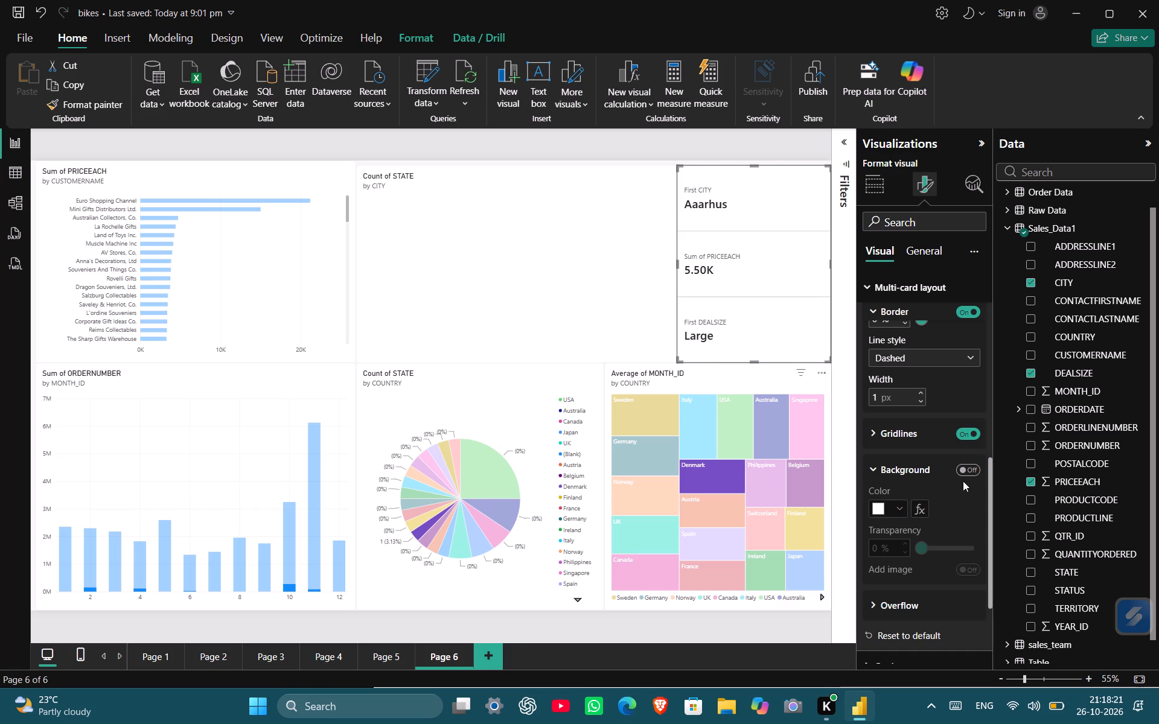
left_click(972, 472)
left_click(901, 507)
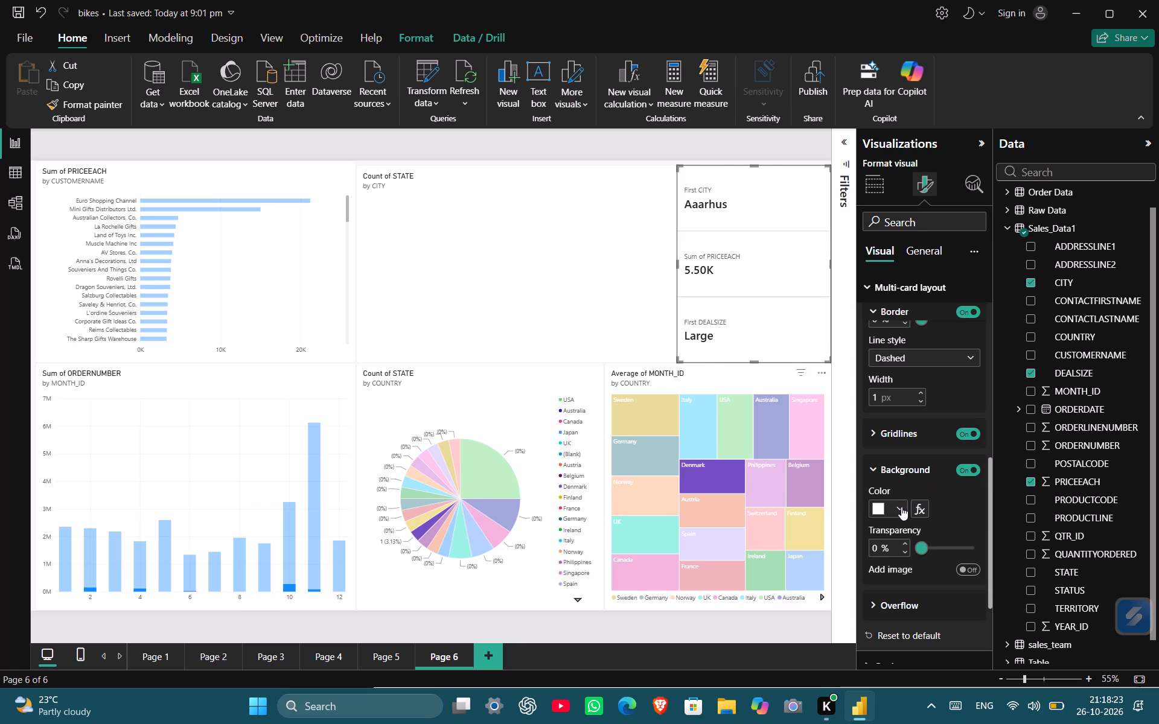
left_click(910, 288)
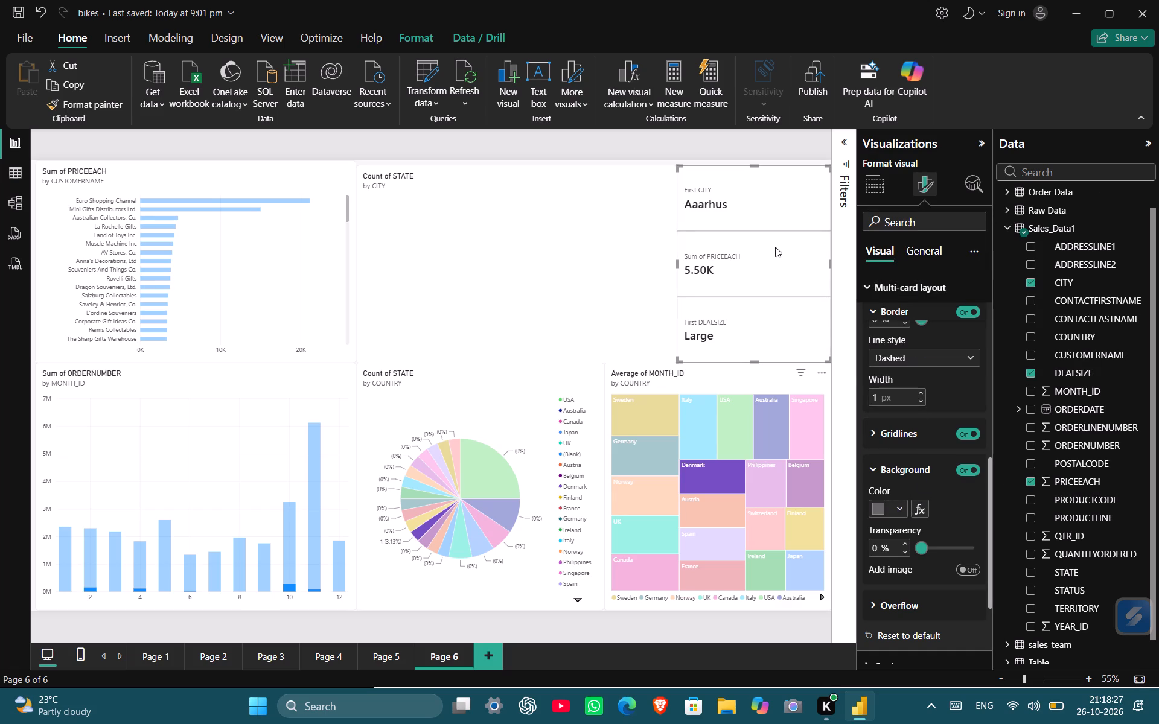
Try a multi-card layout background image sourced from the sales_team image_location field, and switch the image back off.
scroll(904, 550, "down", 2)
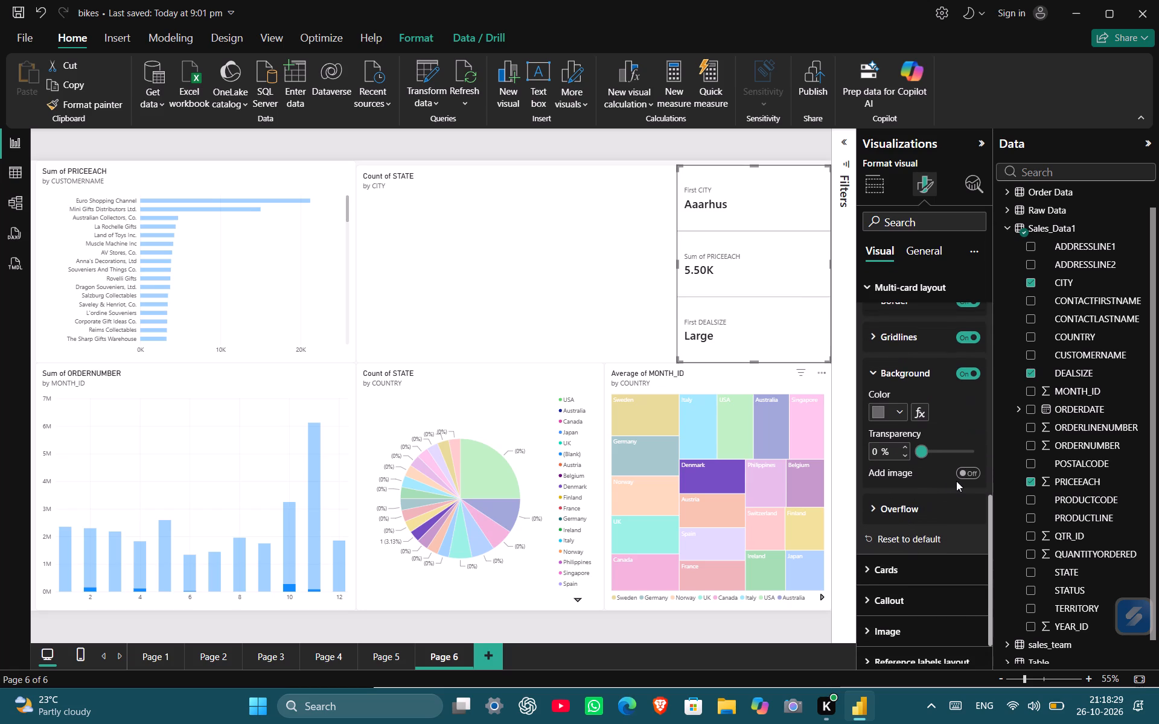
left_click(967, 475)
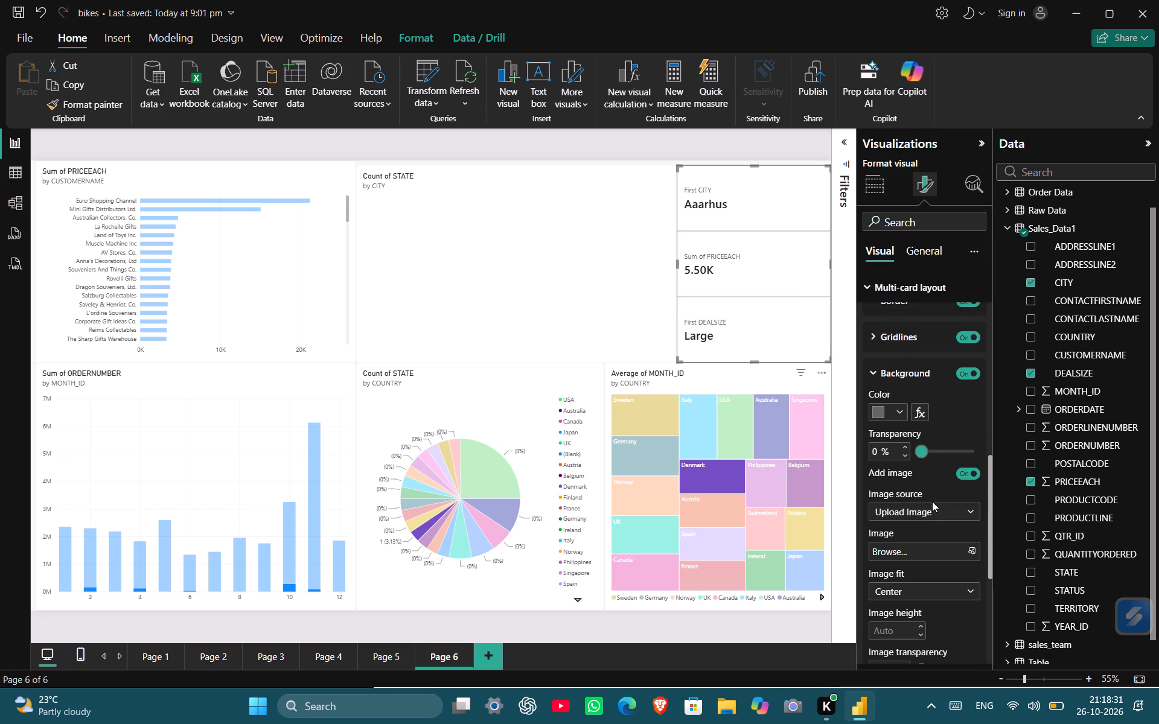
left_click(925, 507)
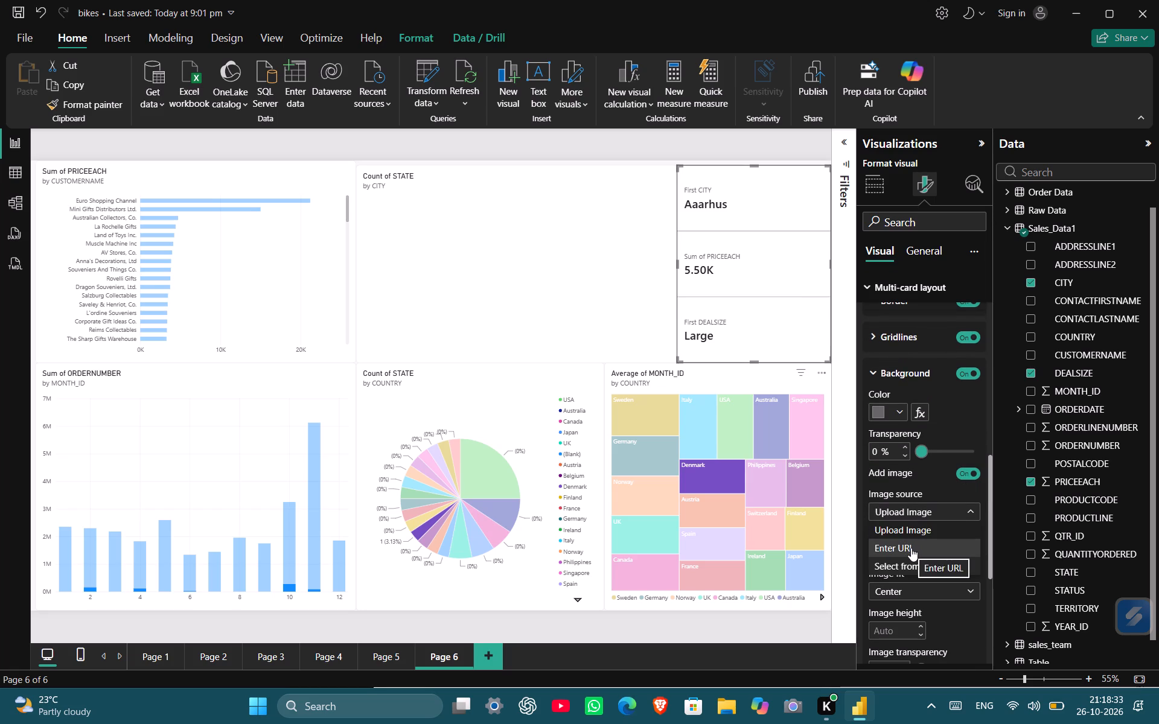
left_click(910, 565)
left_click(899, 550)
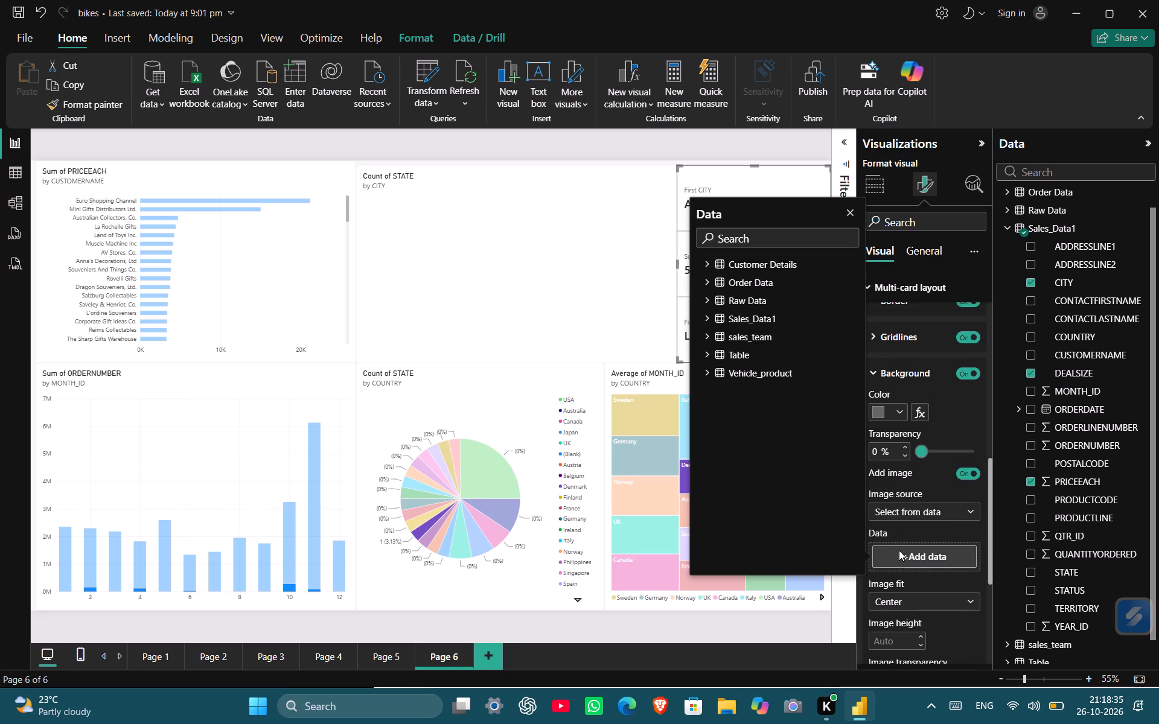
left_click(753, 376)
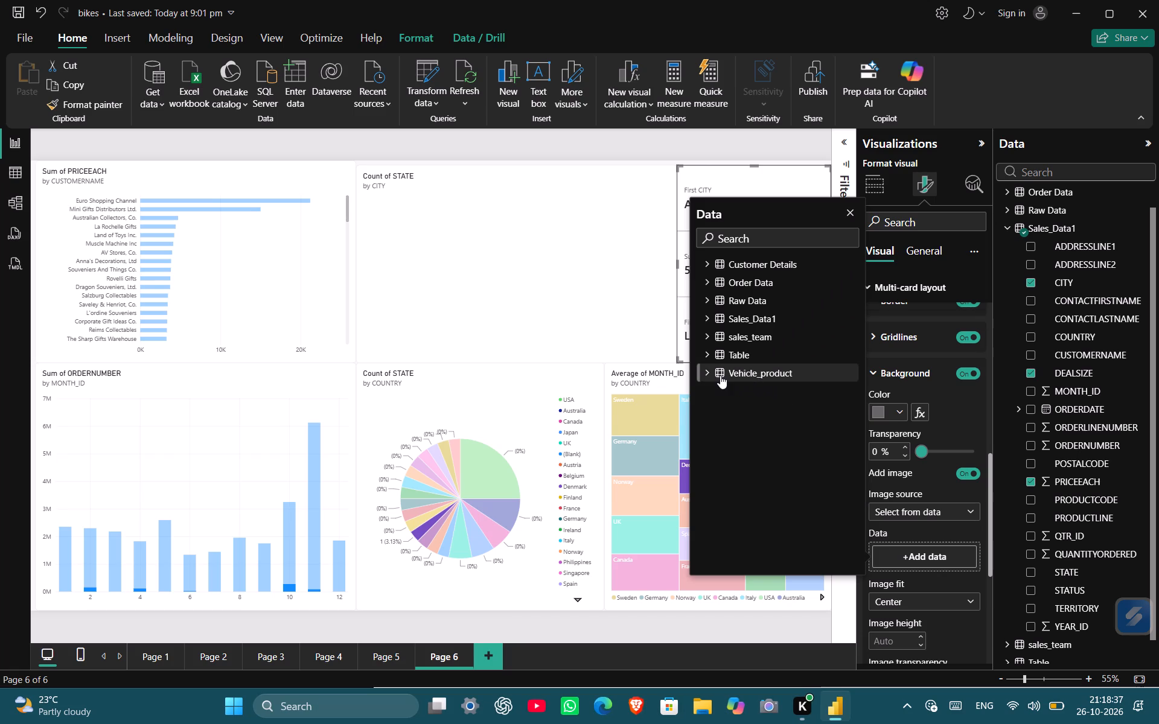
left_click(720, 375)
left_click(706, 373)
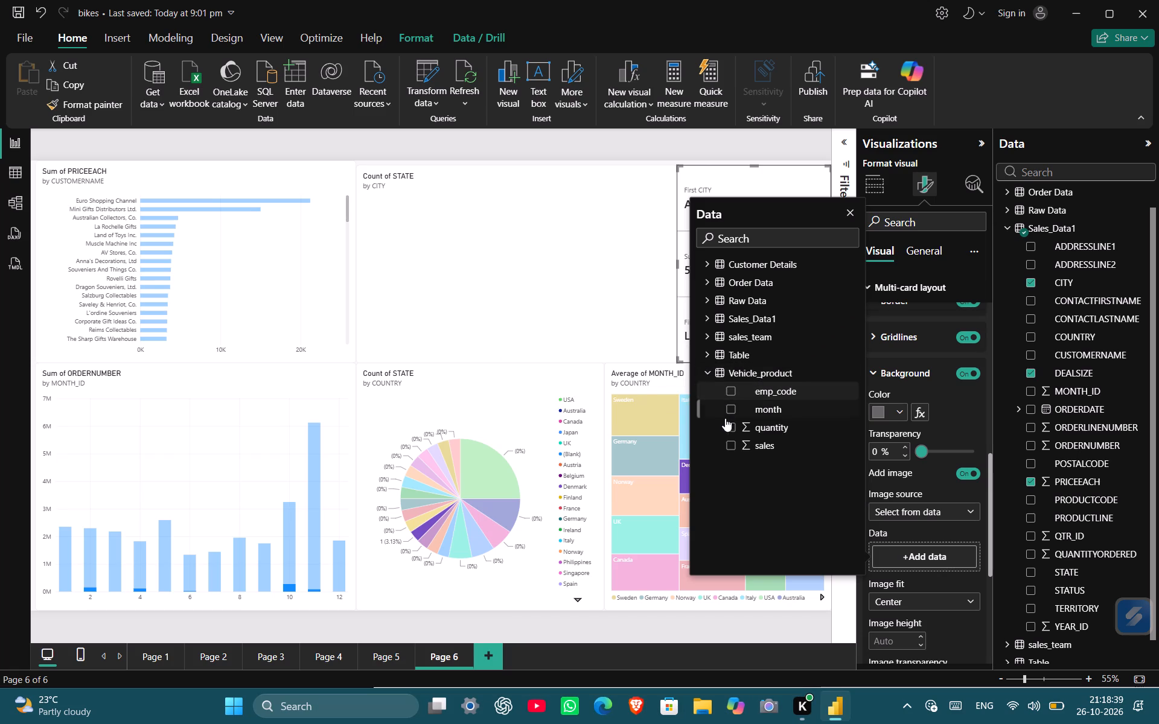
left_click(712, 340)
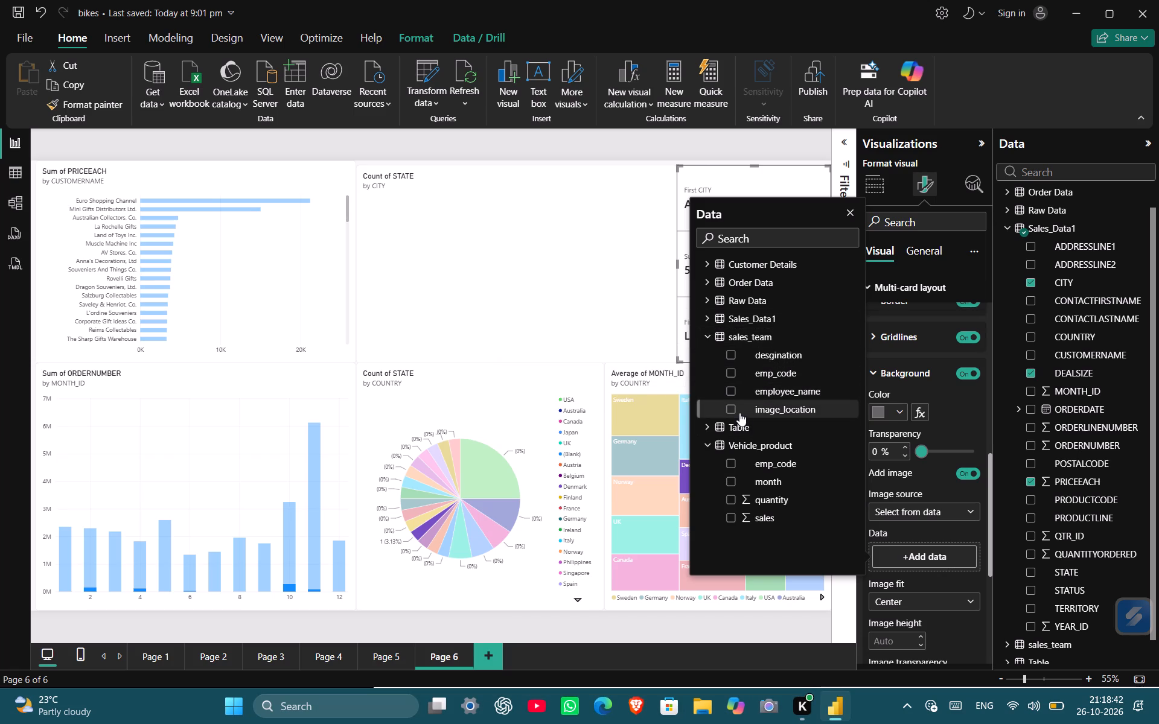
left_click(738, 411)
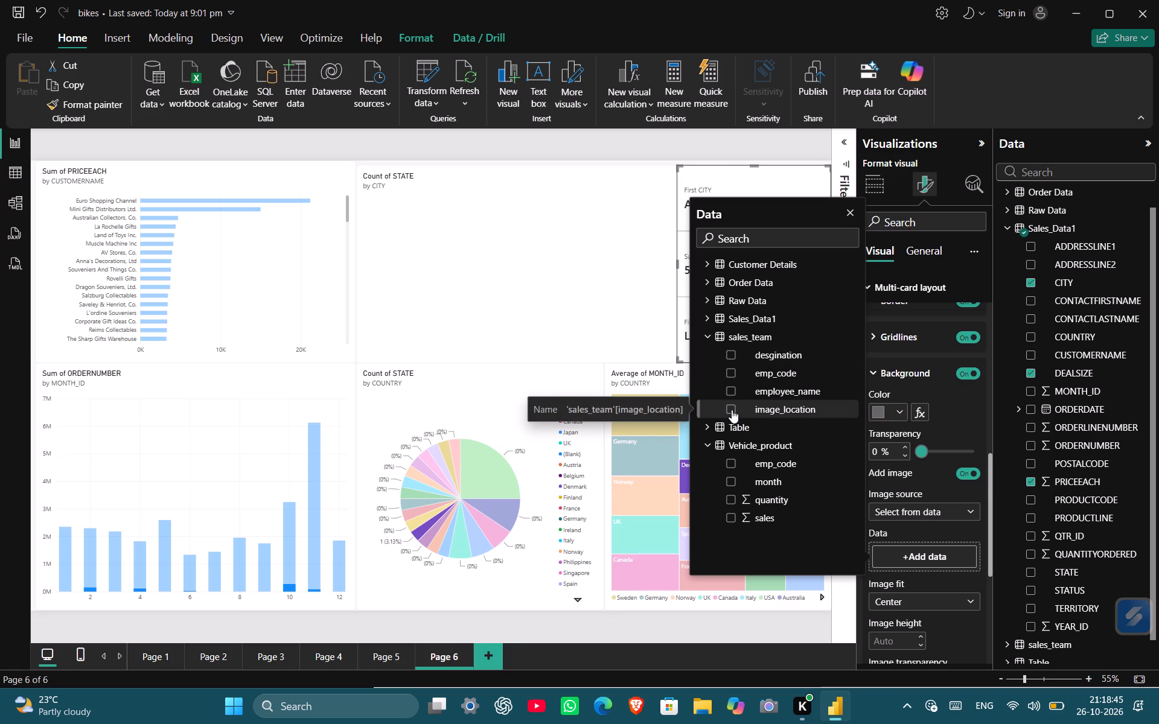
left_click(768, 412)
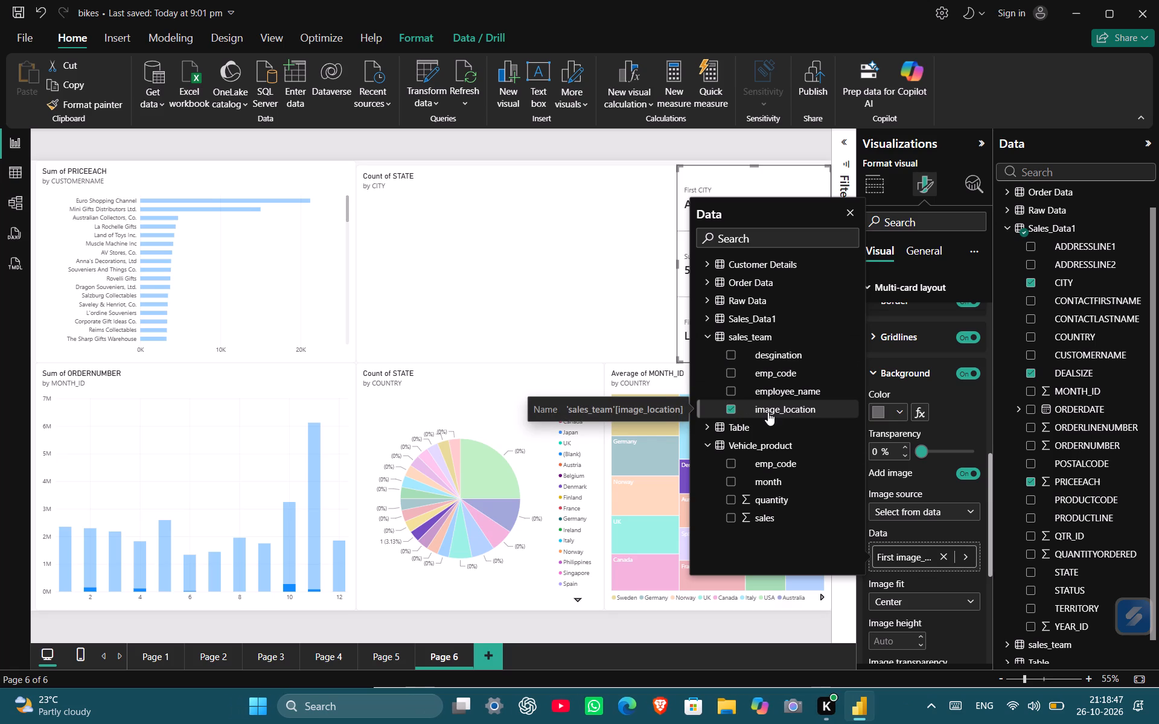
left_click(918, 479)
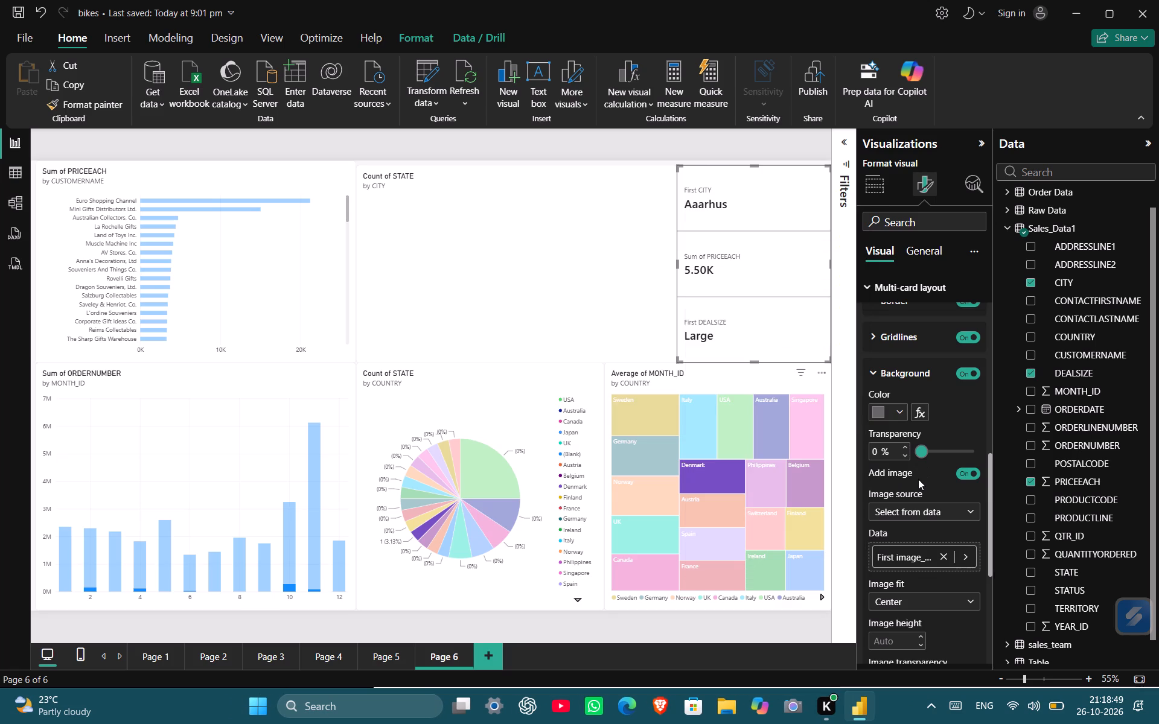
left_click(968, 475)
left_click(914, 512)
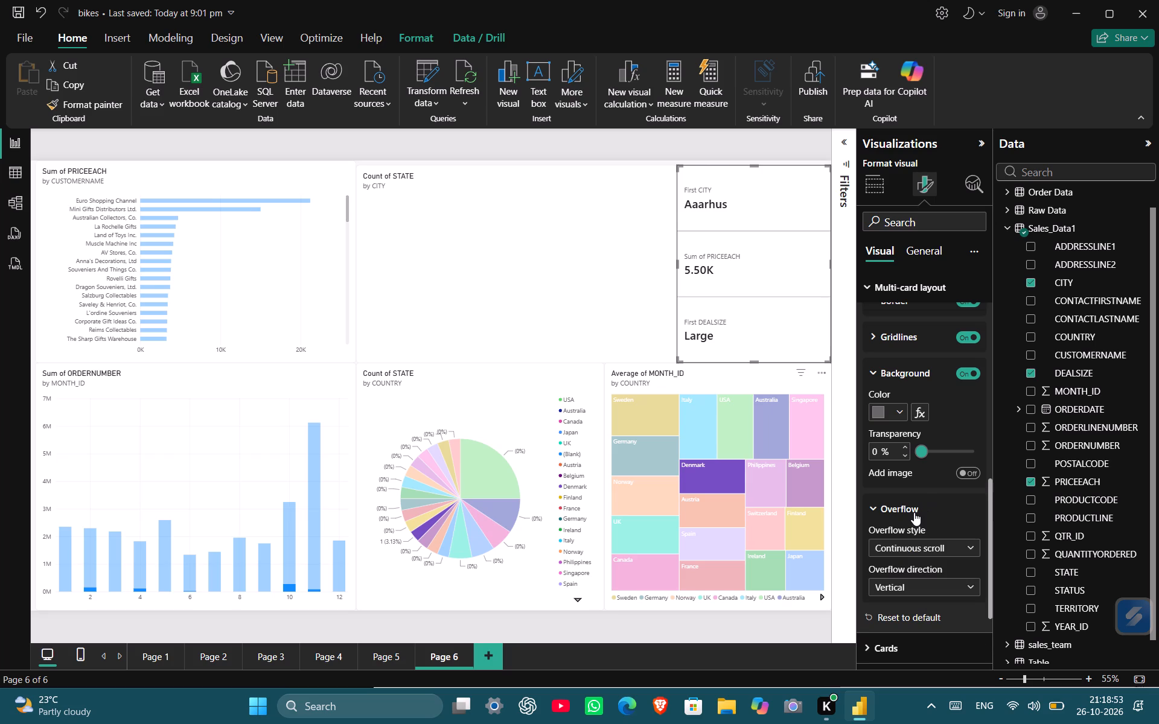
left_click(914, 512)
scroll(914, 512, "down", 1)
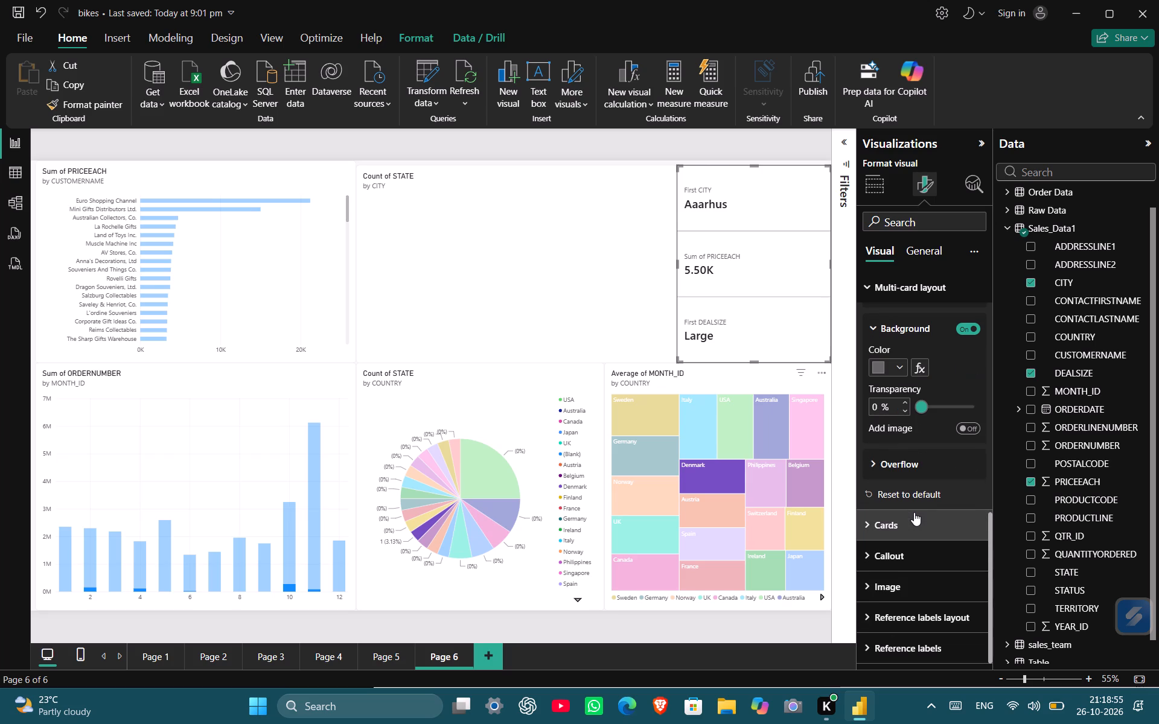
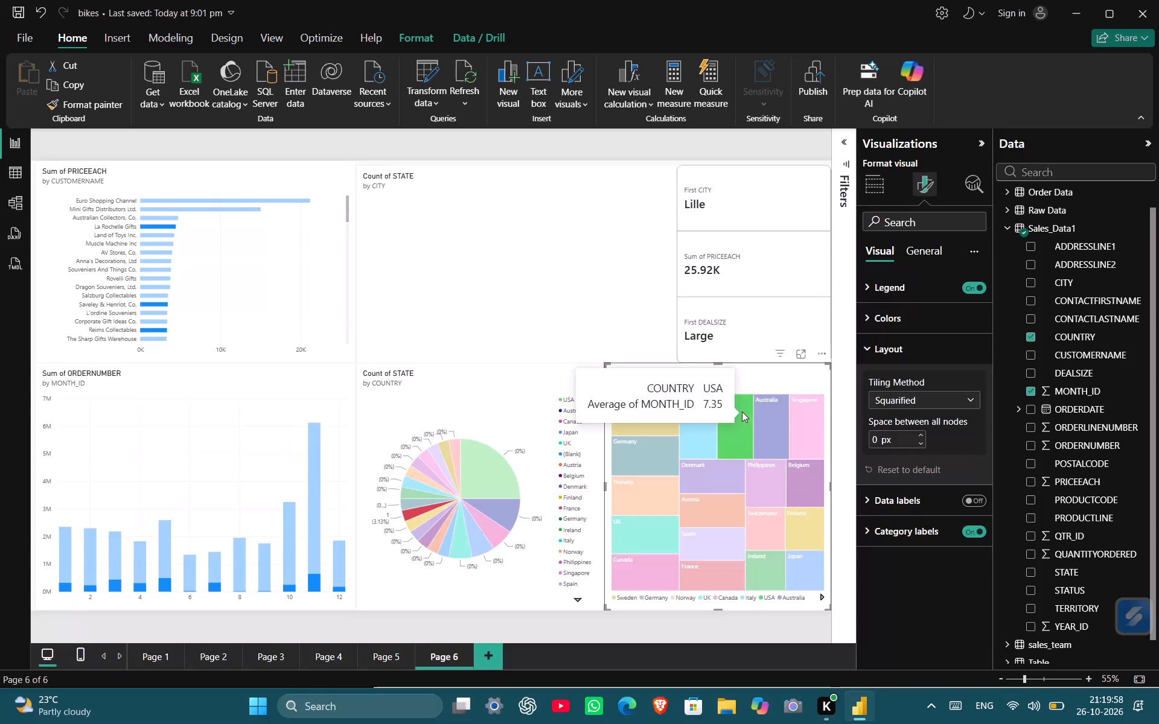
Cross-filter the page through the treemap's Australia, Singapore, Belgium, Philippines and Switzerland tiles in turn.
left_click(777, 413)
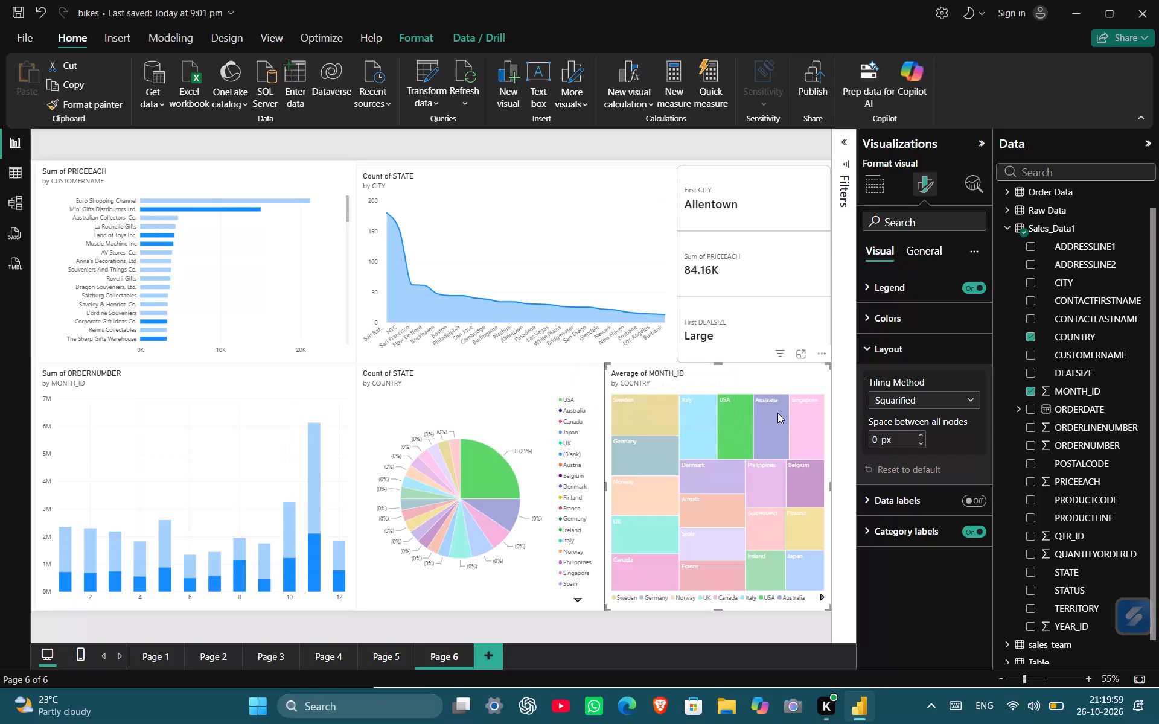
left_click(804, 416)
left_click(798, 470)
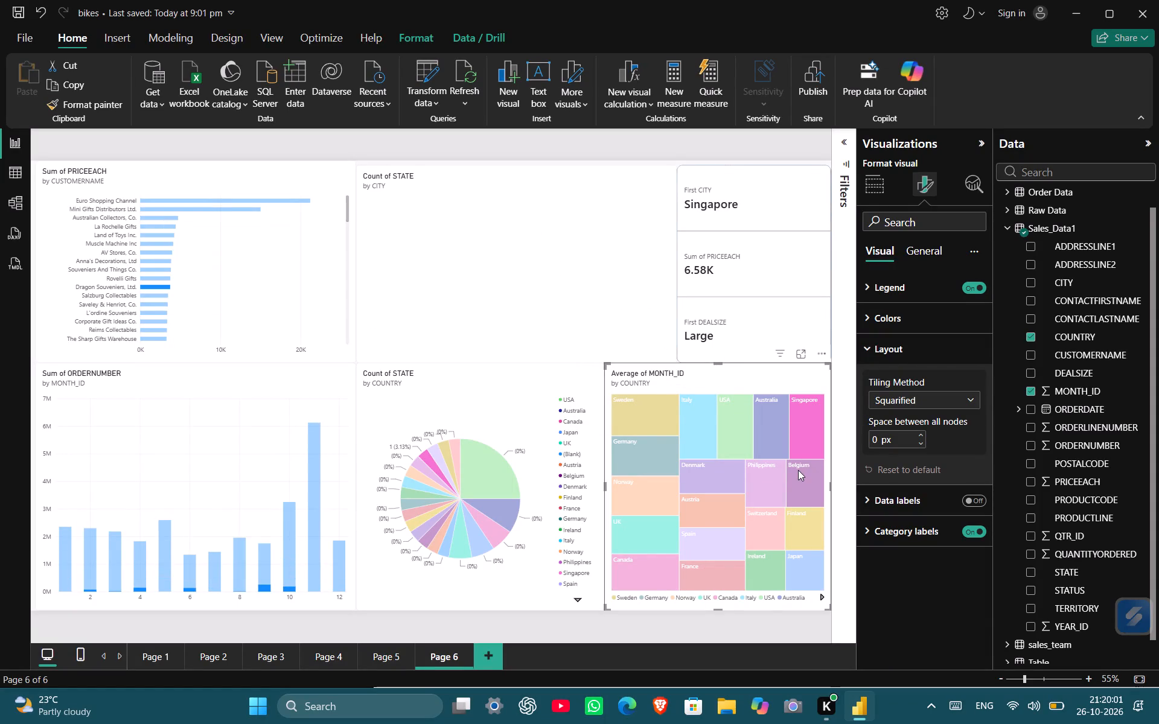
left_click(773, 480)
left_click(773, 524)
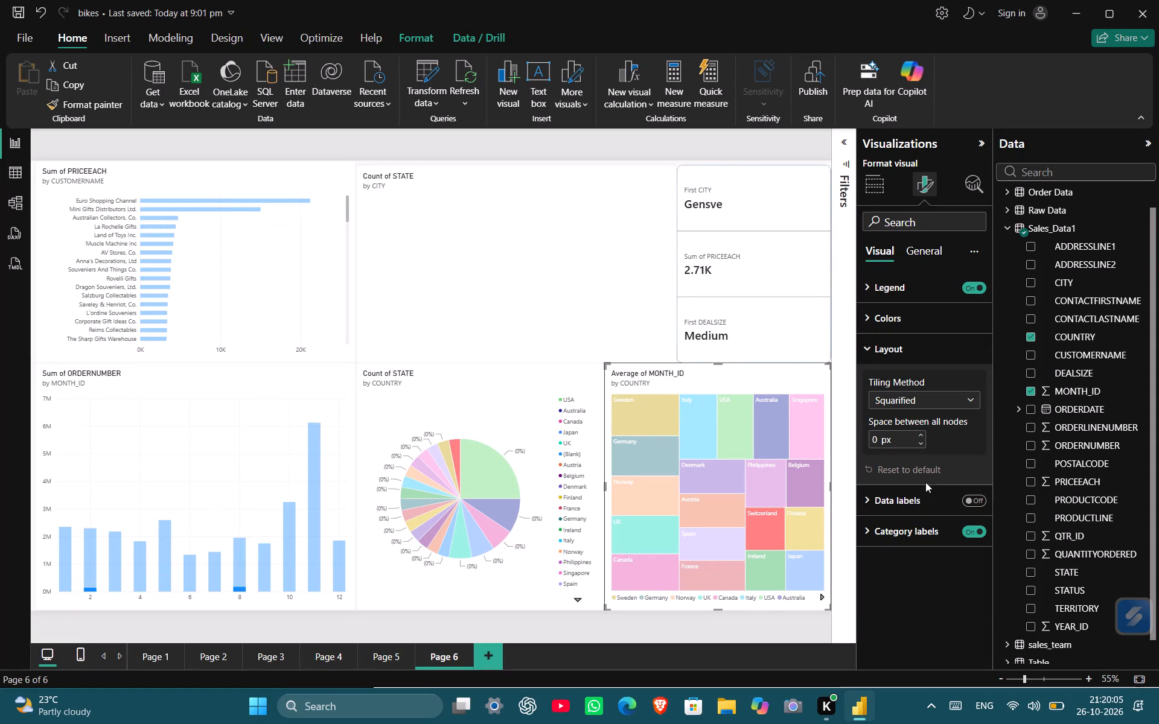
Turn on data labels for the Average of MONTH_ID by COUNTRY treemap.
left_click(962, 495)
left_click(973, 498)
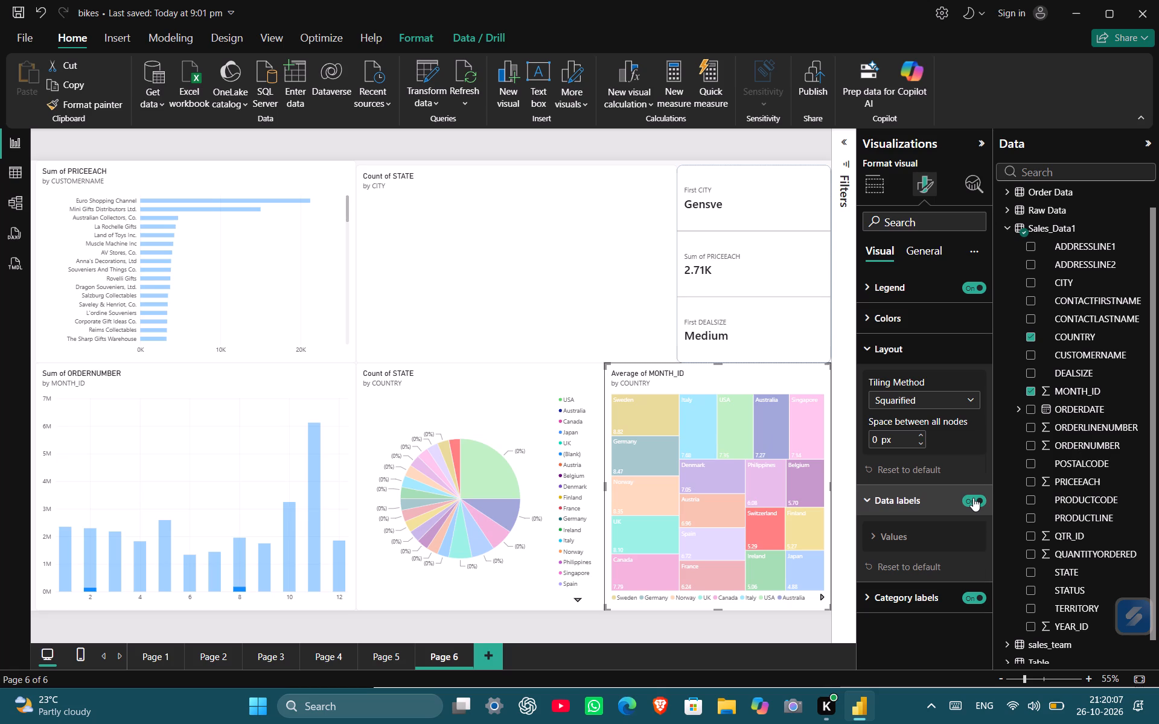
left_click(973, 498)
left_click(973, 498)
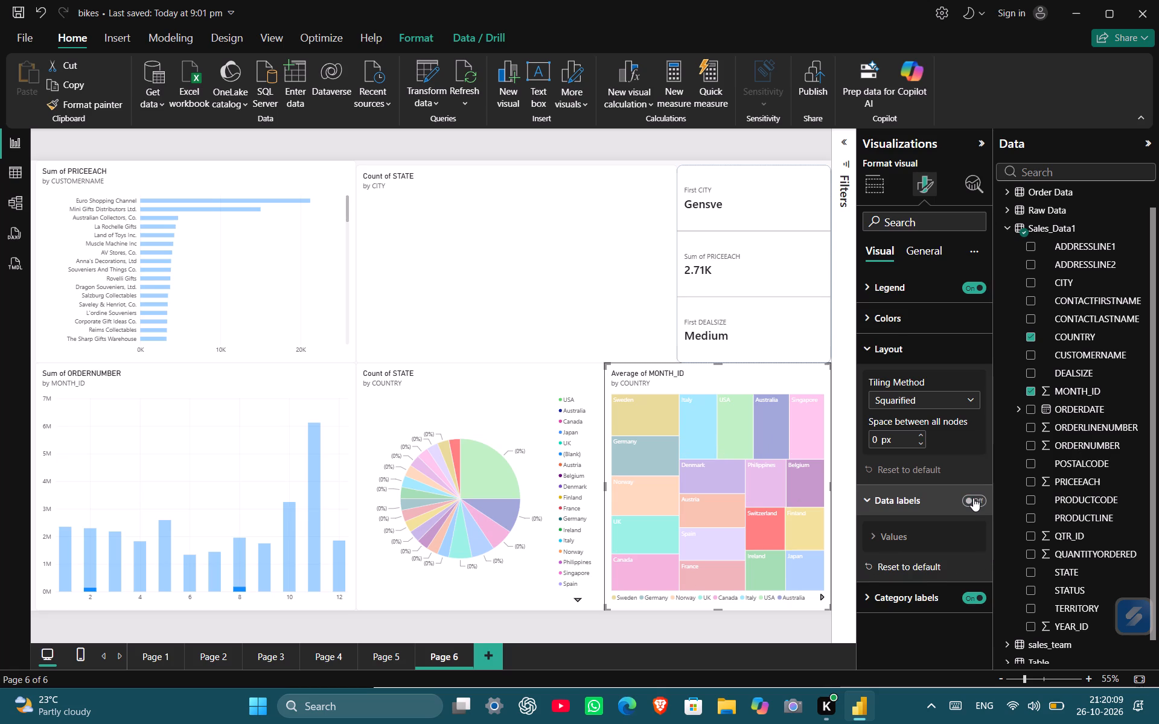
Apply the multi-value card visual's Cards settings to the First CITY card only.
left_click(790, 298)
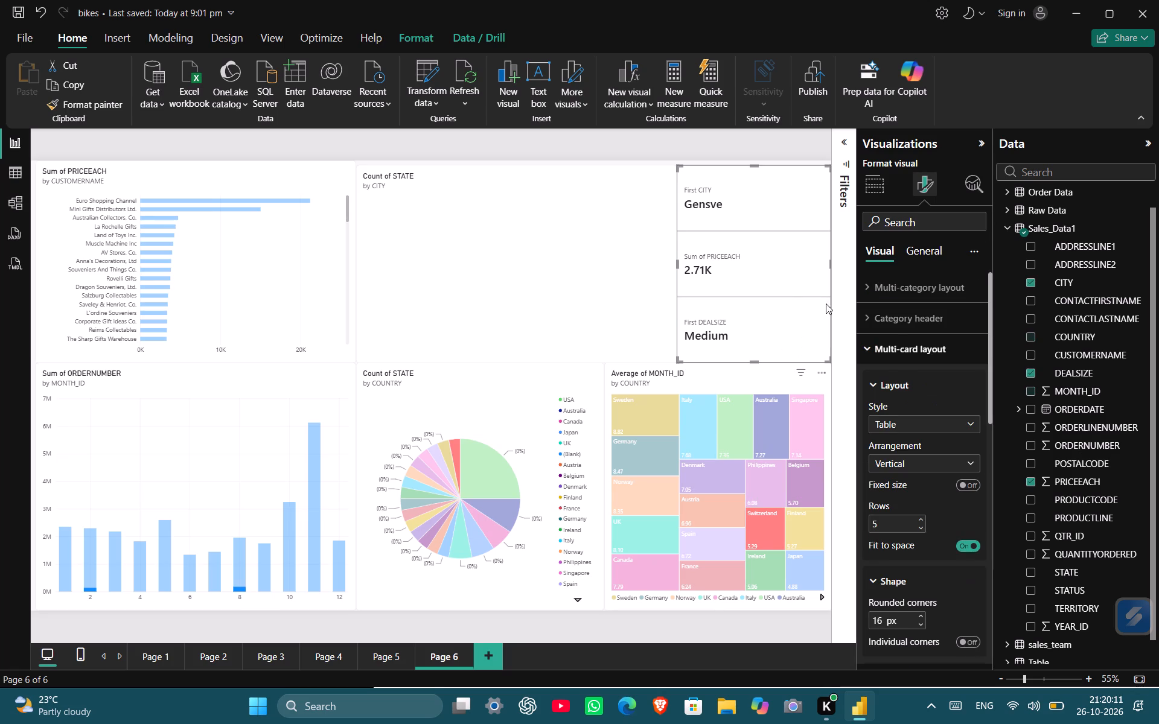
scroll(904, 469, "down", 5)
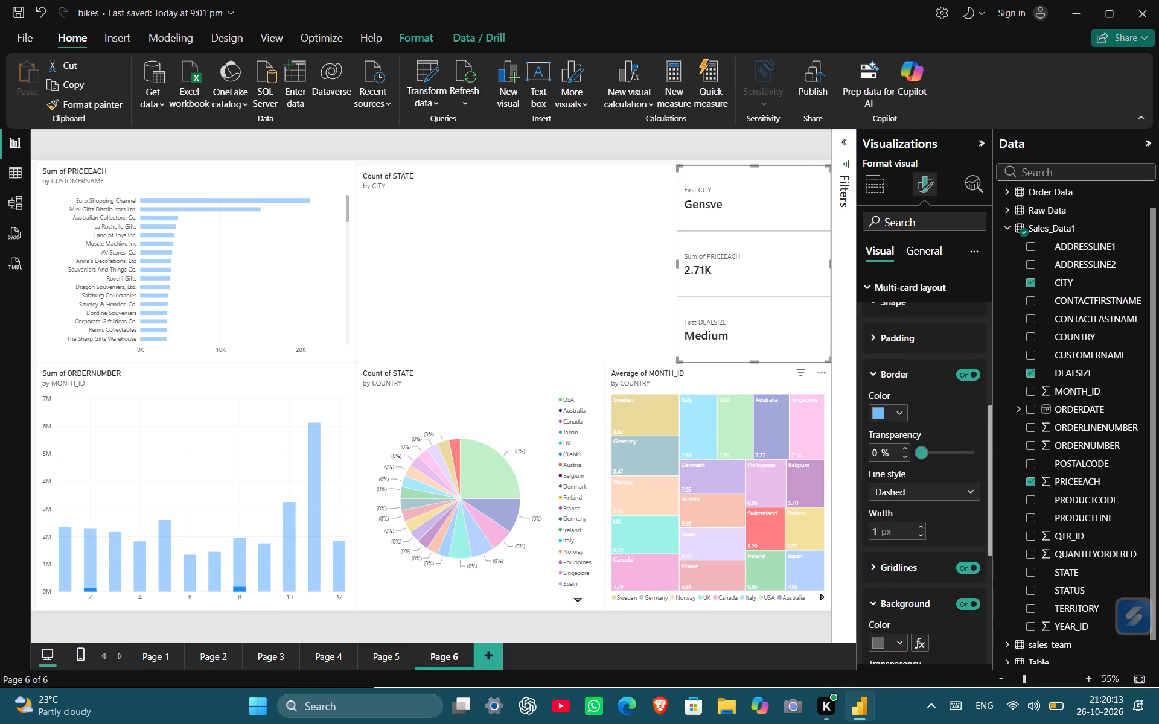
scroll(904, 469, "down", 3)
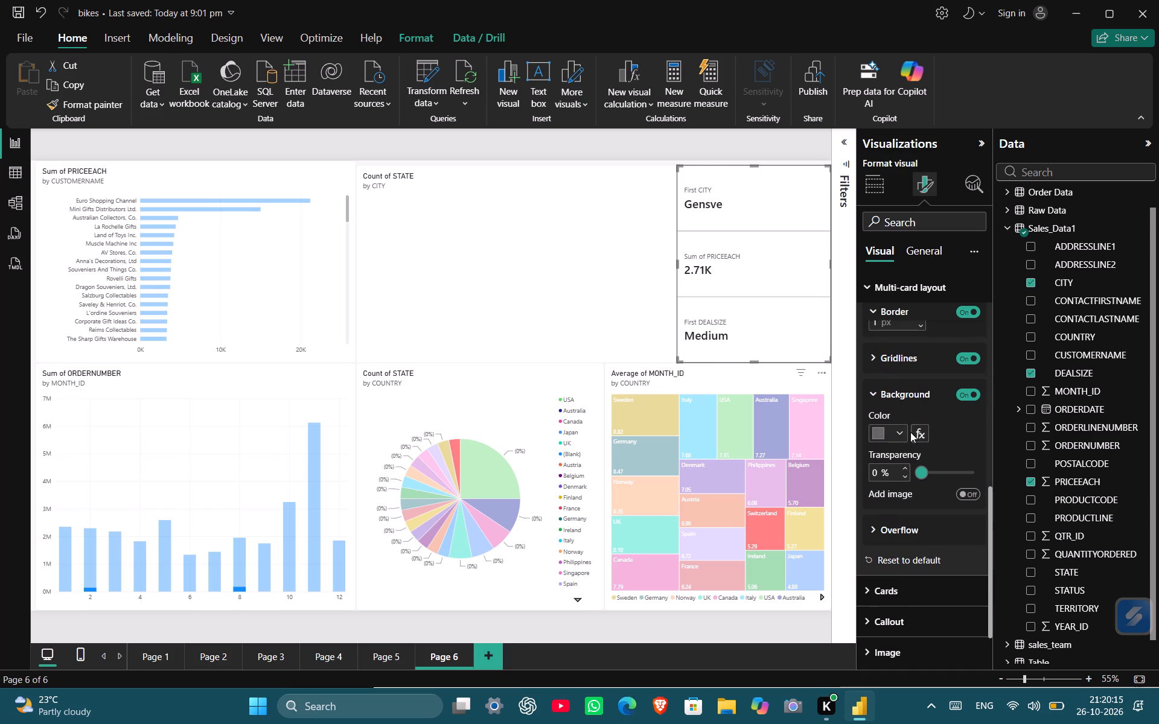
scroll(921, 470, "down", 2)
left_click(893, 538)
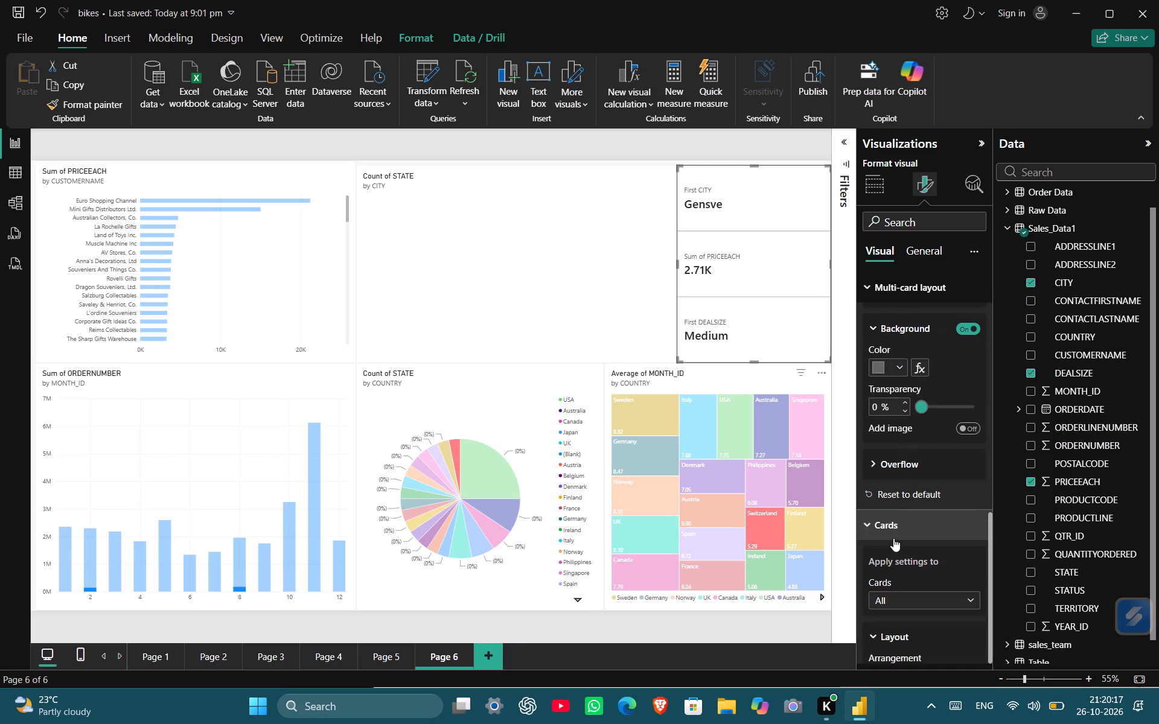
scroll(893, 538, "down", 3)
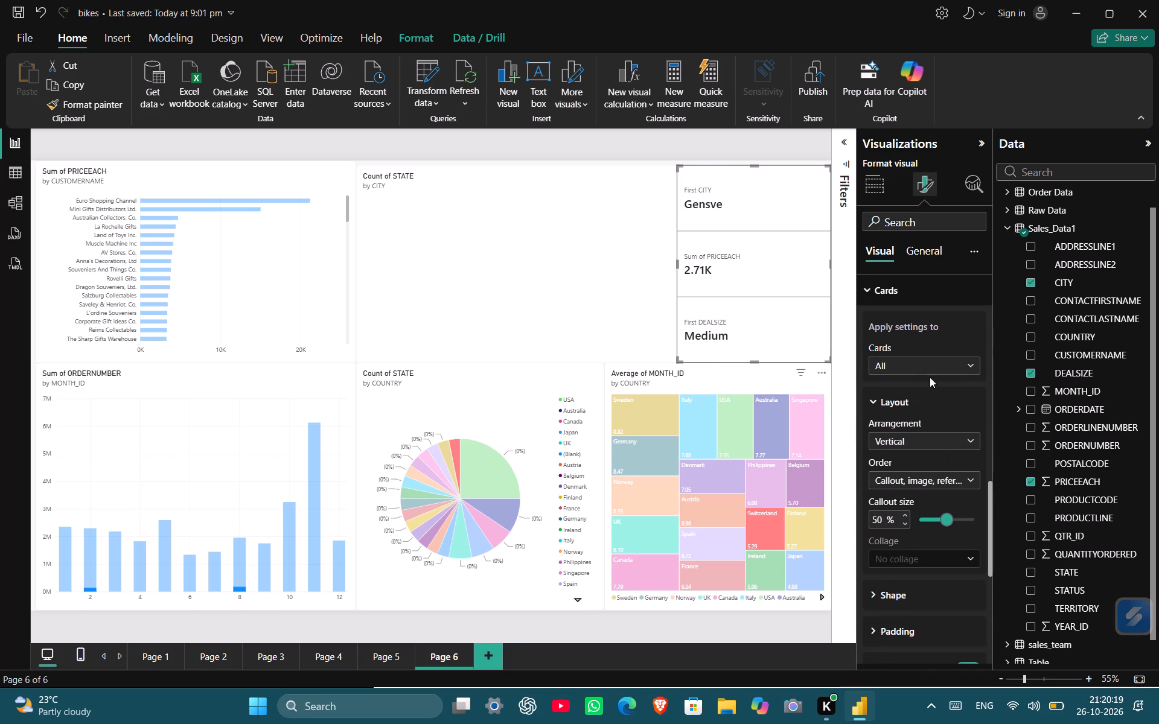
left_click(933, 372)
left_click(933, 372)
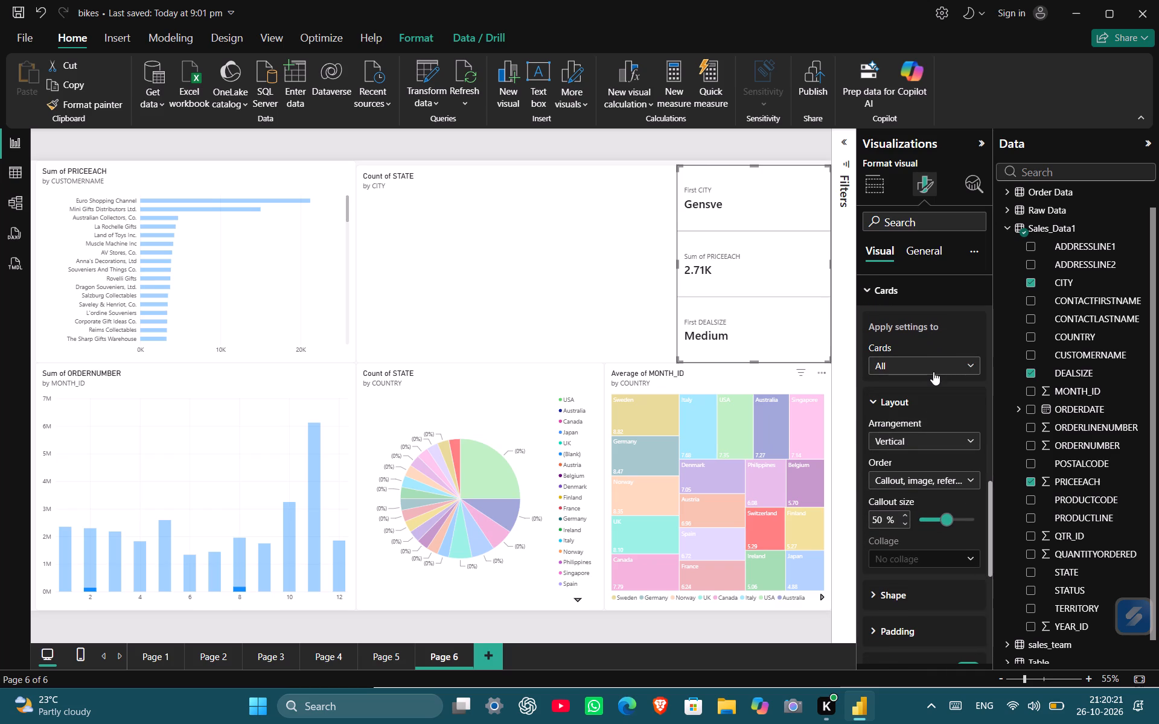
left_click(933, 372)
left_click(919, 410)
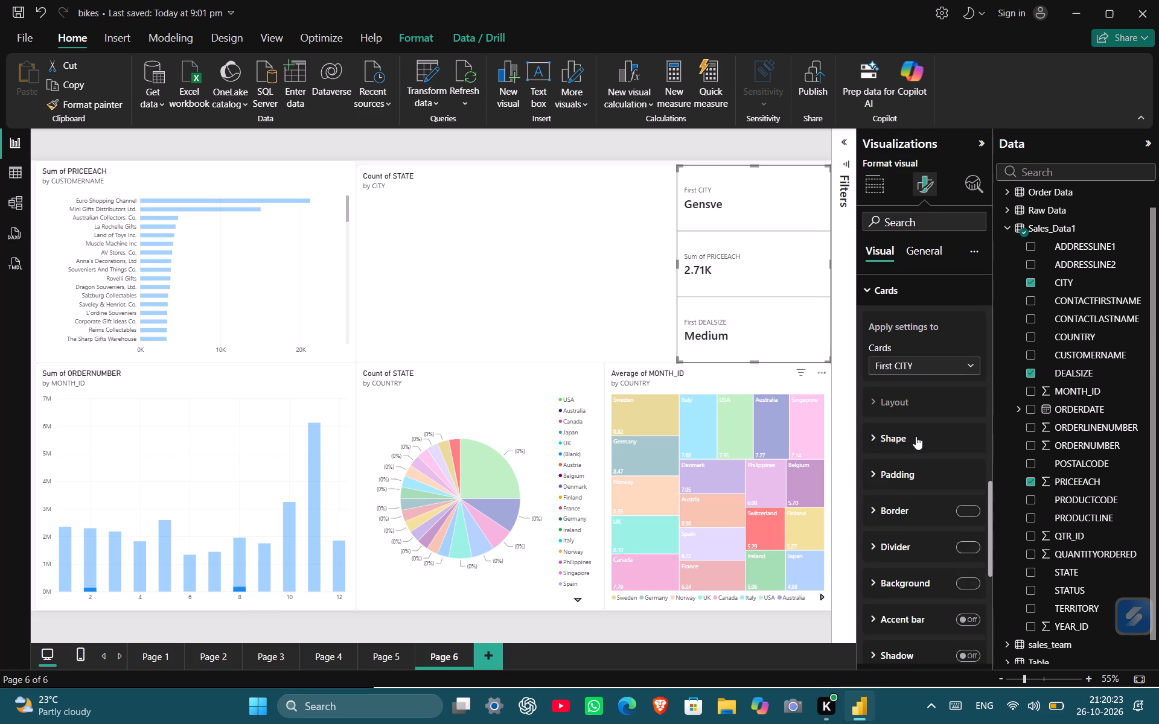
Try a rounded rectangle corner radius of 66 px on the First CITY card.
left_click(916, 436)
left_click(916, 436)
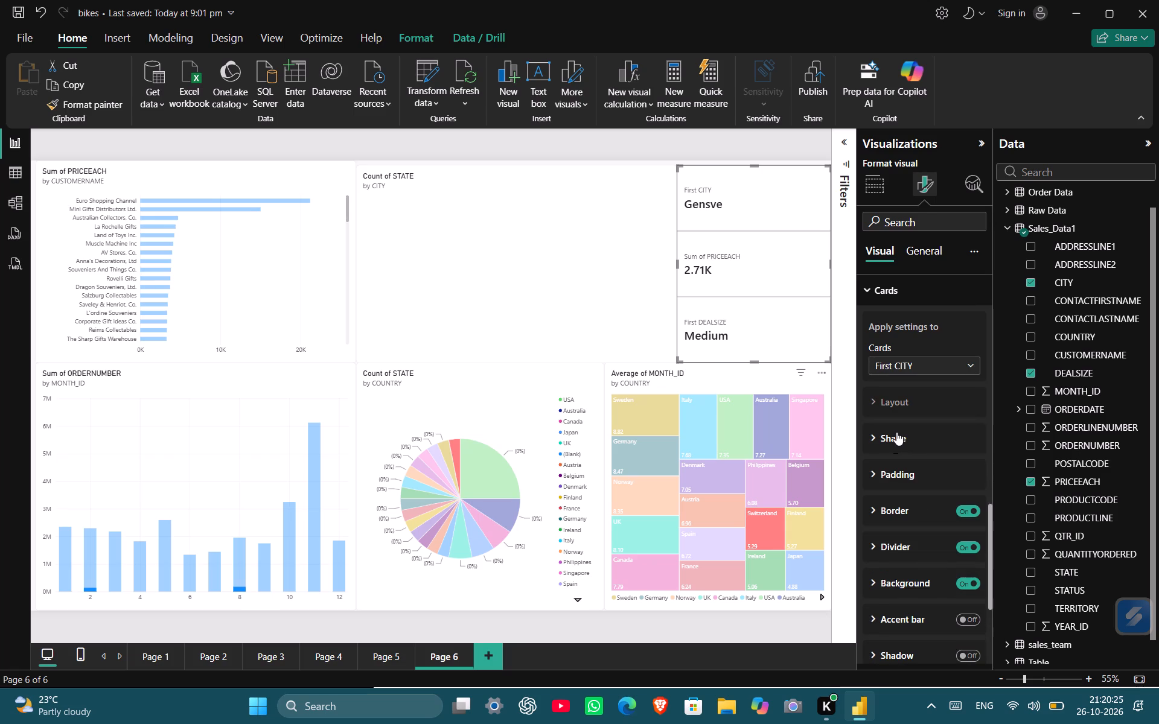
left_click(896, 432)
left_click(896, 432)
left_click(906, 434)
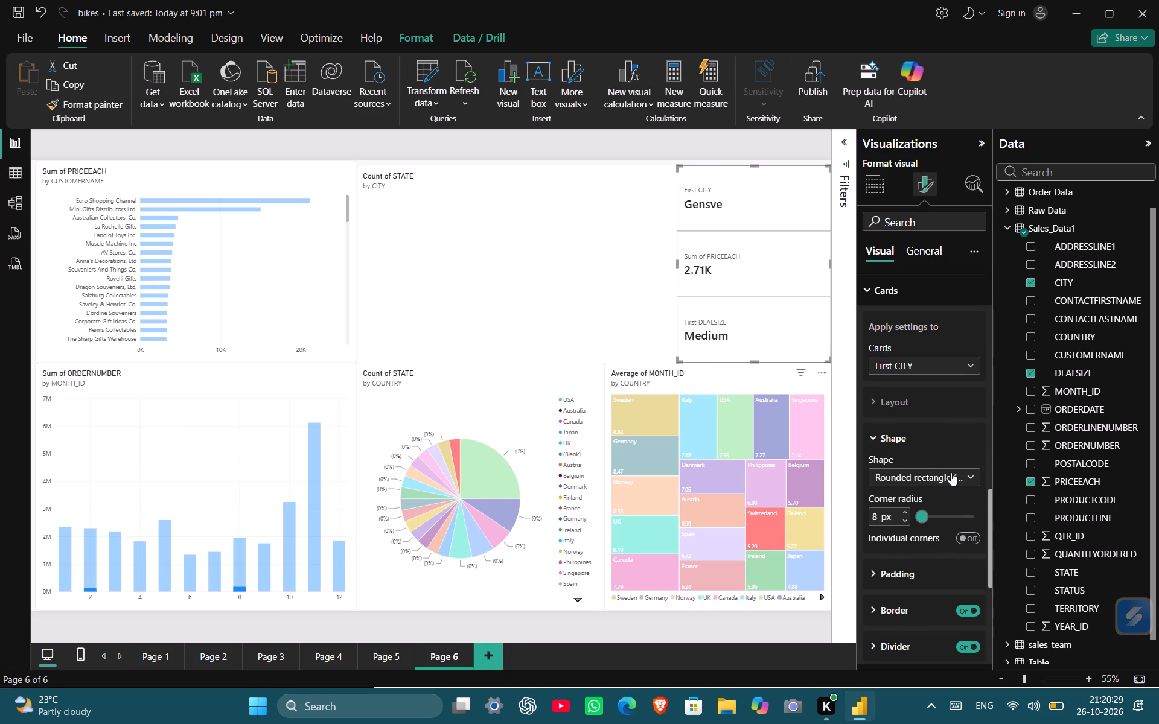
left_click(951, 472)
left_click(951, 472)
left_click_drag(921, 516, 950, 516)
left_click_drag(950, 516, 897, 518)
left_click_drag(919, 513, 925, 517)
Set the corner radius of the First CITY card's shape to 6 px.
left_click(617, 264)
left_click(709, 257)
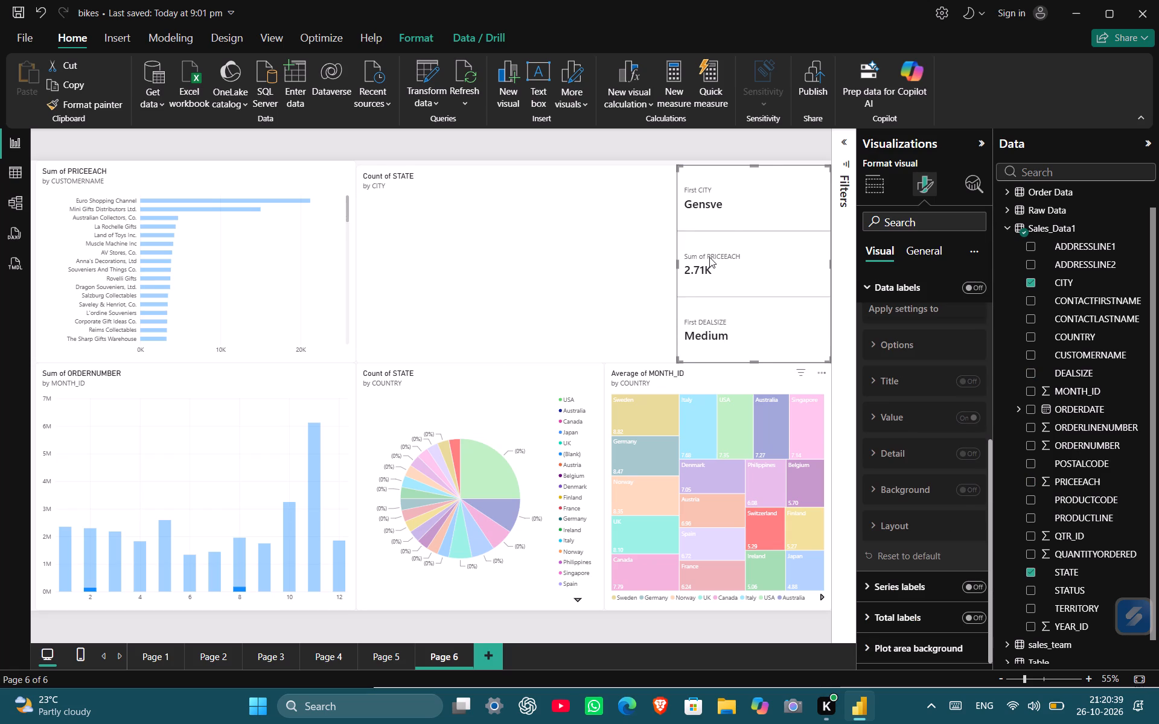
left_click(733, 222)
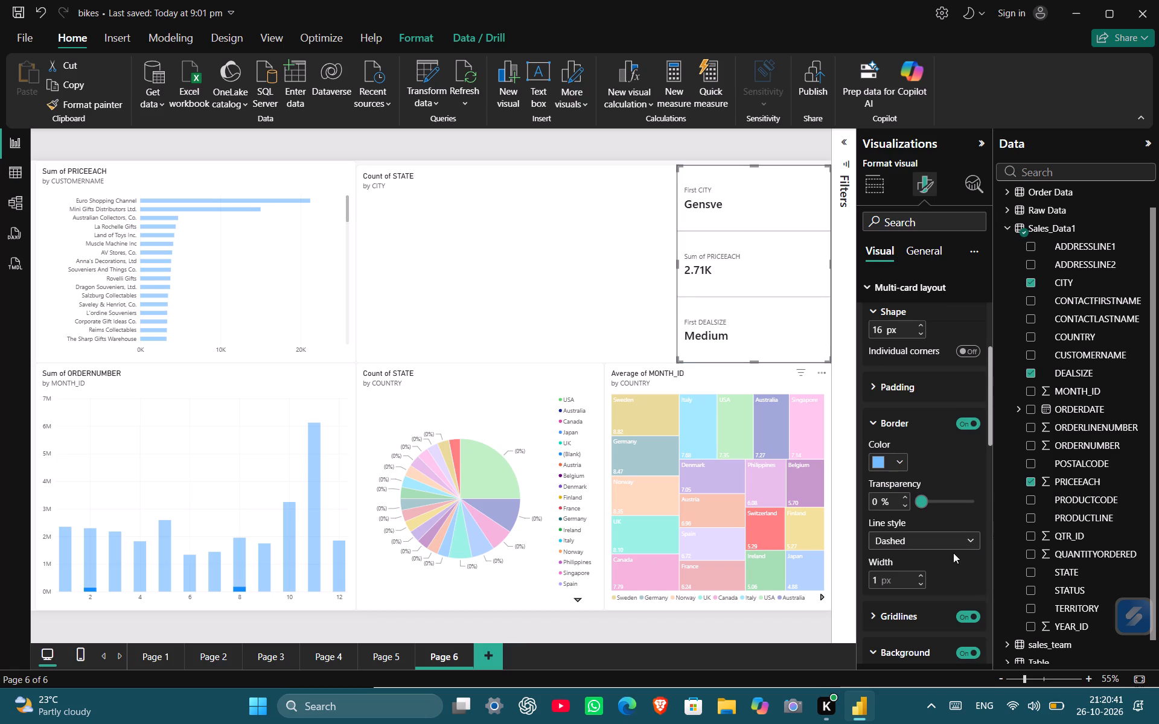
scroll(953, 553, "down", 6)
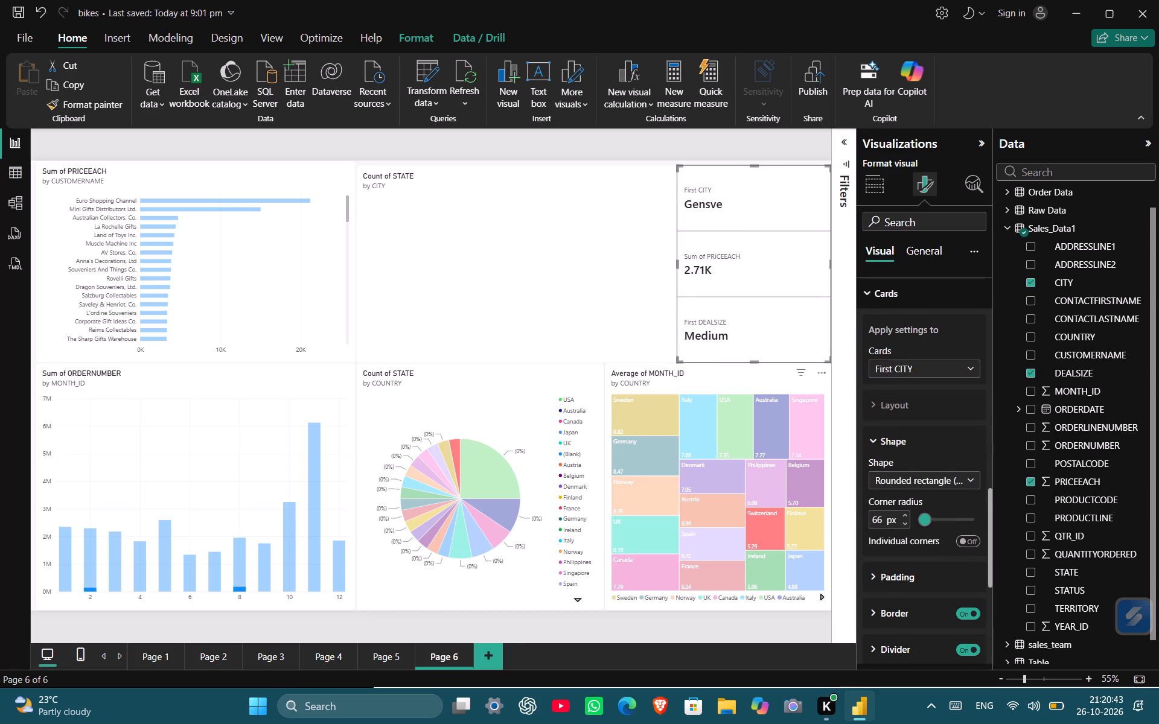
left_click(925, 483)
left_click(927, 487)
left_click_drag(927, 513, 922, 517)
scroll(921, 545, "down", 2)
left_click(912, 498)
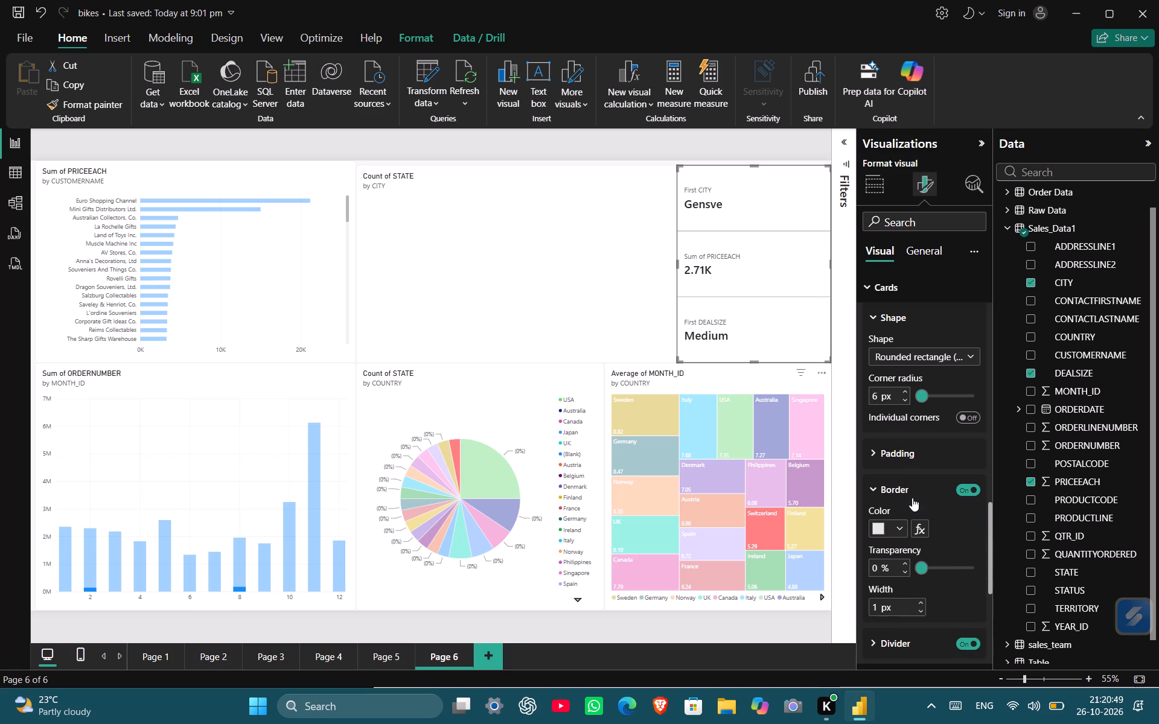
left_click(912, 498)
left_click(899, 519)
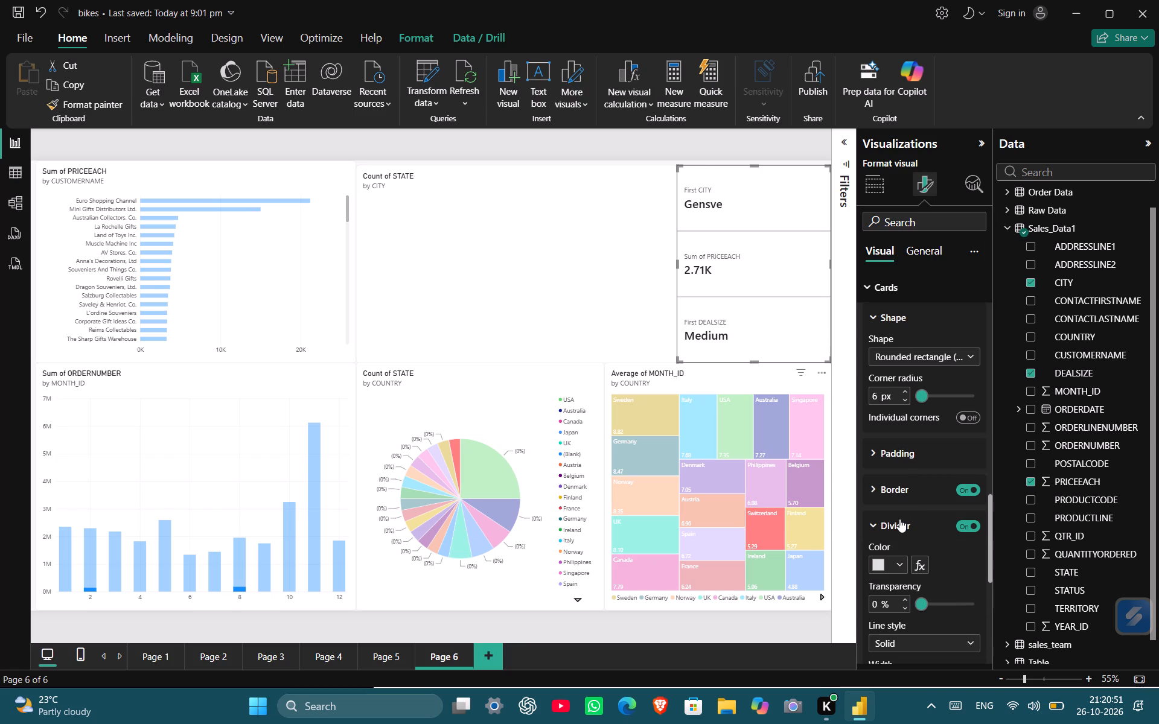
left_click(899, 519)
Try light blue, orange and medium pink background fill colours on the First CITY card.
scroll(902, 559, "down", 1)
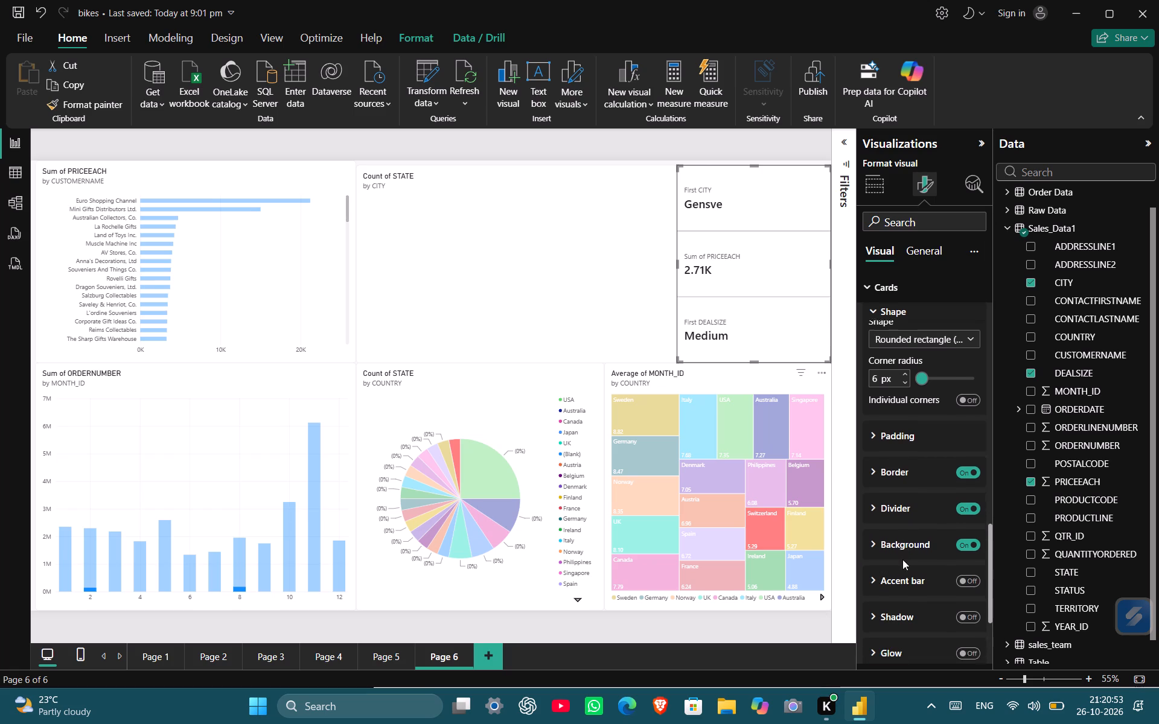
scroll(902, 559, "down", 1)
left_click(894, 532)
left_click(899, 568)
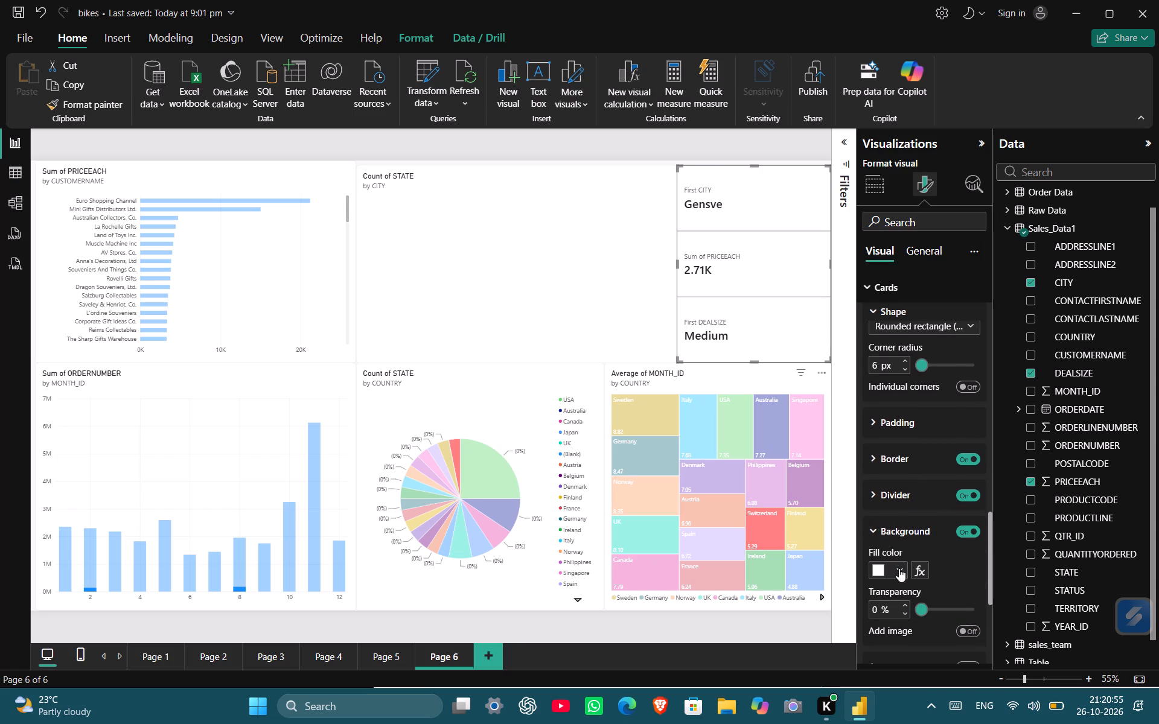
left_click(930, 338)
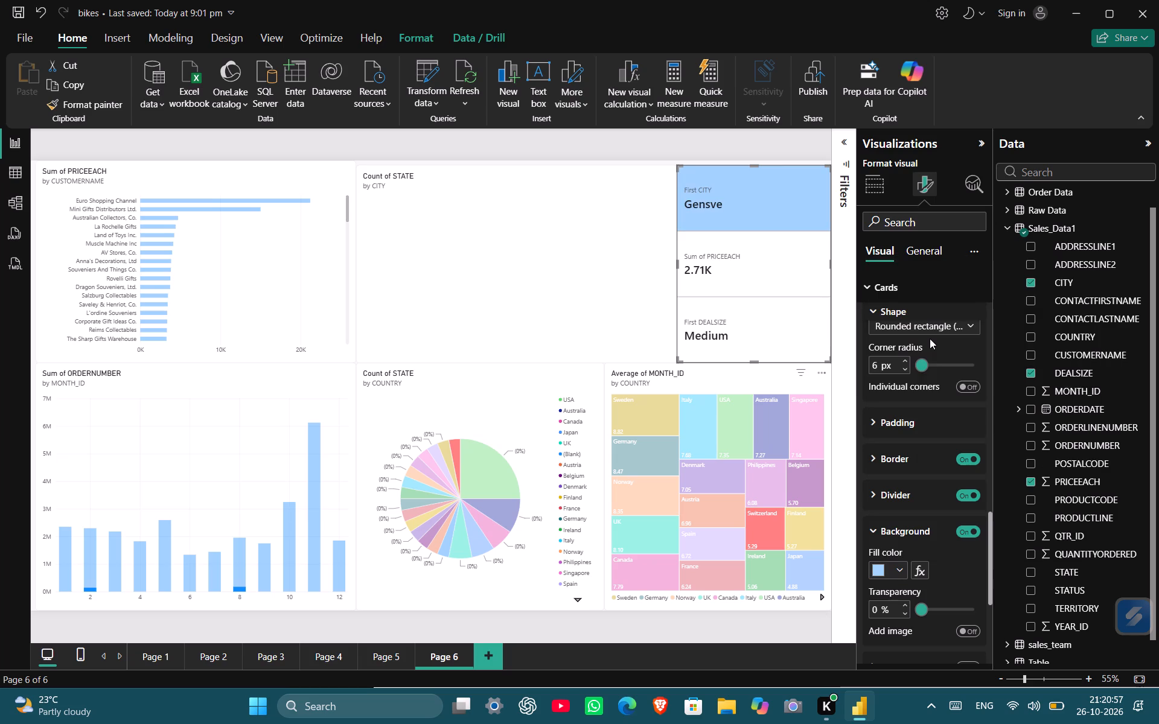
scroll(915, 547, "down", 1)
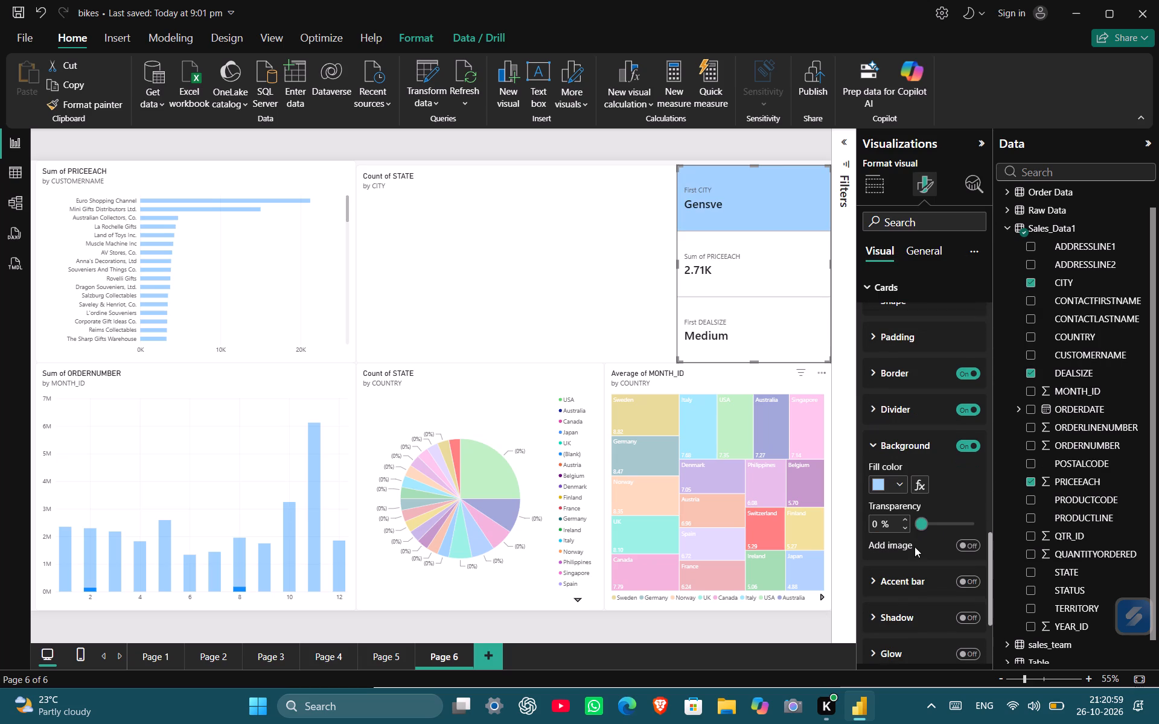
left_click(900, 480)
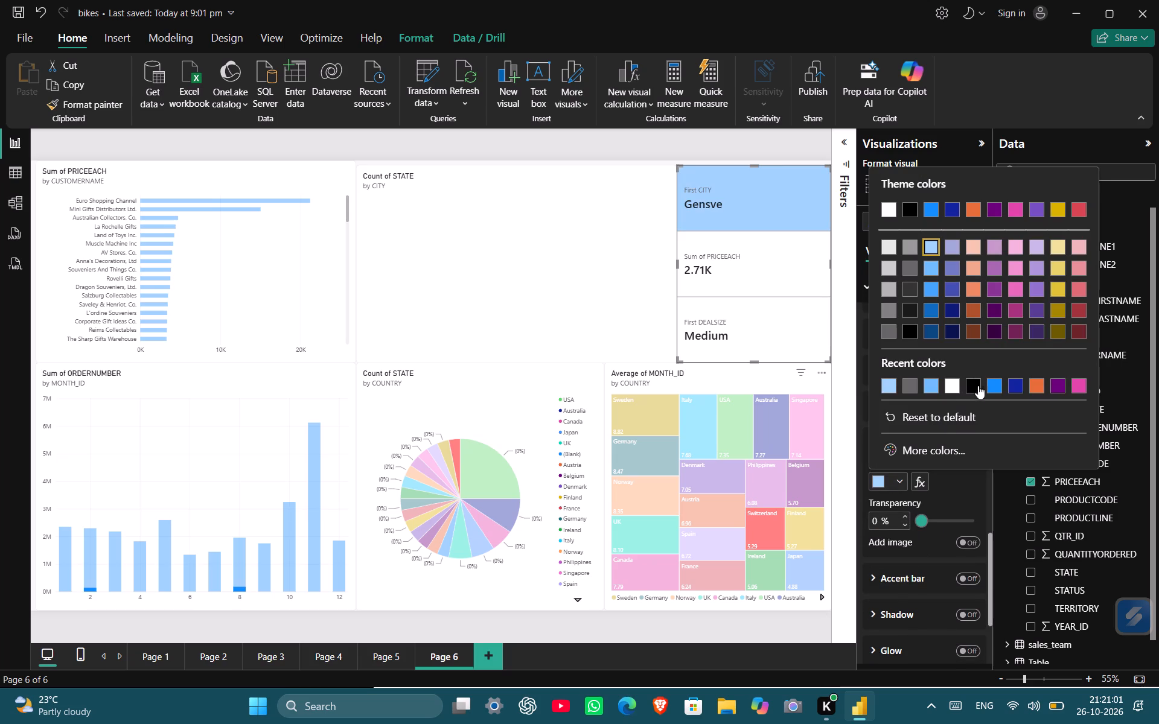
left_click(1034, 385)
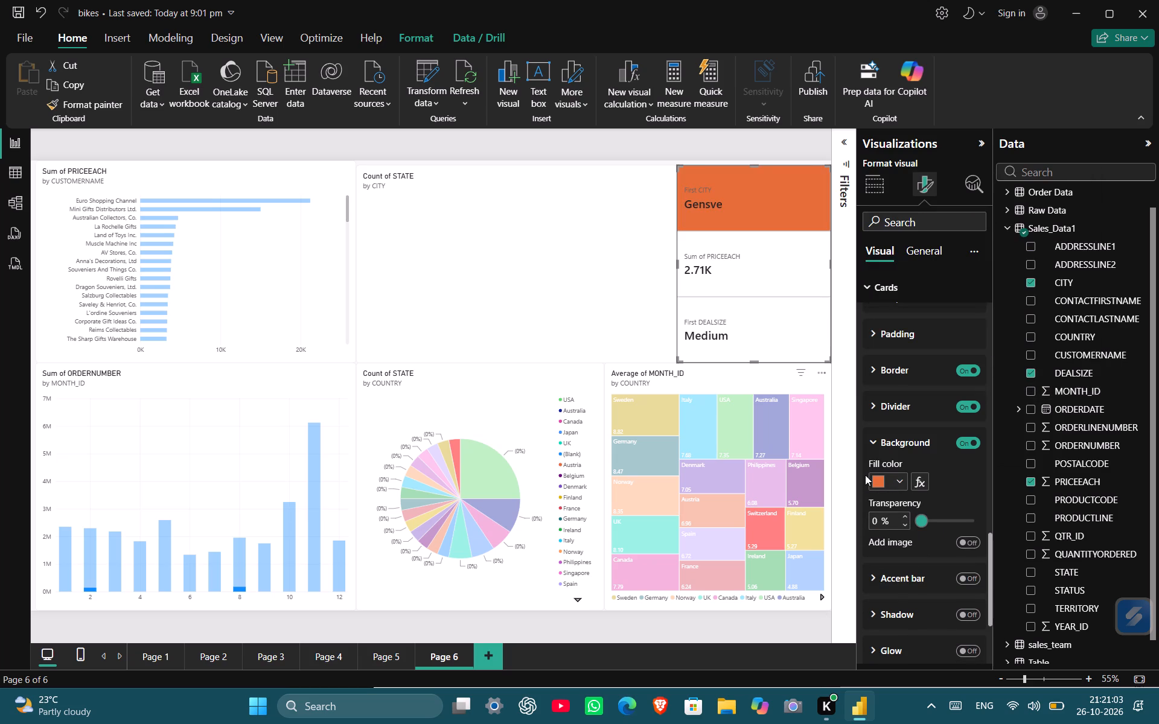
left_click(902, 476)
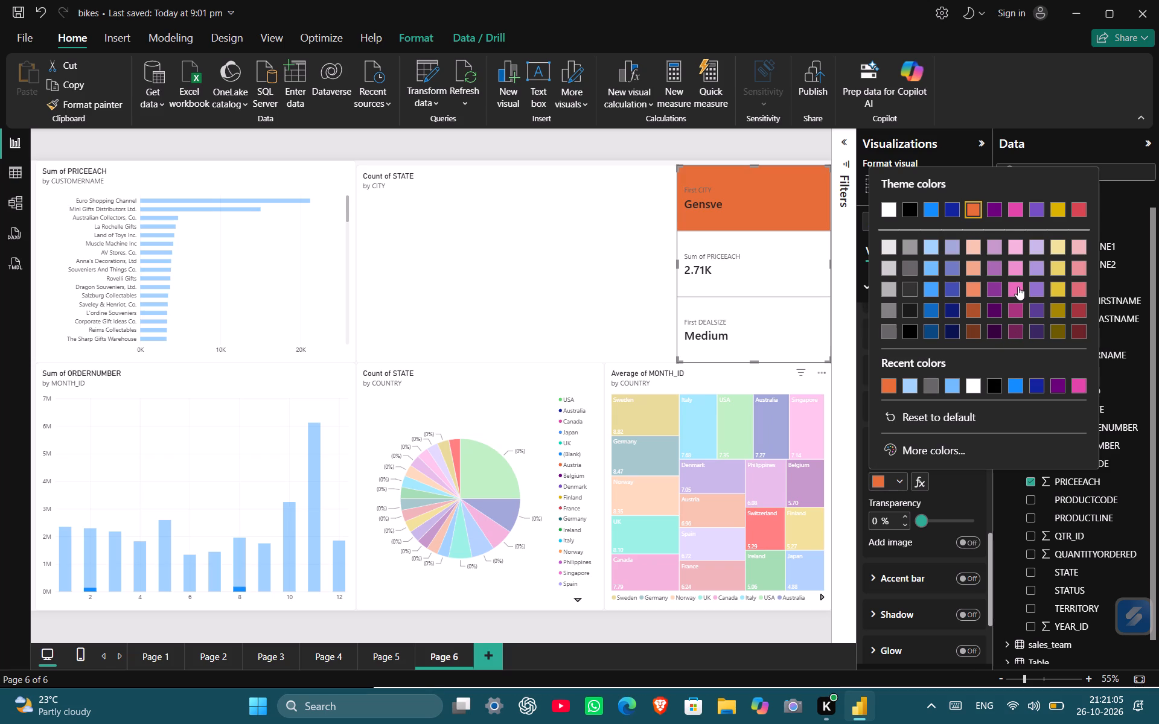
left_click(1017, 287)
Set the First CITY card's background fill to the lightest pink theme colour.
left_click(902, 483)
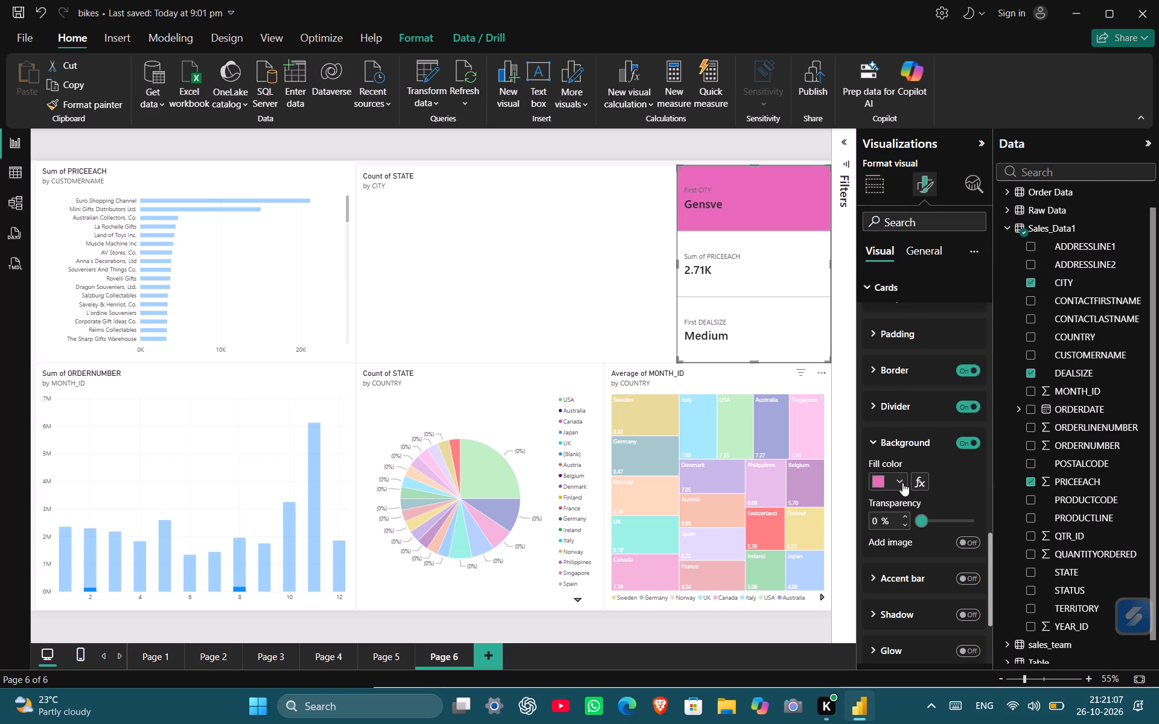
left_click(1015, 244)
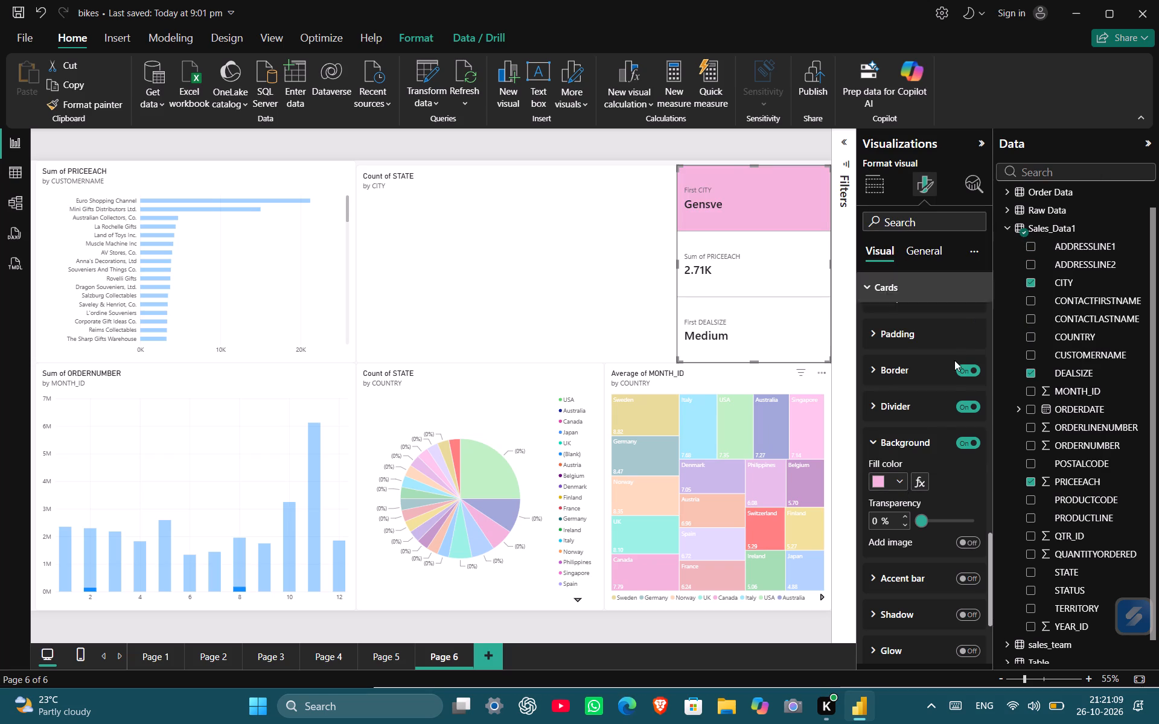
Set the transparency of the First CITY card's background to 17%.
left_click_drag(920, 520, 930, 519)
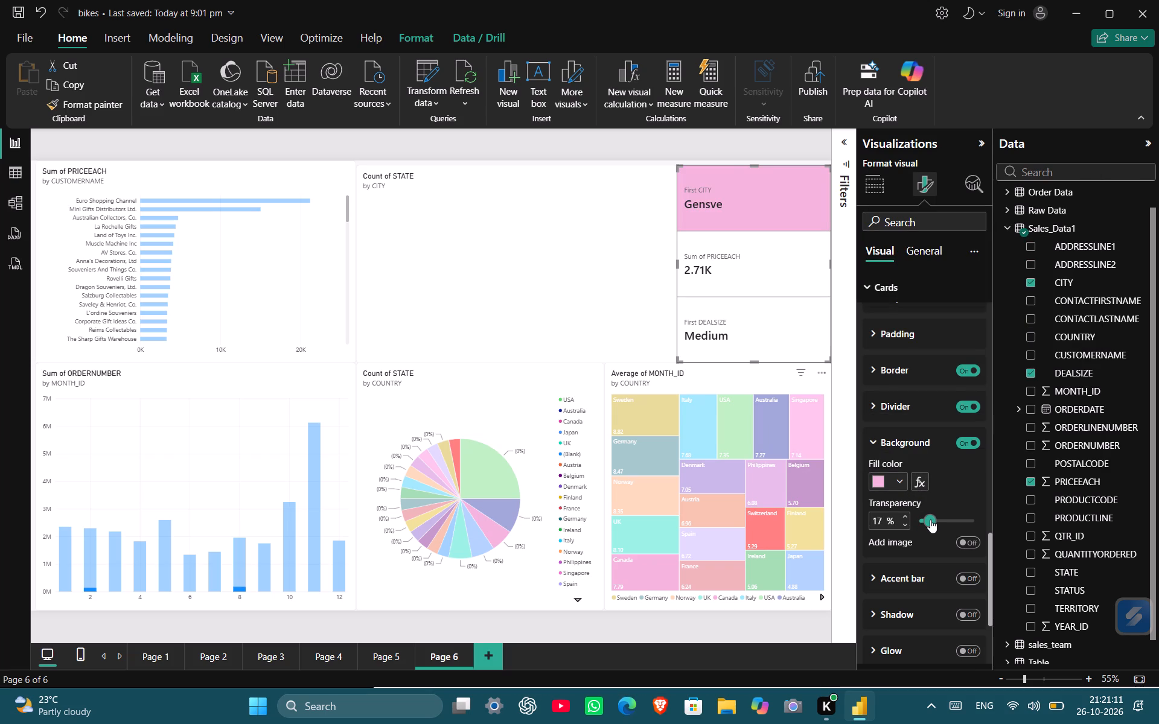
scroll(954, 495, "down", 2)
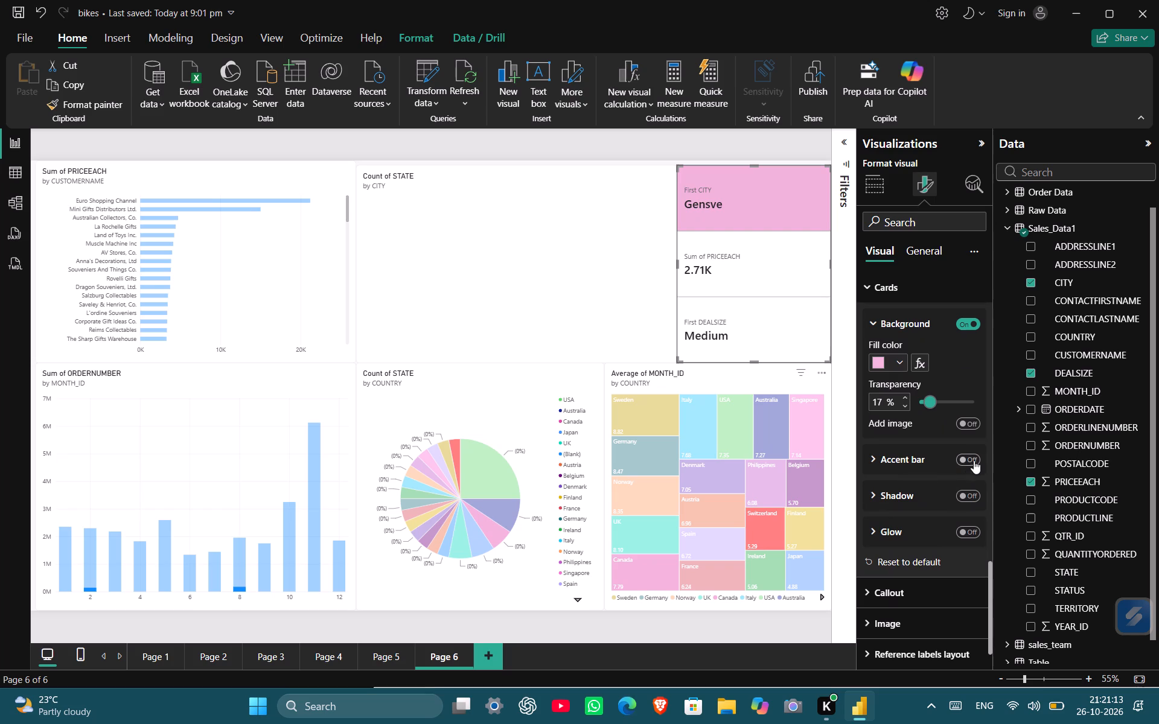
Turn on the First CITY card's accent bar and open its settings.
left_click(975, 459)
left_click(878, 459)
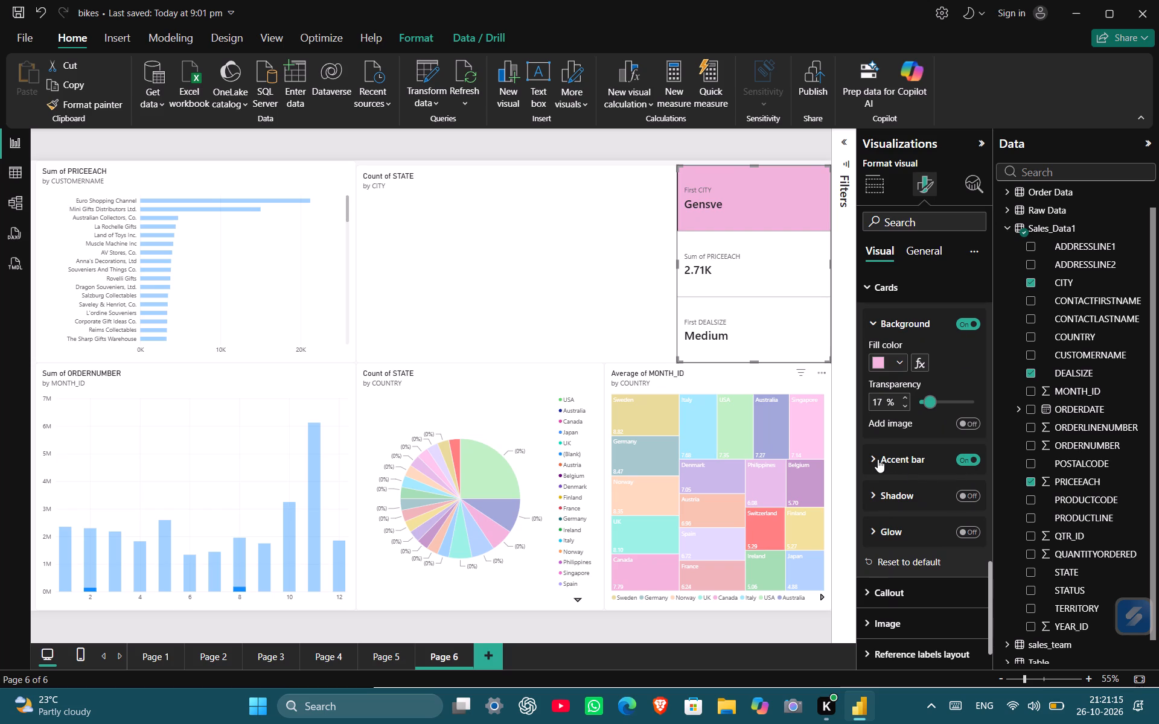
double_click(900, 495)
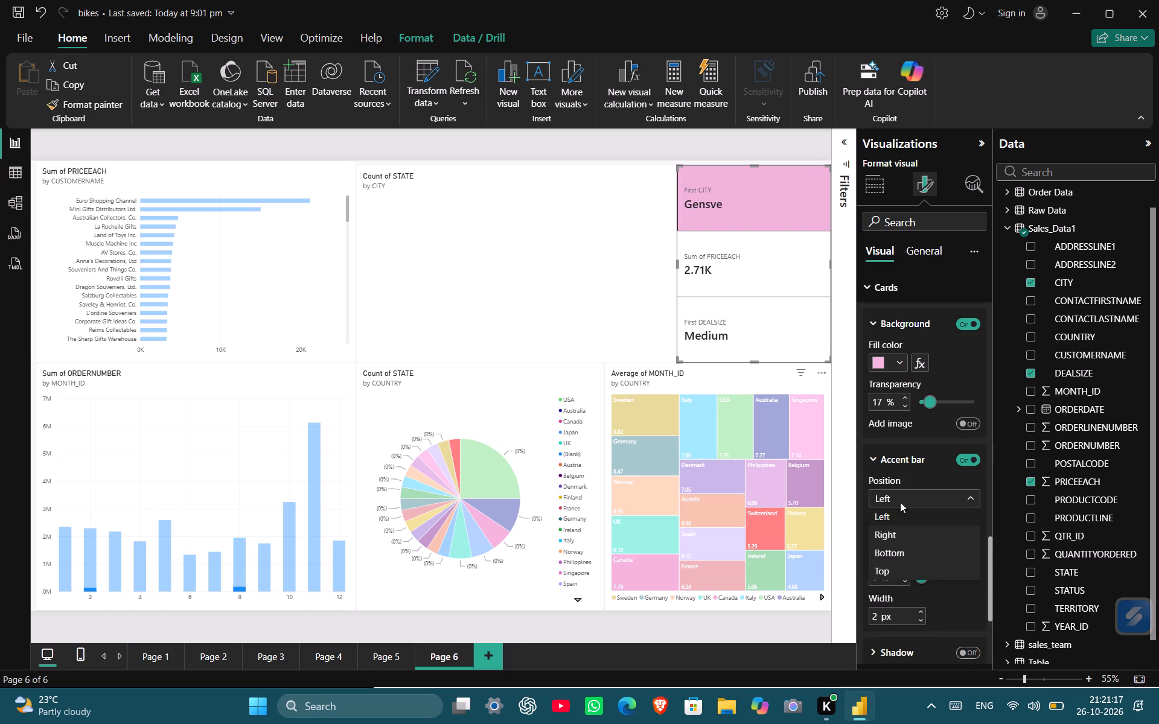
left_click(900, 498)
scroll(914, 563, "down", 1)
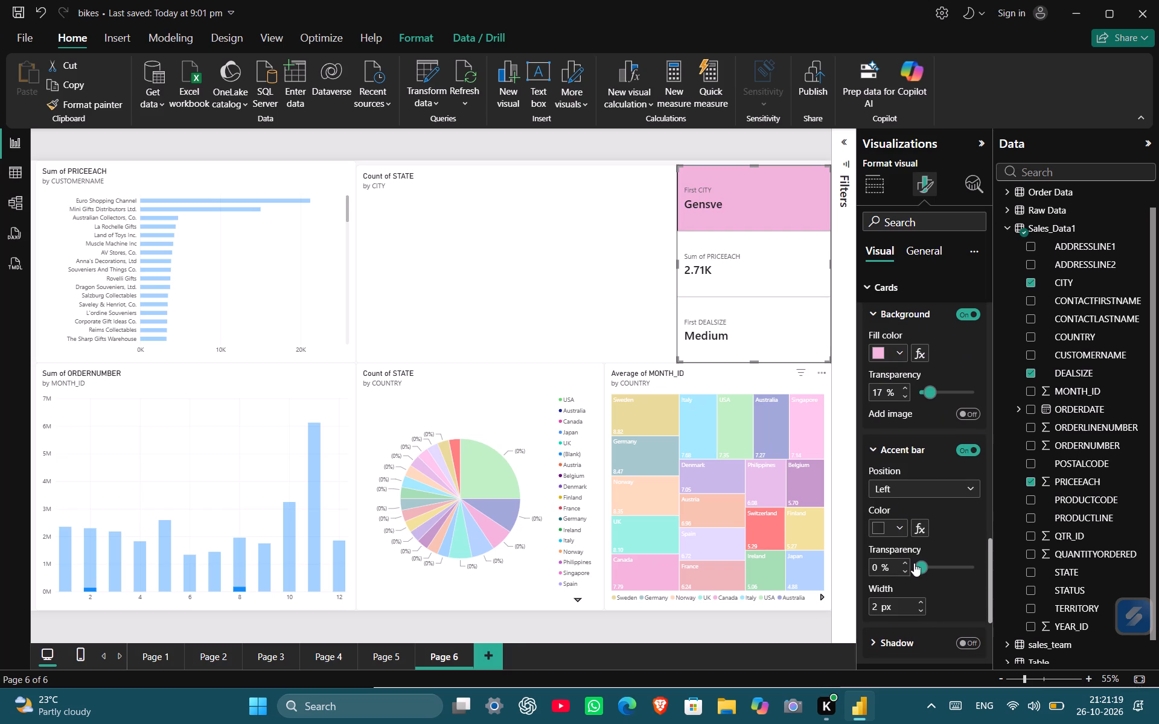
Set the width of the First CITY card's accent bar to 20 px.
scroll(914, 563, "down", 1)
triple_click(922, 595)
triple_click(922, 595)
double_click(922, 595)
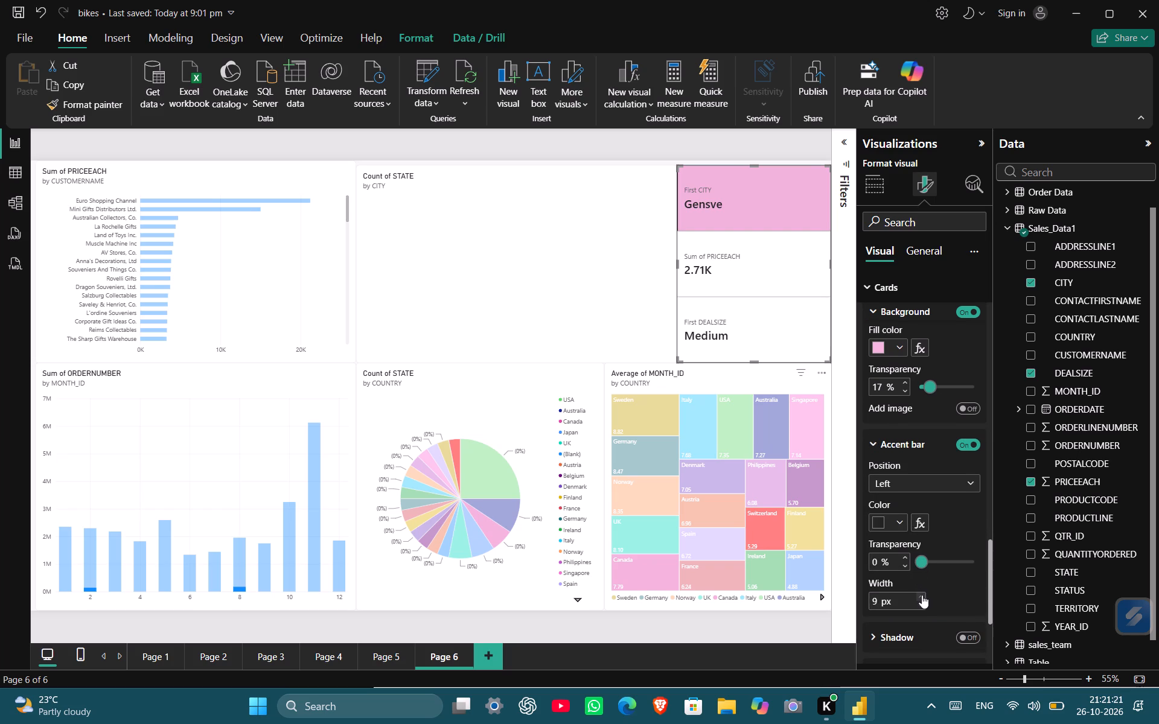
right_click(922, 595)
triple_click(922, 595)
triple_click(922, 595)
double_click(922, 595)
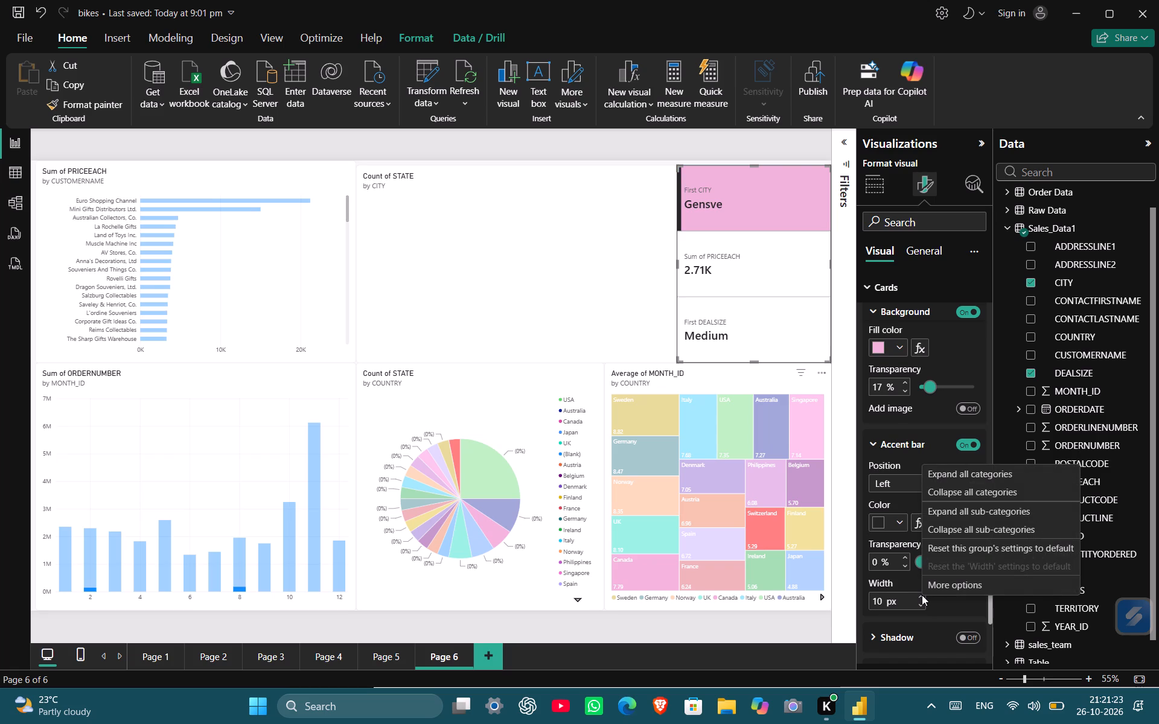
left_click(909, 597)
triple_click(922, 595)
triple_click(922, 595)
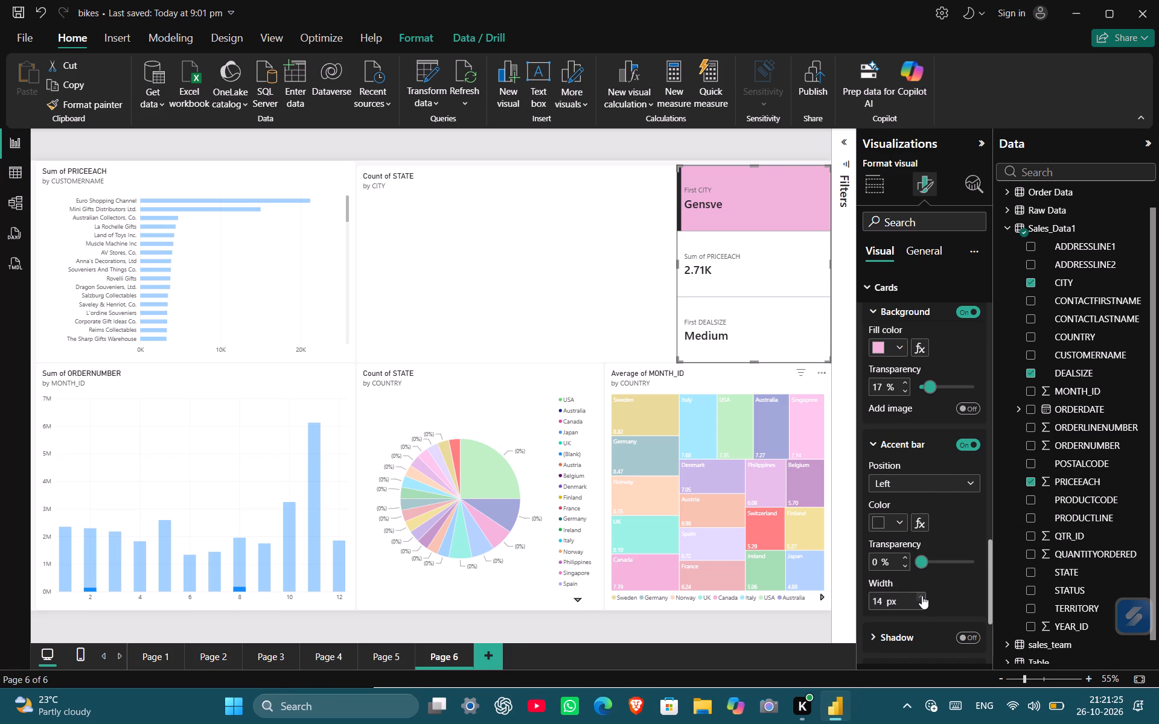
triple_click(922, 595)
left_click(922, 595)
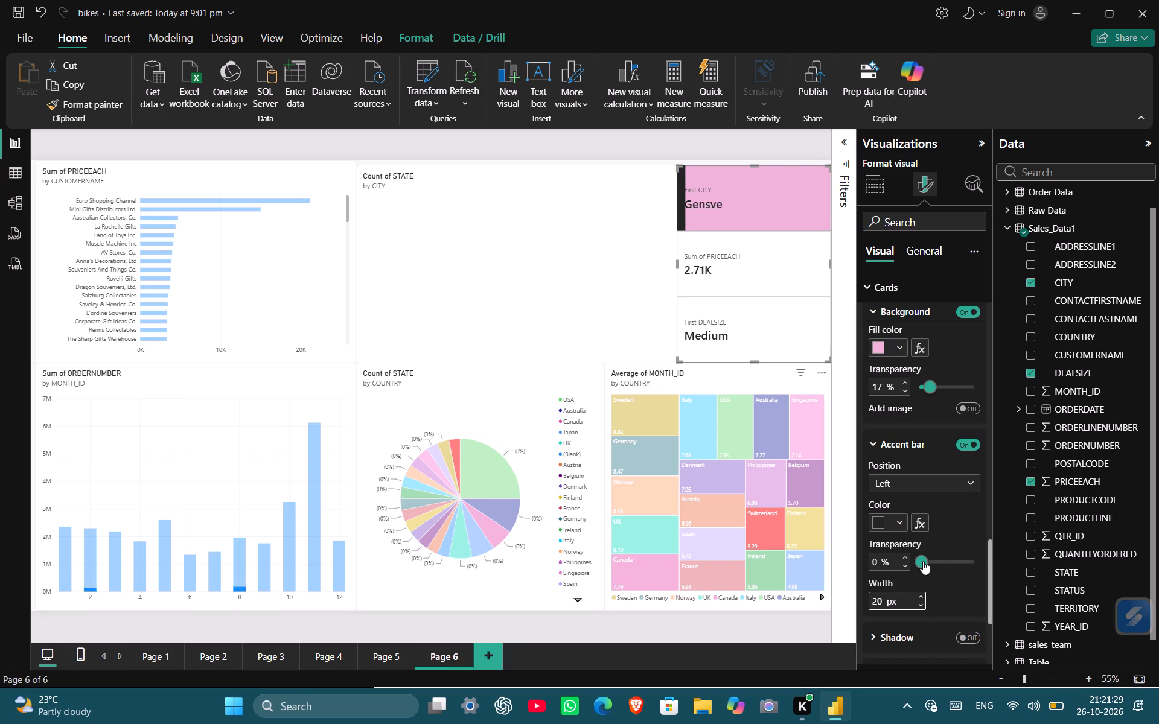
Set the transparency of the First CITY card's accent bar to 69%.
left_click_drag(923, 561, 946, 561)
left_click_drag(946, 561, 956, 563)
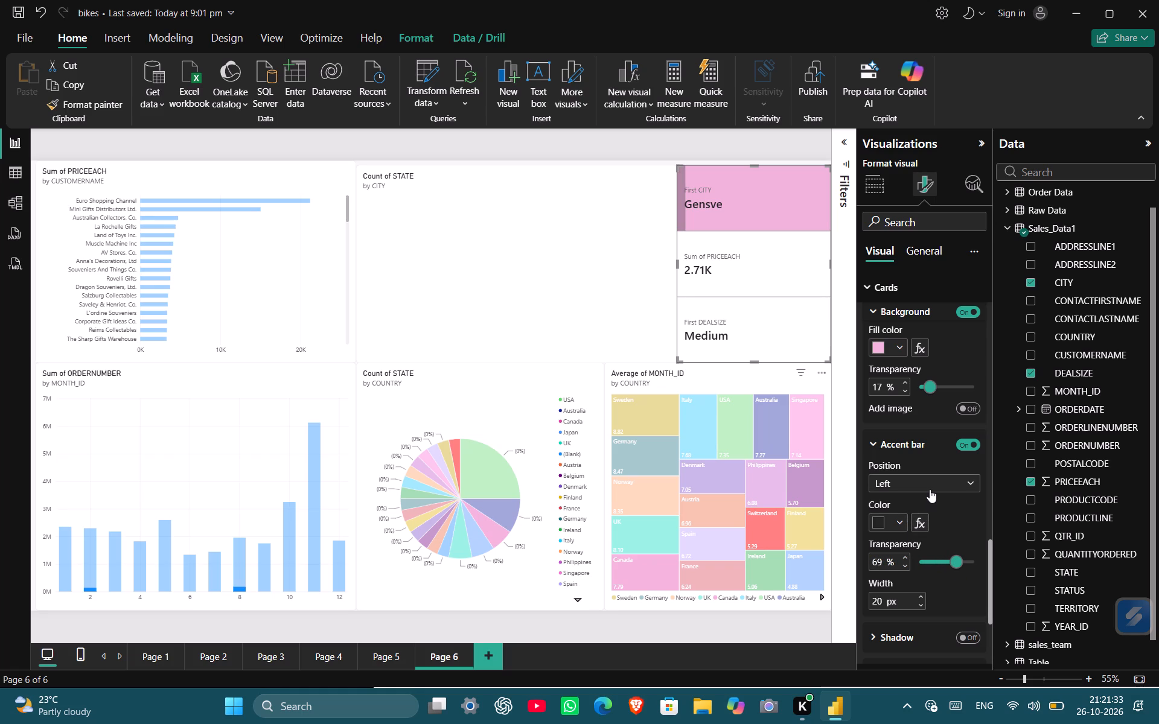
Set the position of the First CITY card's accent bar to Right.
left_click(930, 489)
left_click_drag(915, 529, 914, 523)
left_click(914, 523)
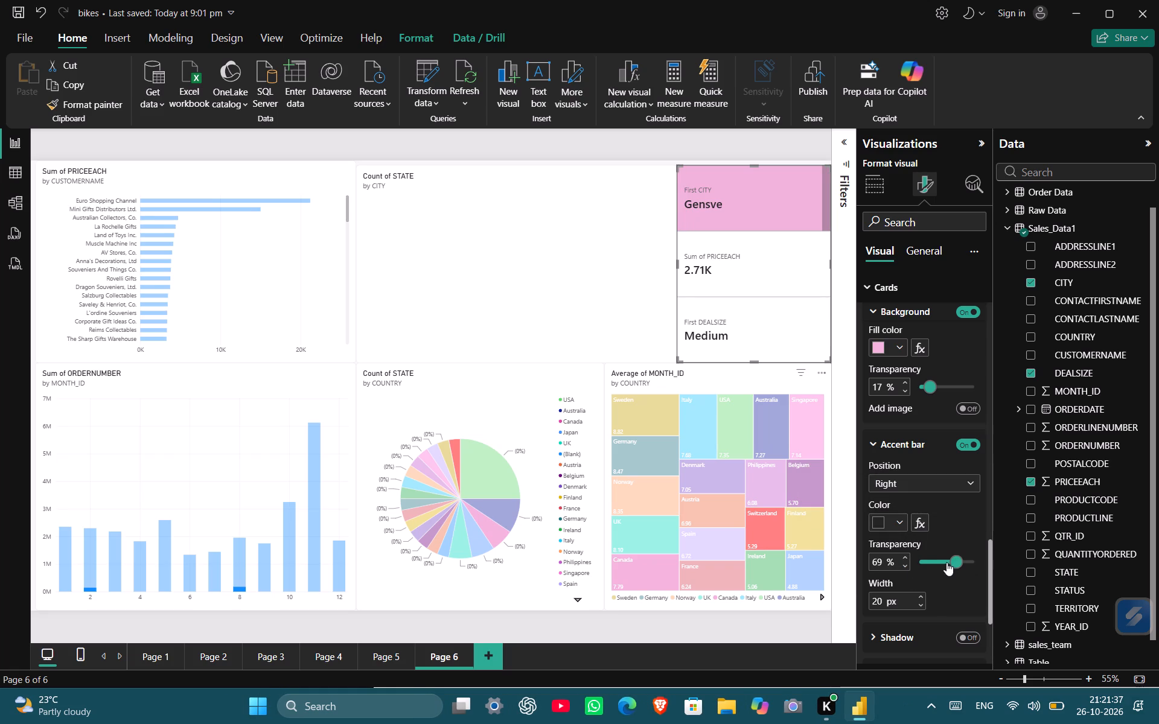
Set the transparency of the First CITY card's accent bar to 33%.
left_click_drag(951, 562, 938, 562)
Set the colour of the First CITY card's accent bar to the second-lightest bright blue theme colour.
left_click(903, 524)
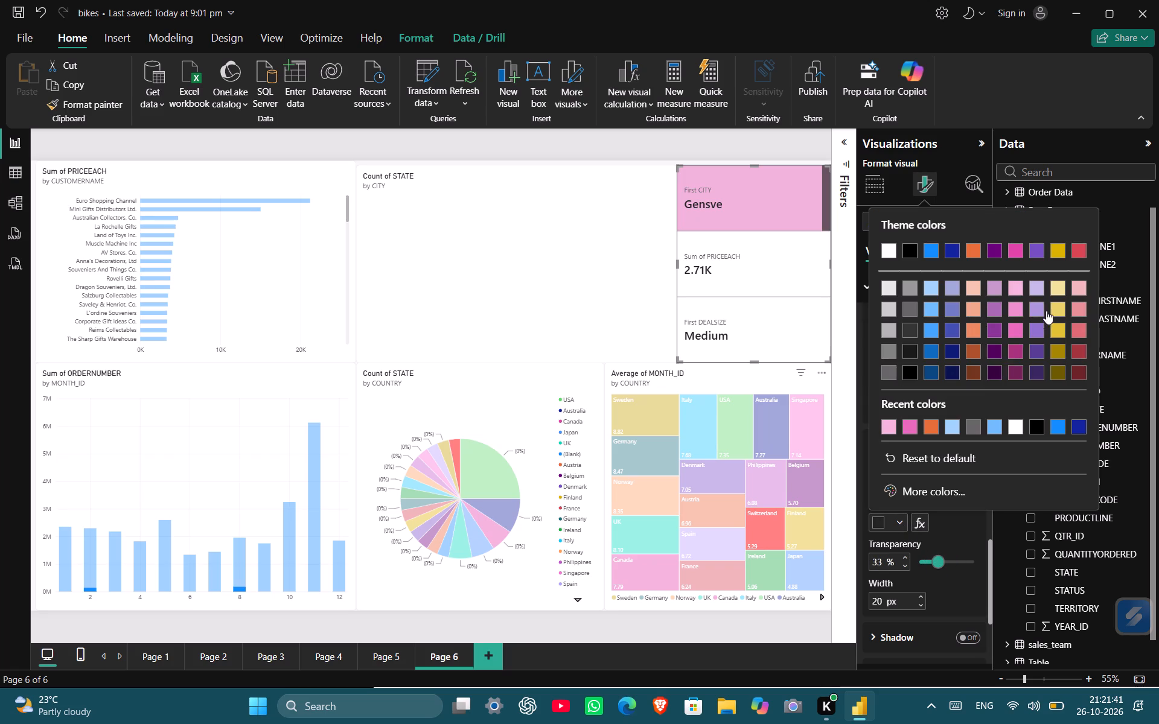
left_click(930, 304)
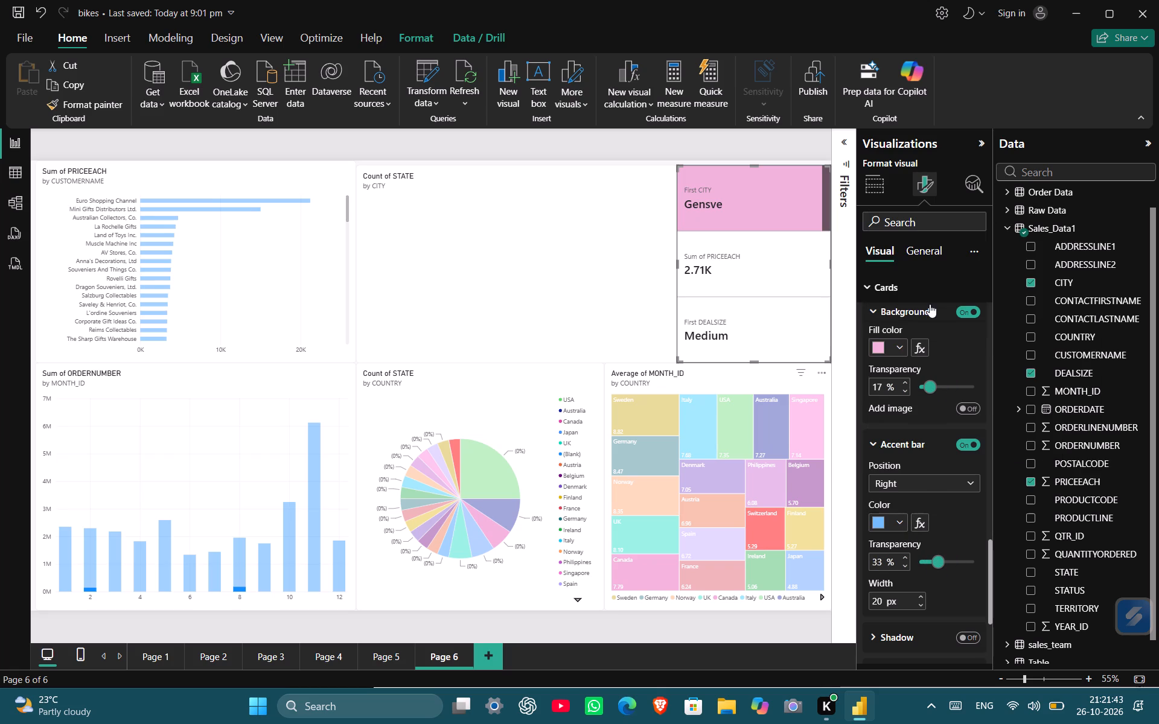
Turn on the First CITY card's shadow and open its settings.
scroll(930, 532, "down", 1)
left_click(963, 539)
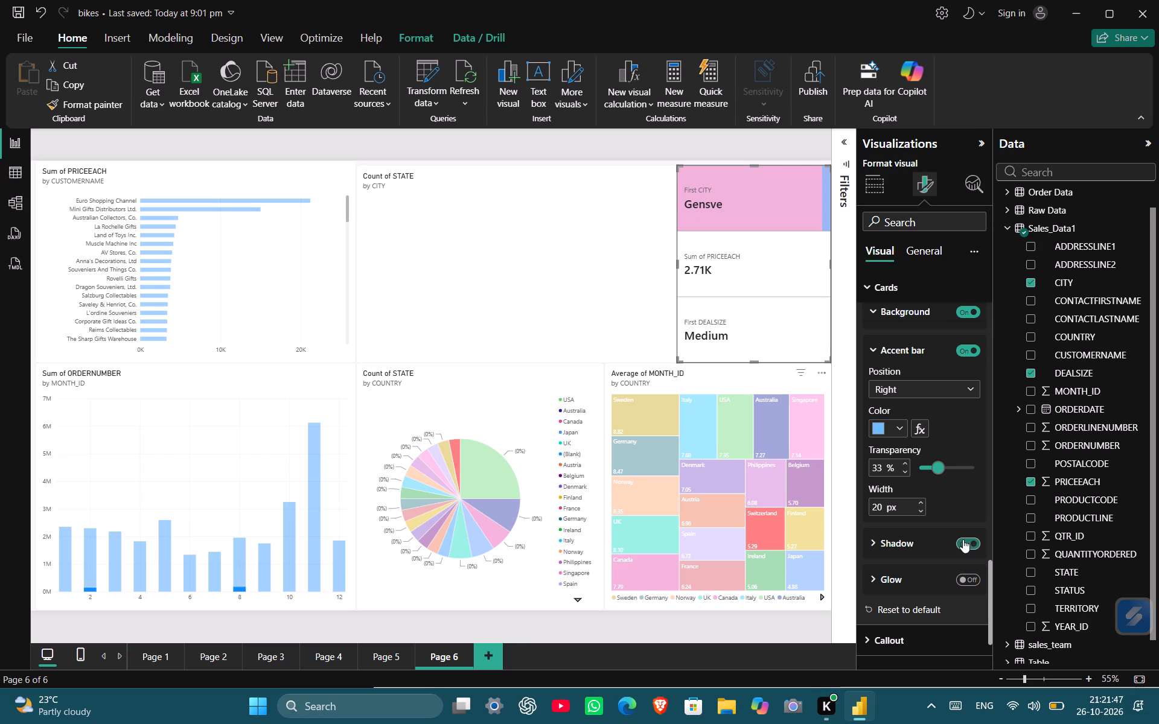
scroll(963, 539, "down", 1)
left_click(883, 486)
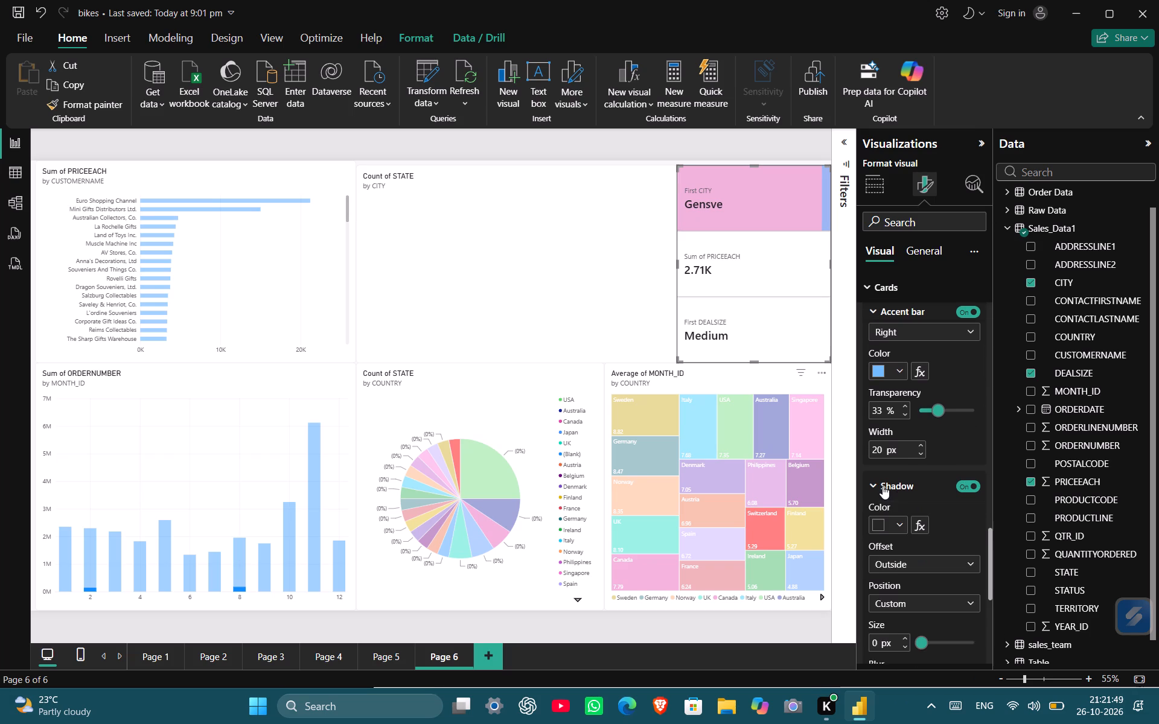
Set the transparency of the First CITY card's accent bar to 0%.
scroll(883, 486, "down", 1)
left_click_drag(933, 369, 926, 371)
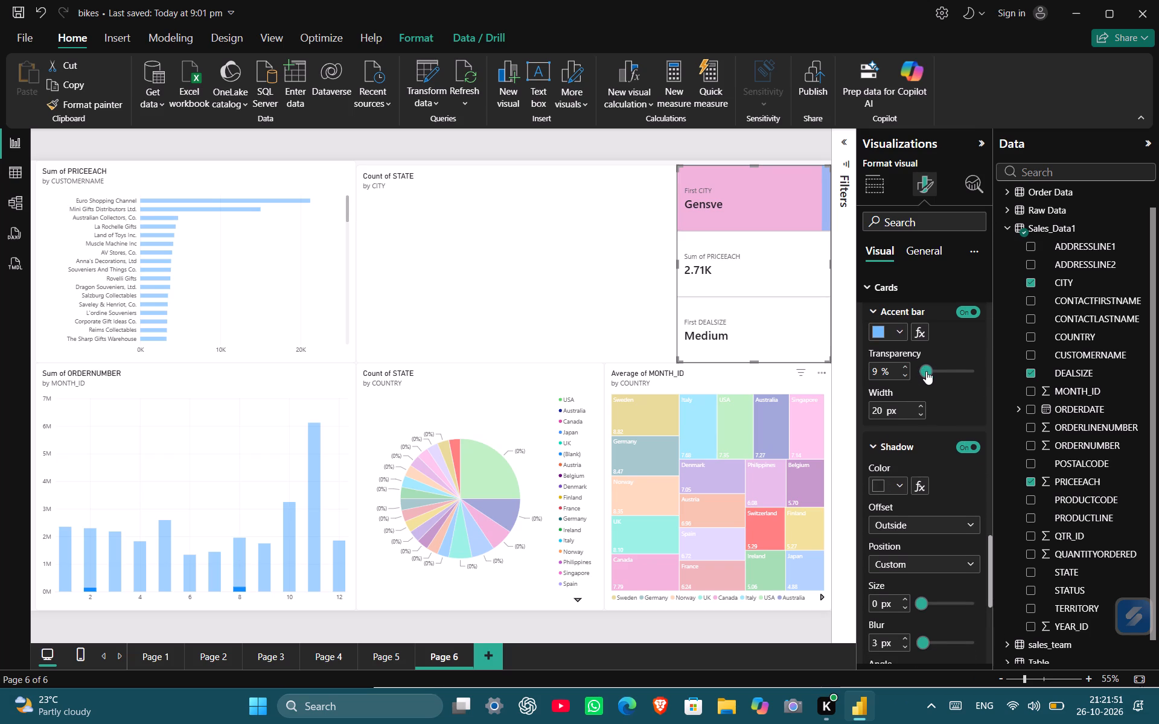
left_click_drag(927, 364, 914, 368)
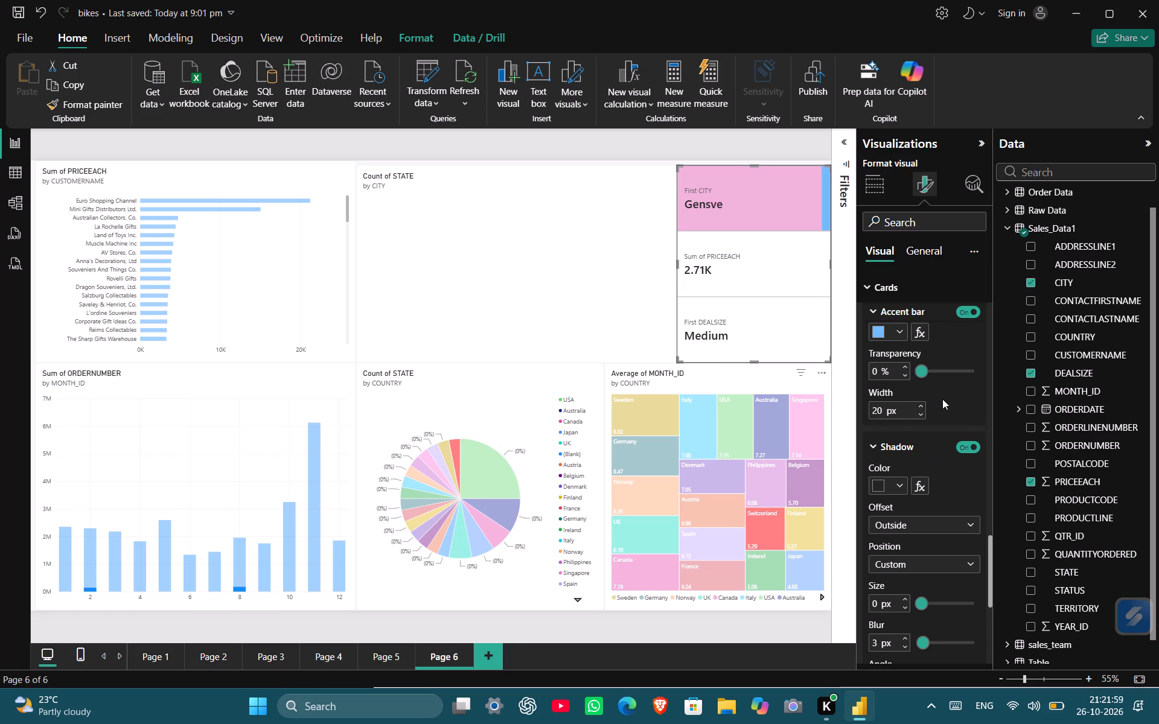
Set the colour of the First CITY card's shadow to the recently used lightest pink.
scroll(925, 460, "down", 1)
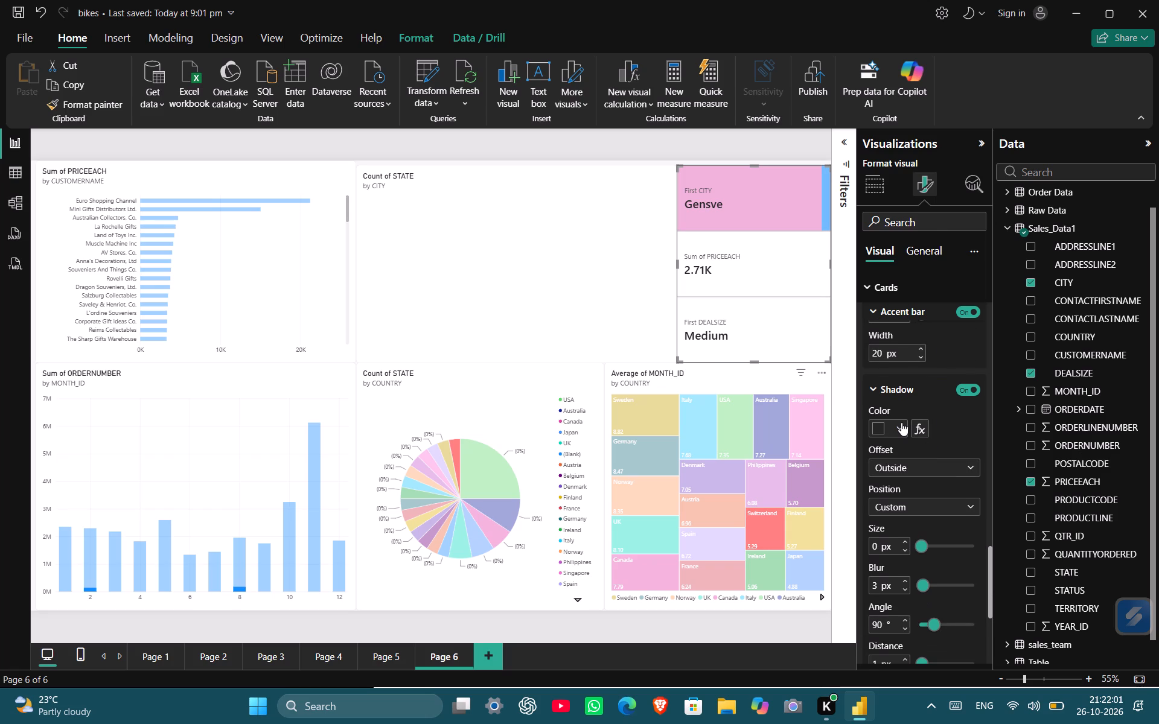
left_click(901, 424)
left_click(912, 332)
Turn on the First CITY card's glow and set its colour to the orange theme colour.
scroll(918, 448, "down", 2)
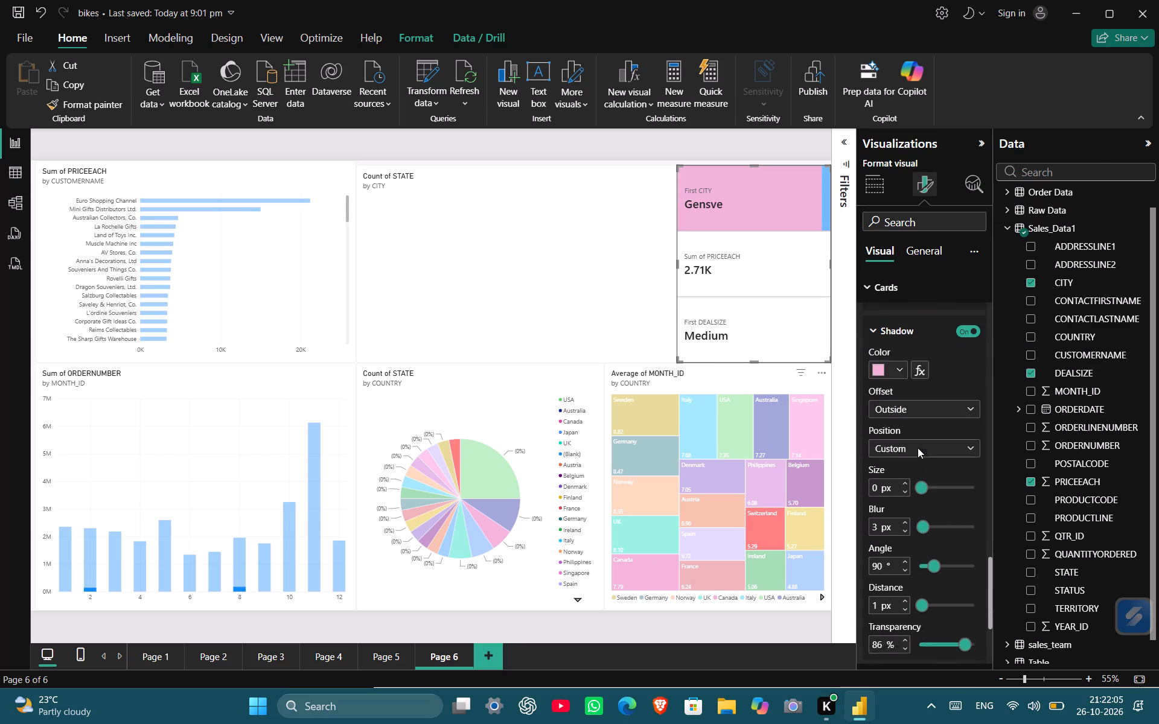
scroll(918, 448, "down", 3)
left_click(964, 491)
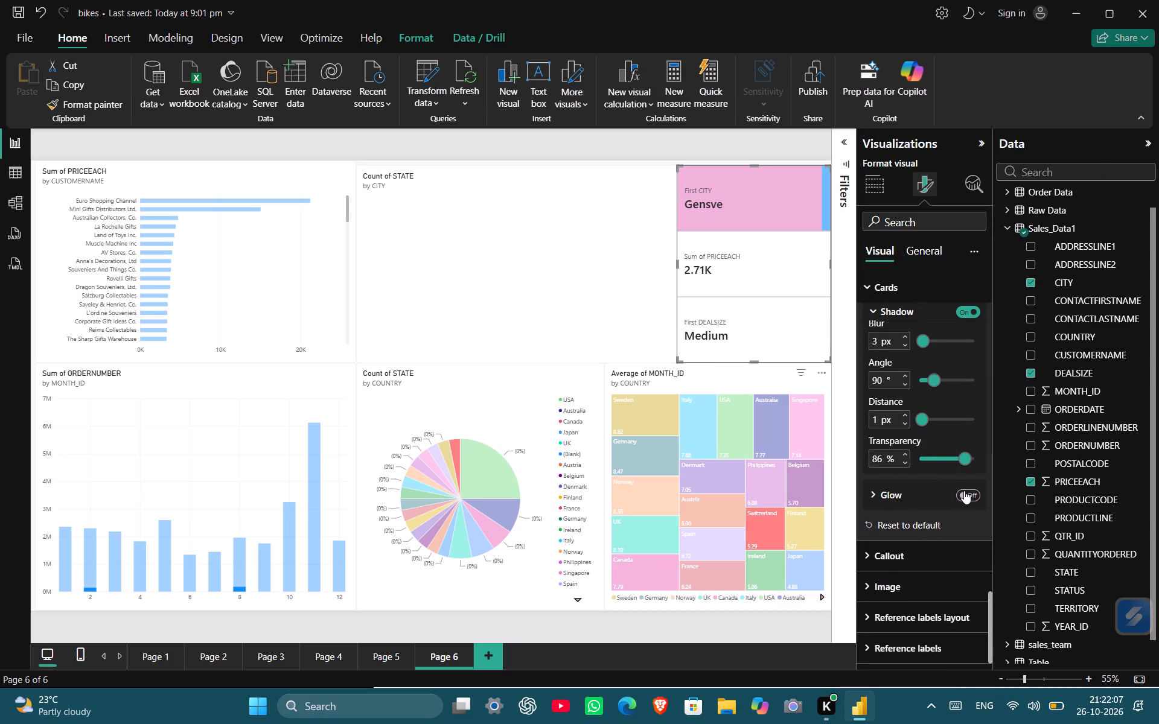
left_click(896, 489)
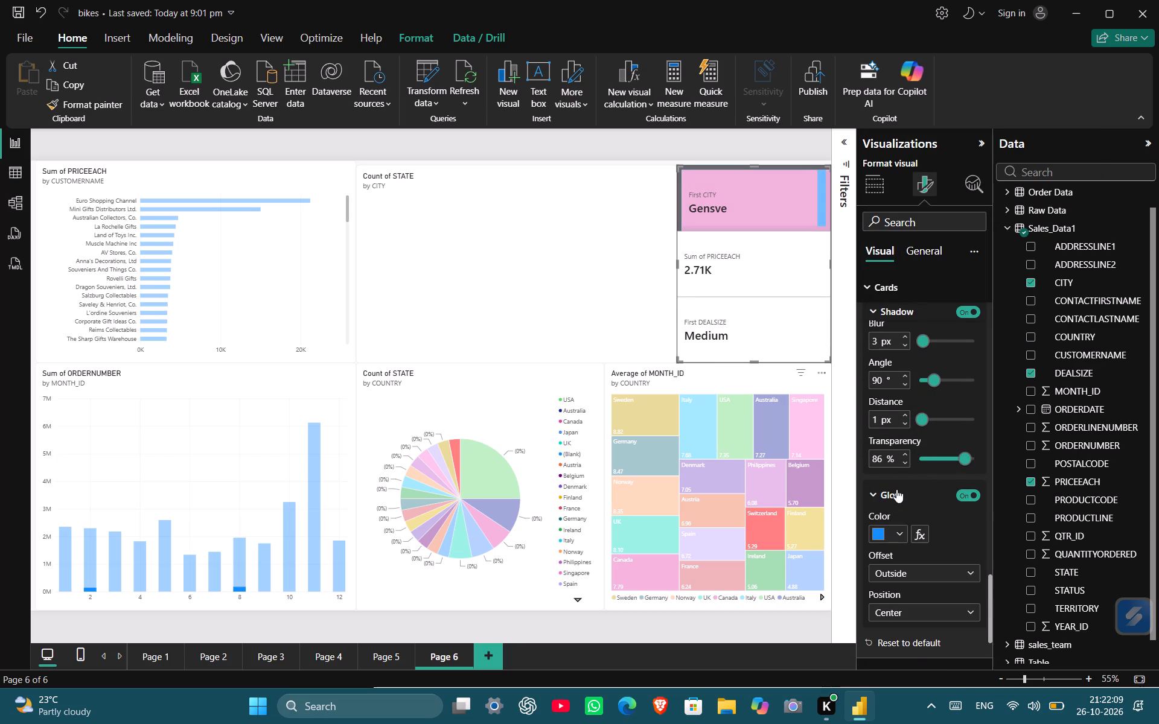
left_click(899, 531)
left_click(898, 540)
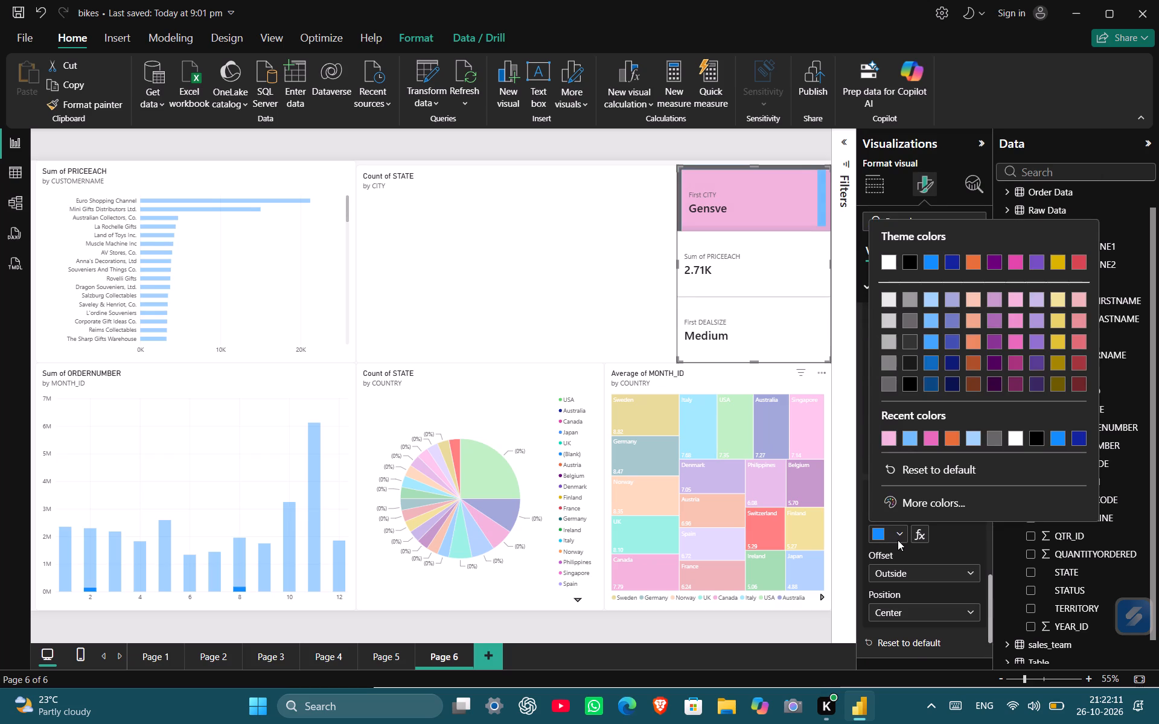
left_click(905, 532)
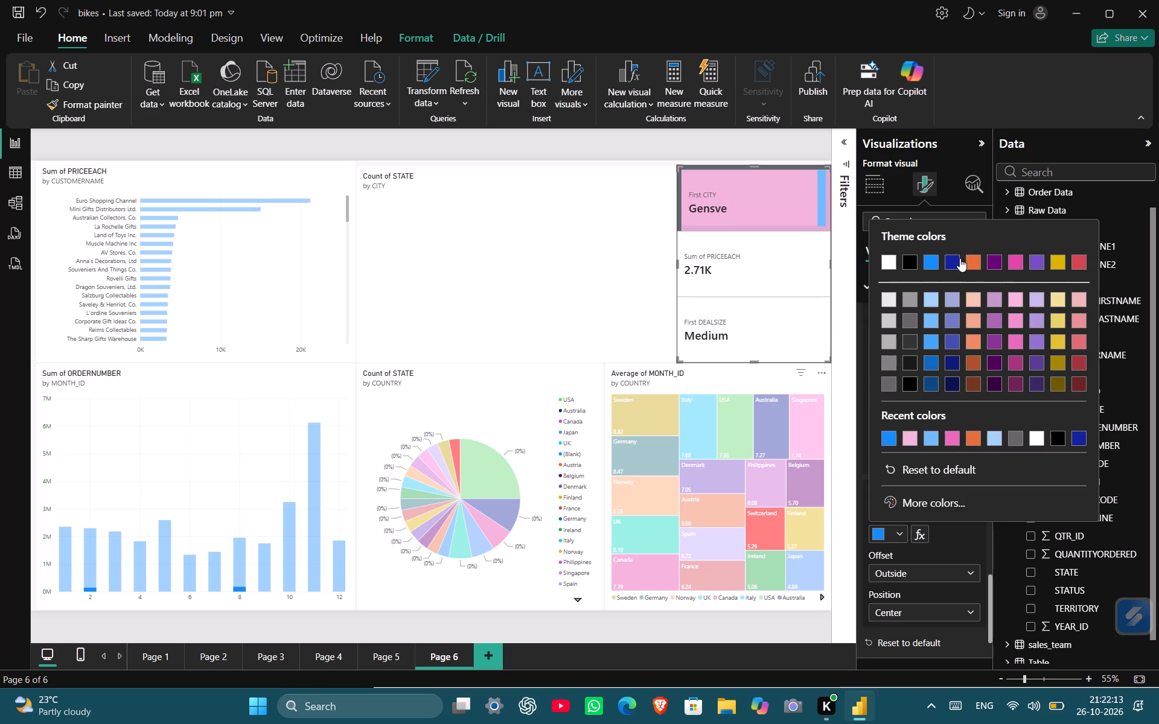
left_click(972, 259)
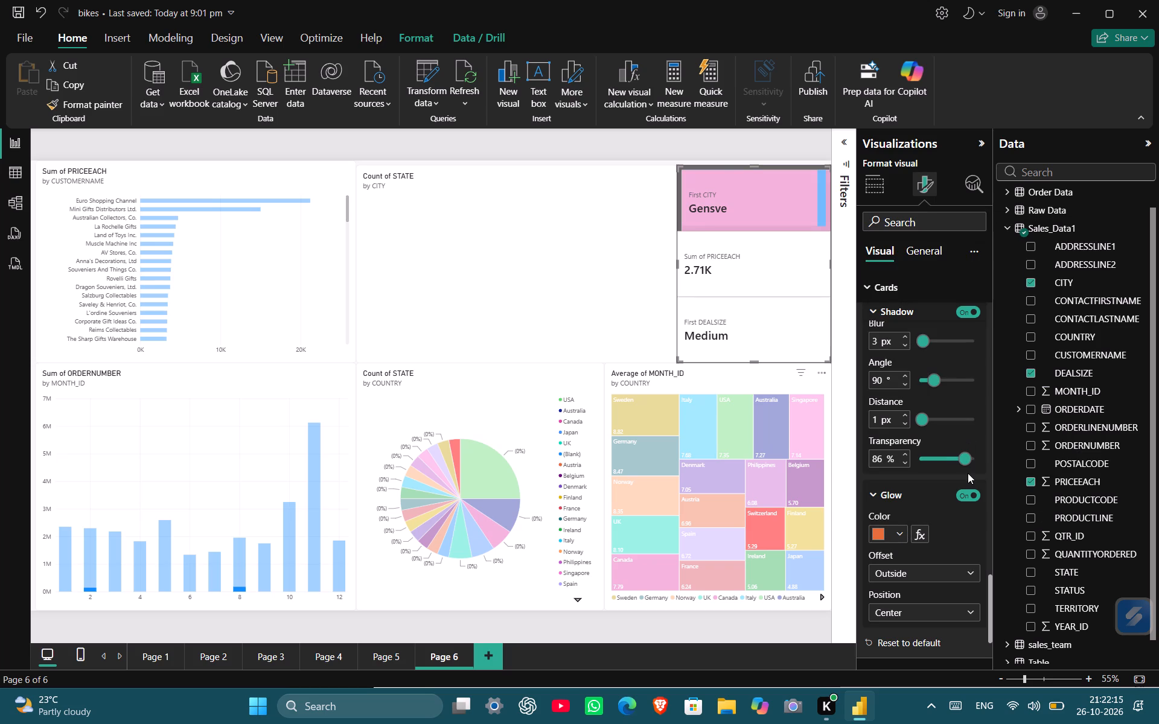
left_click(939, 498)
left_click(581, 224)
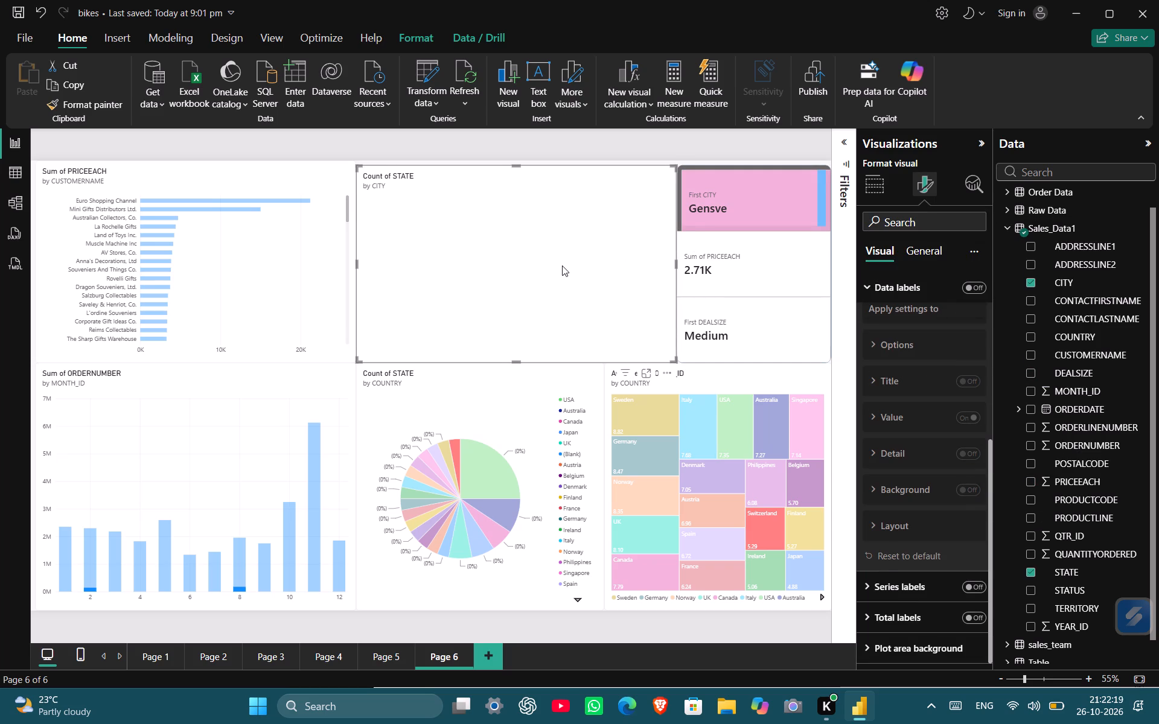
Set the background fill of the multi-card visual's Sum of PRICEEACH card to the second-lightest pink theme colour.
left_click(681, 262)
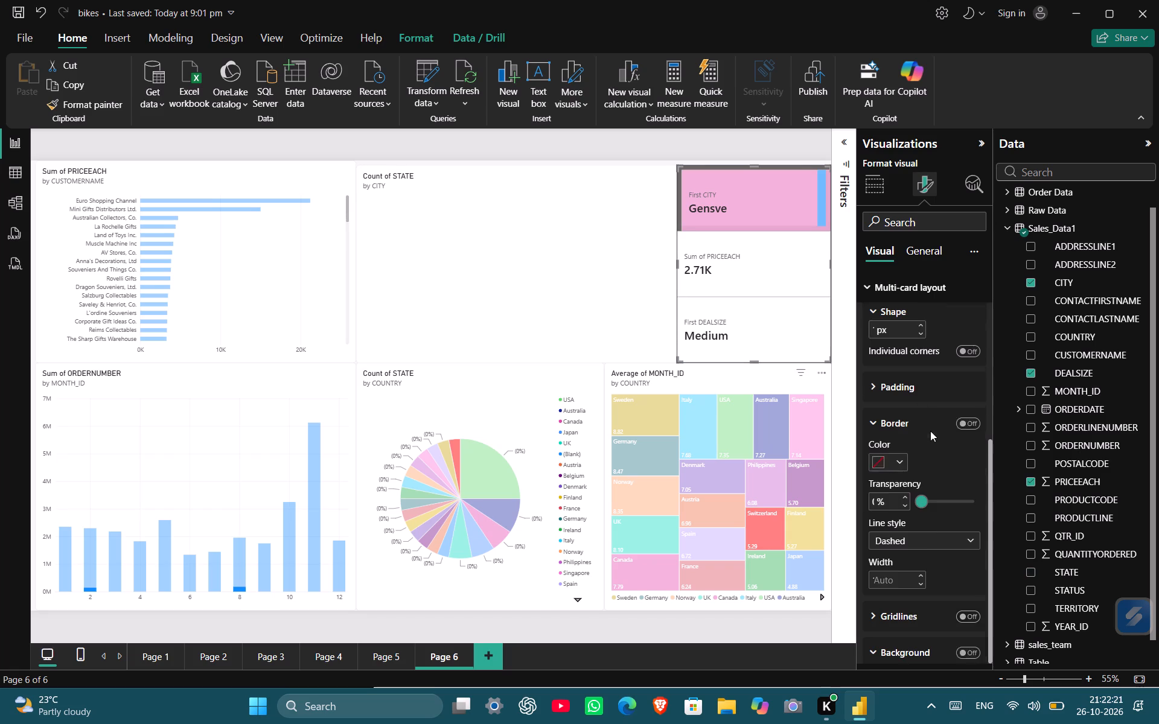
scroll(929, 530, "down", 7)
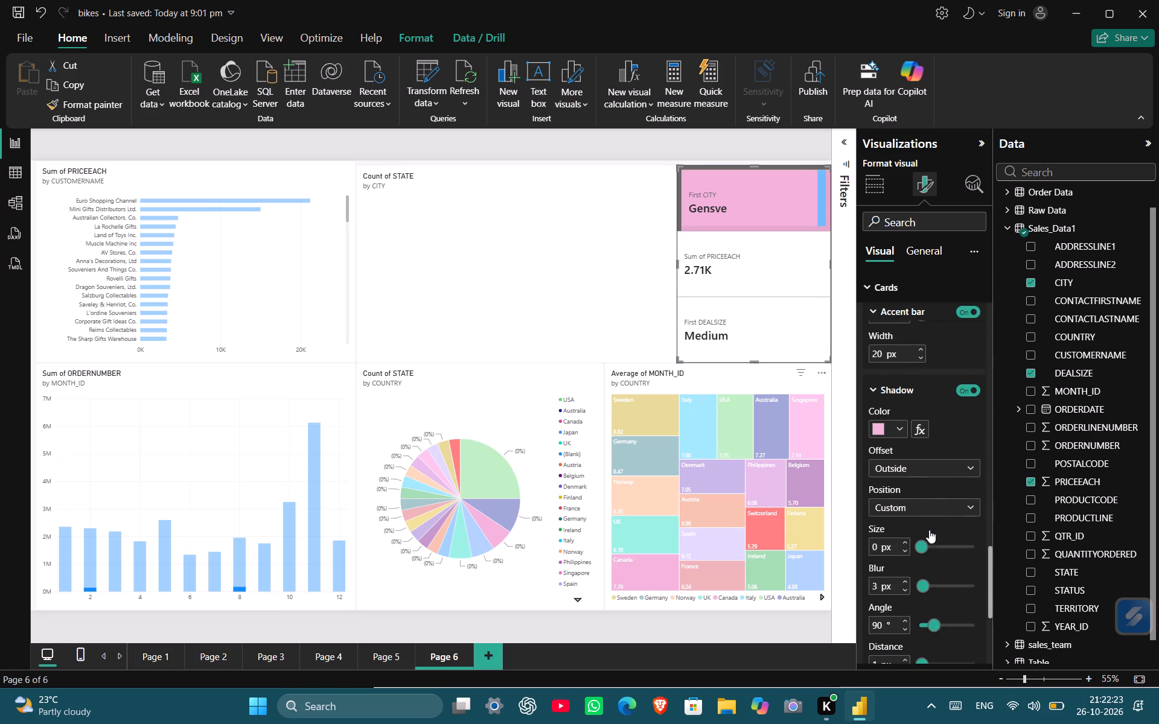
scroll(929, 530, "down", 7)
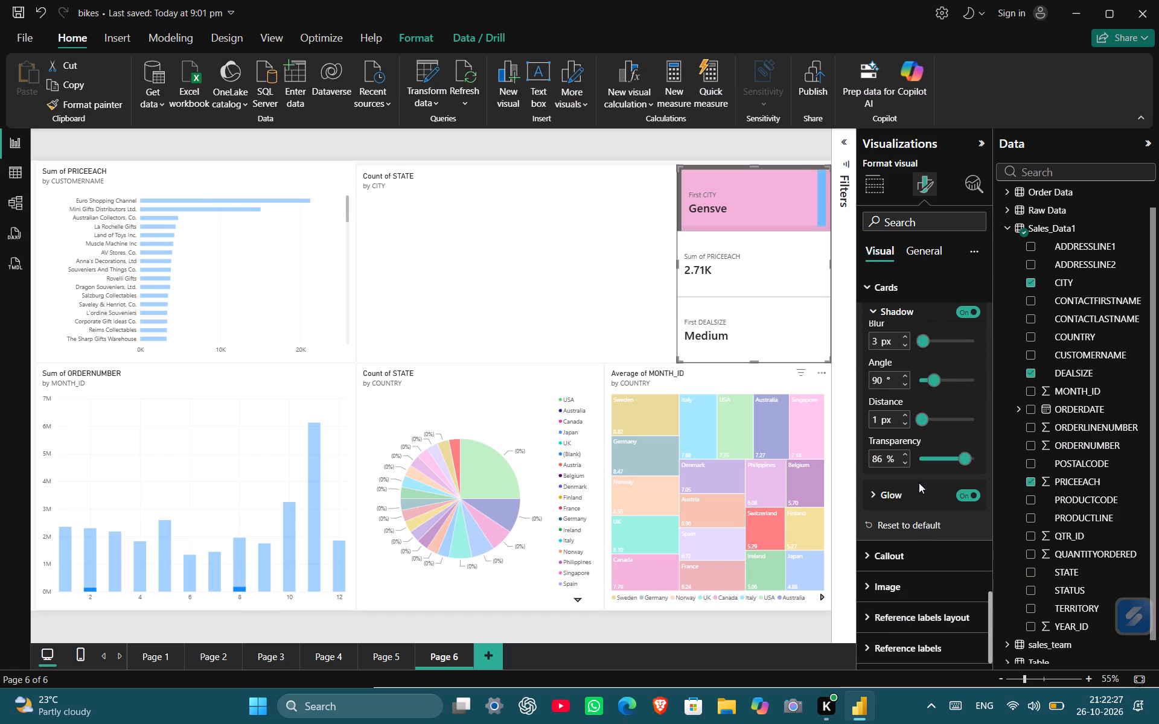
scroll(919, 483, "up", 9)
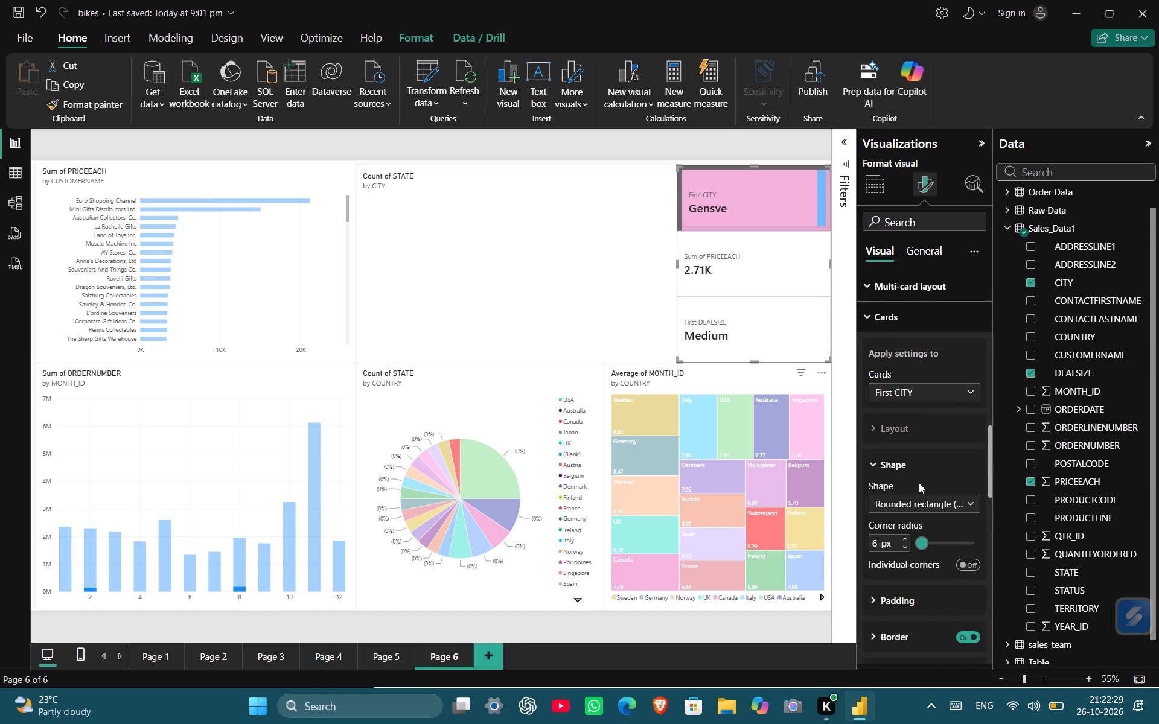
scroll(919, 483, "up", 1)
left_click(919, 483)
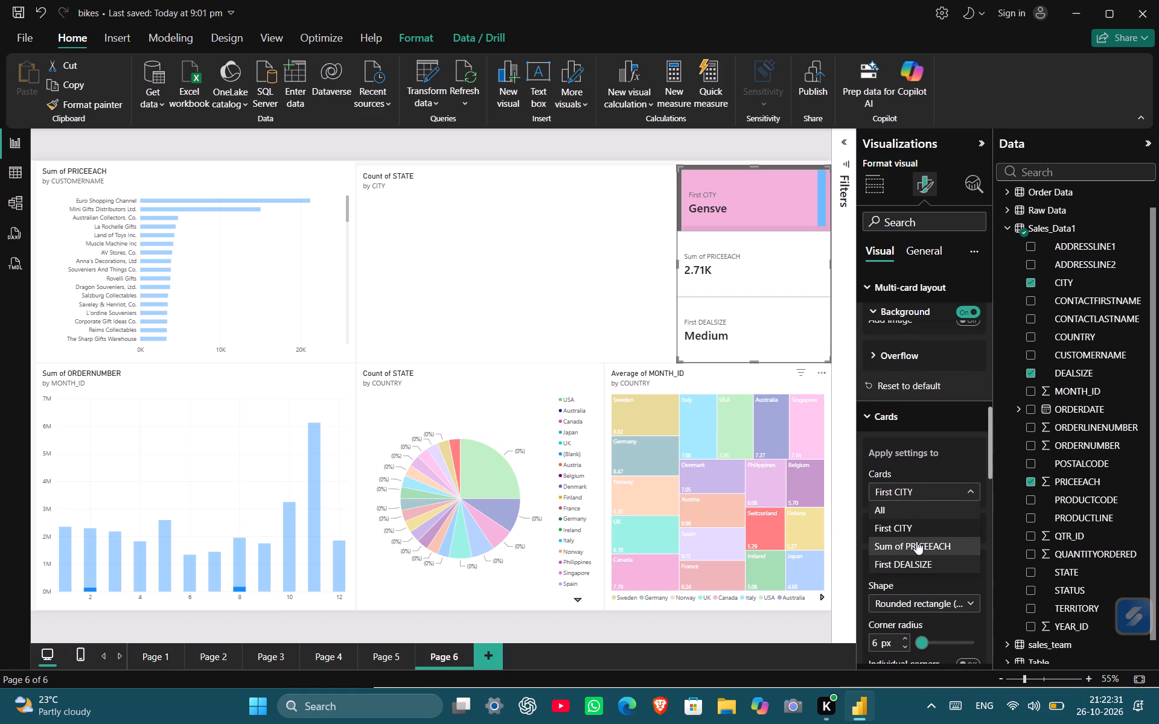
left_click(916, 541)
scroll(916, 541, "down", 3)
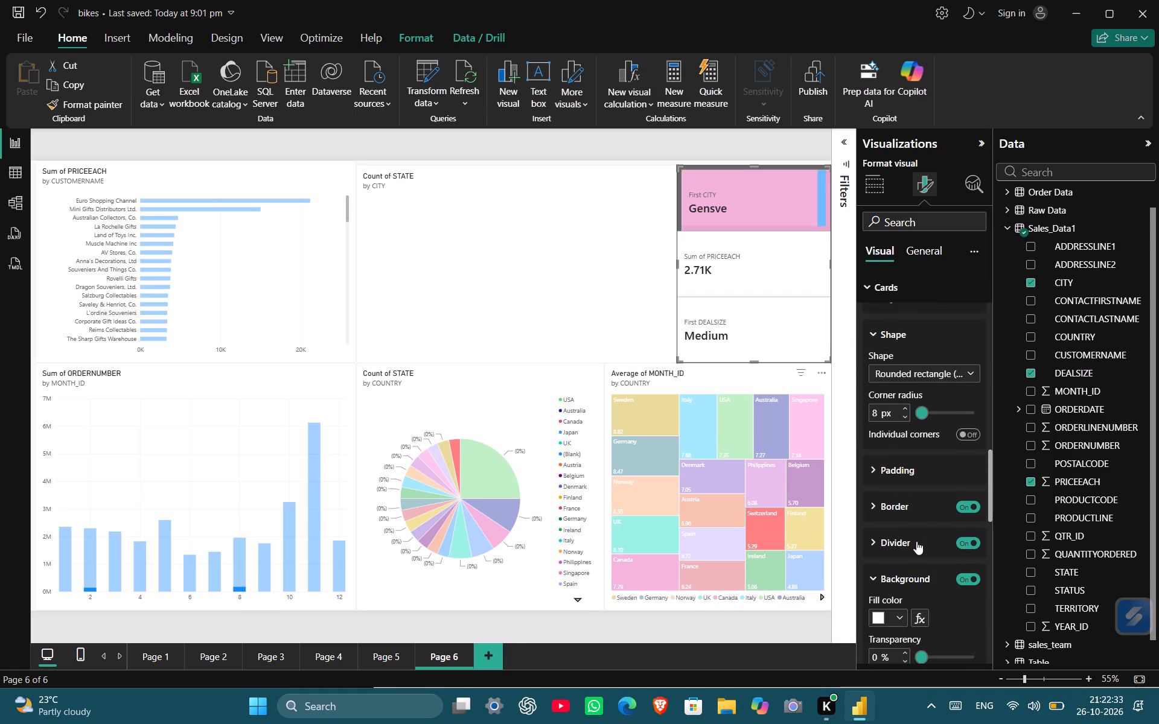
scroll(916, 541, "down", 2)
left_click_drag(902, 500, 899, 491)
left_click(899, 491)
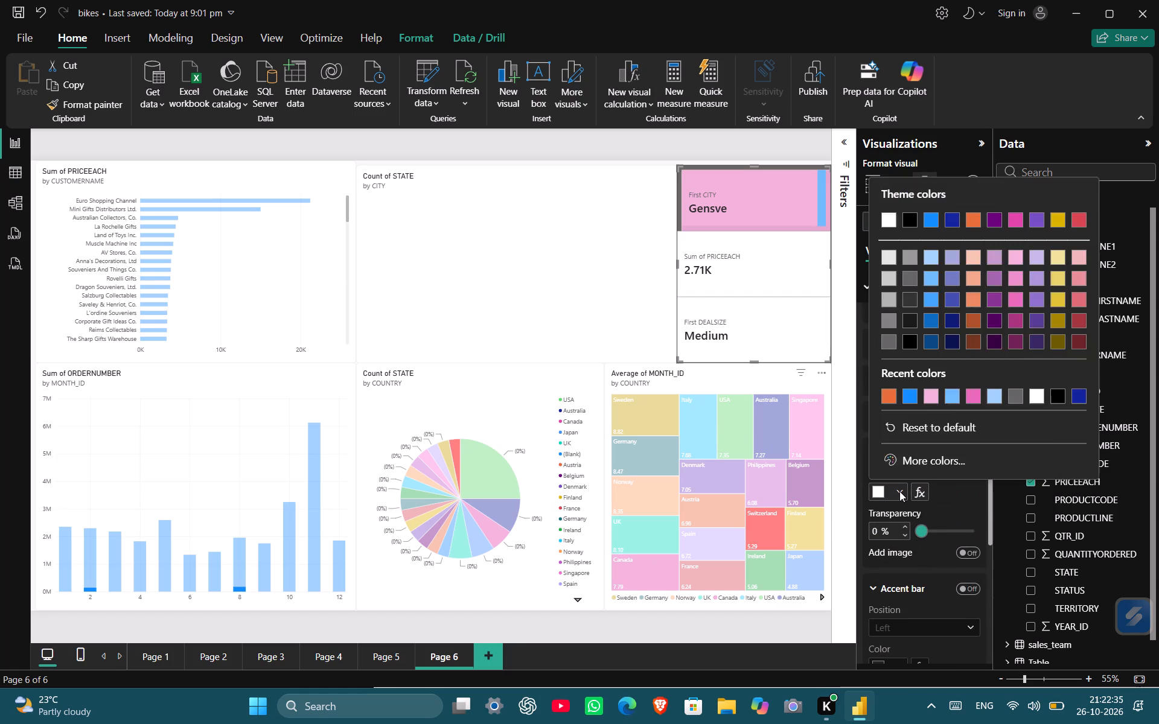
left_click(904, 492)
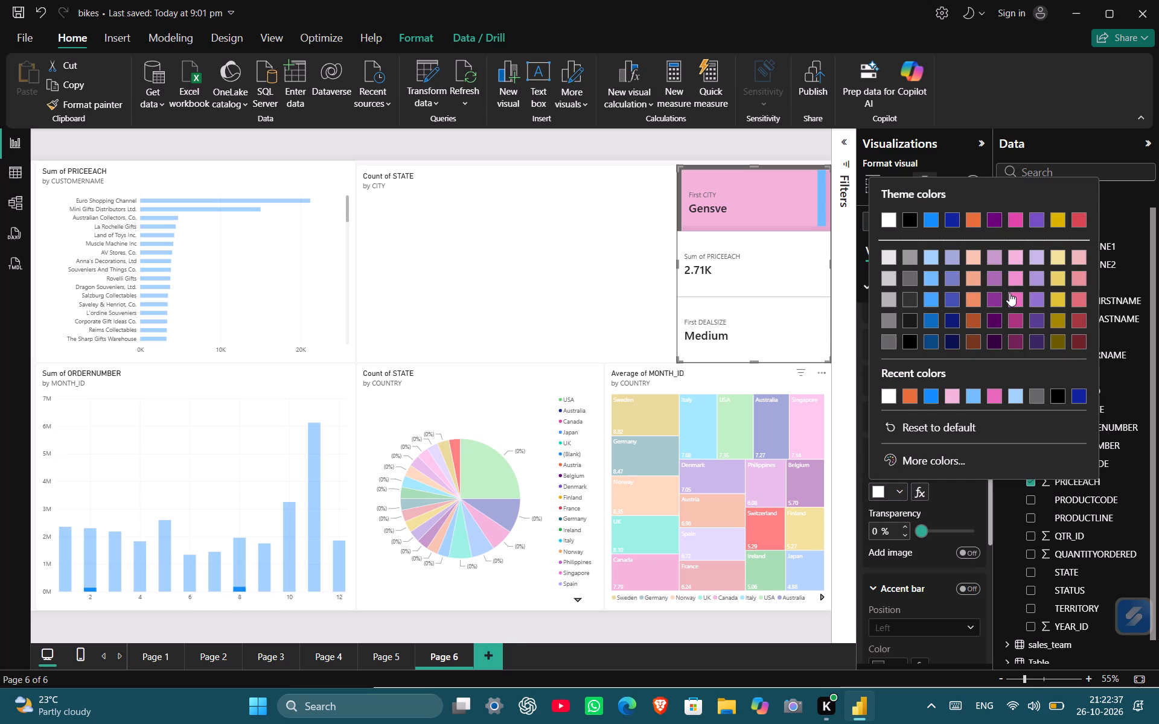
left_click(1014, 279)
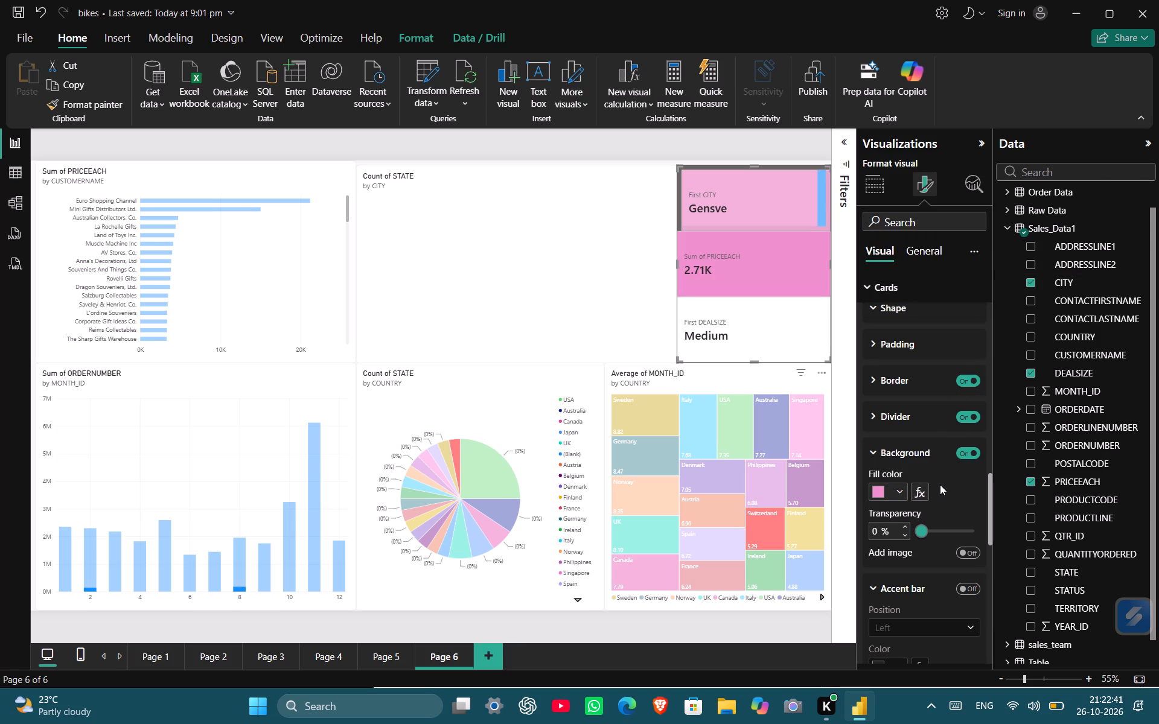
Set the background fill of the Sum of PRICEEACH card to the lightest purple theme colour.
left_click(905, 488)
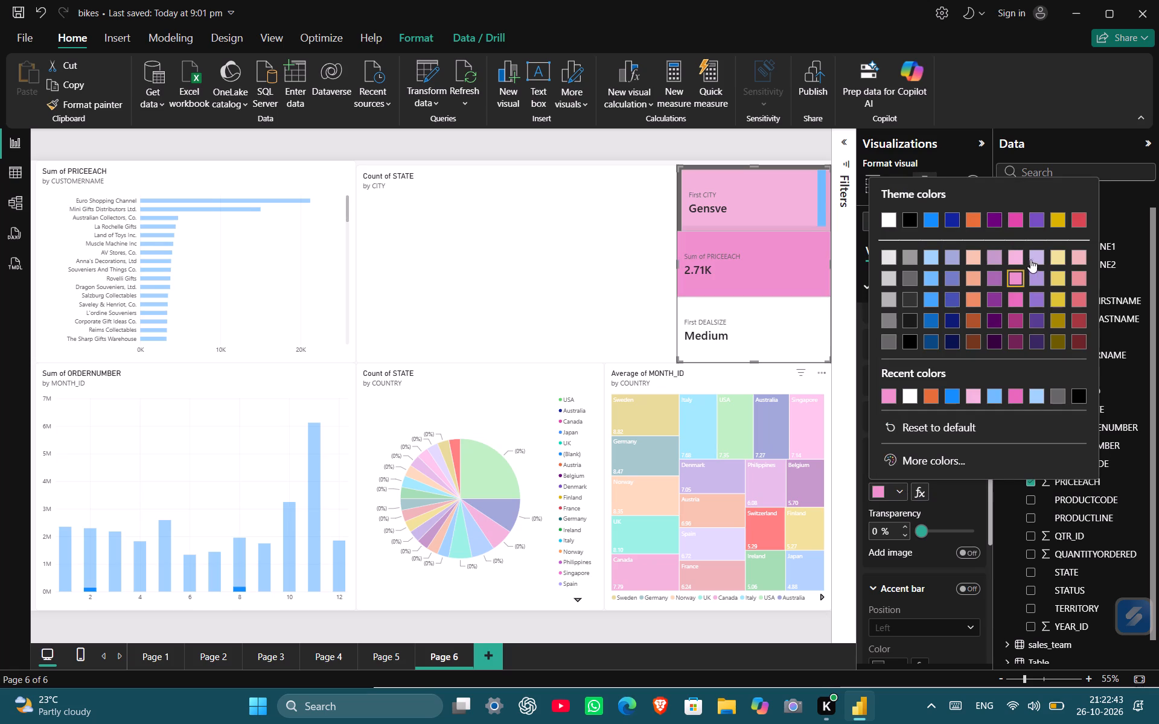
left_click(1036, 262)
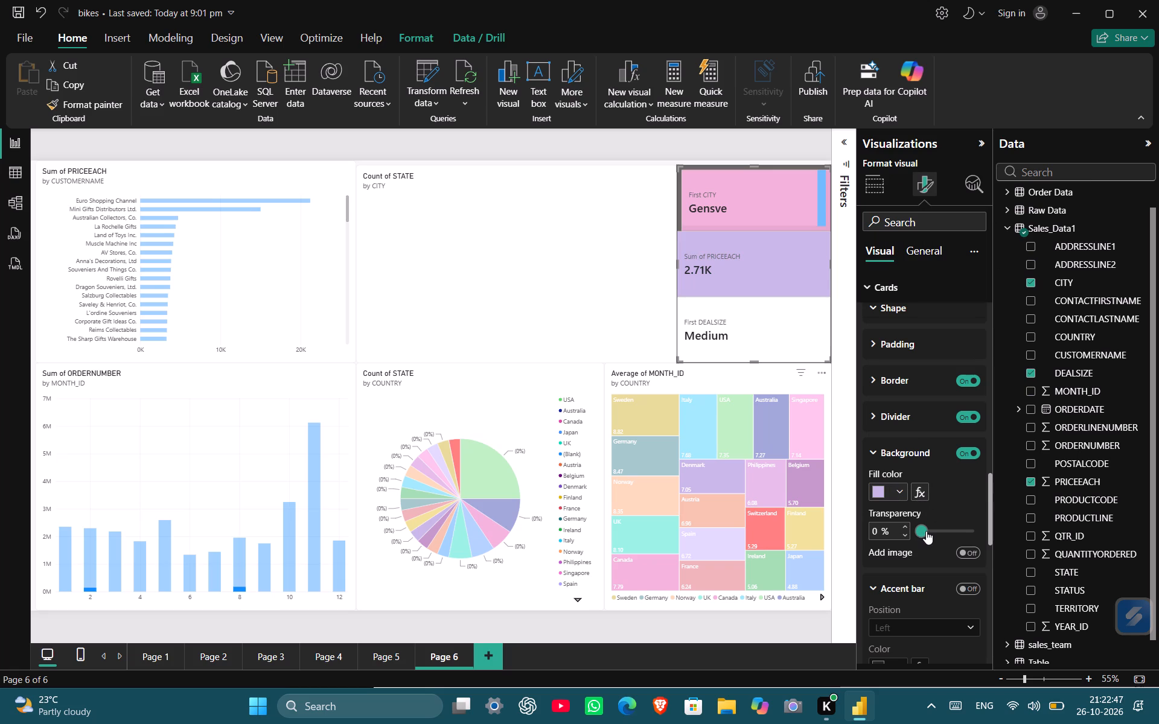
Turn on the Sum of PRICEEACH card's accent bar, positioned on the right with a width of 13 px.
scroll(937, 555, "down", 1)
left_click(965, 504)
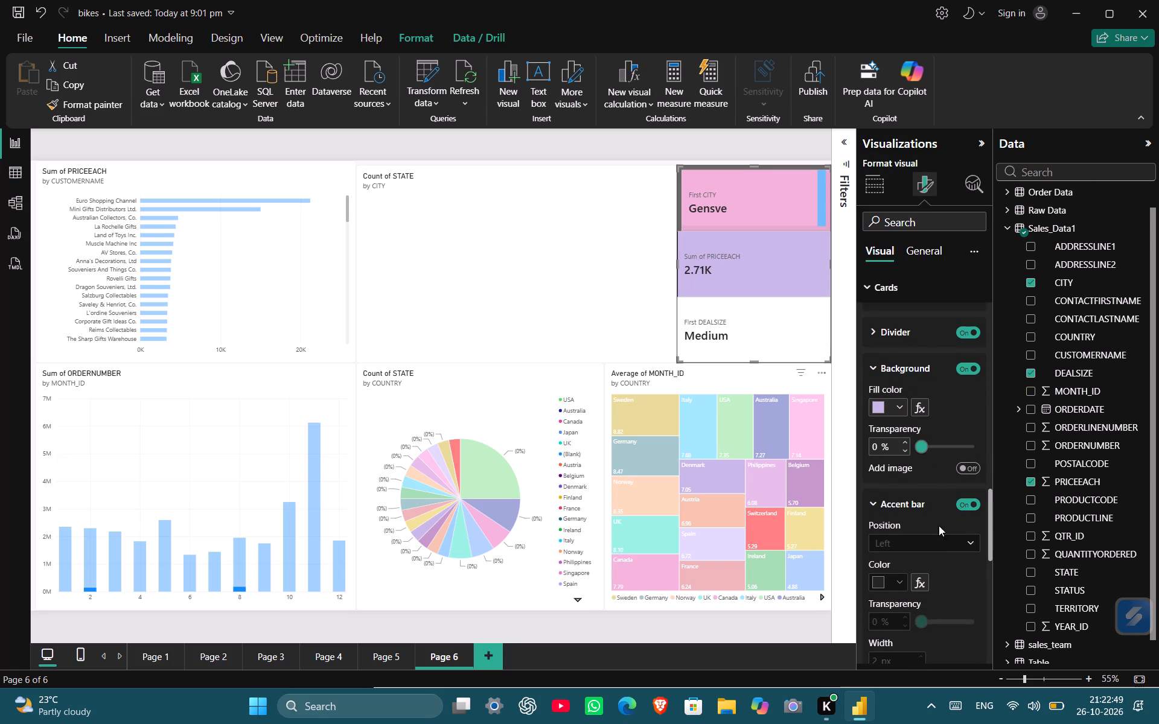
left_click(926, 532)
left_click(913, 542)
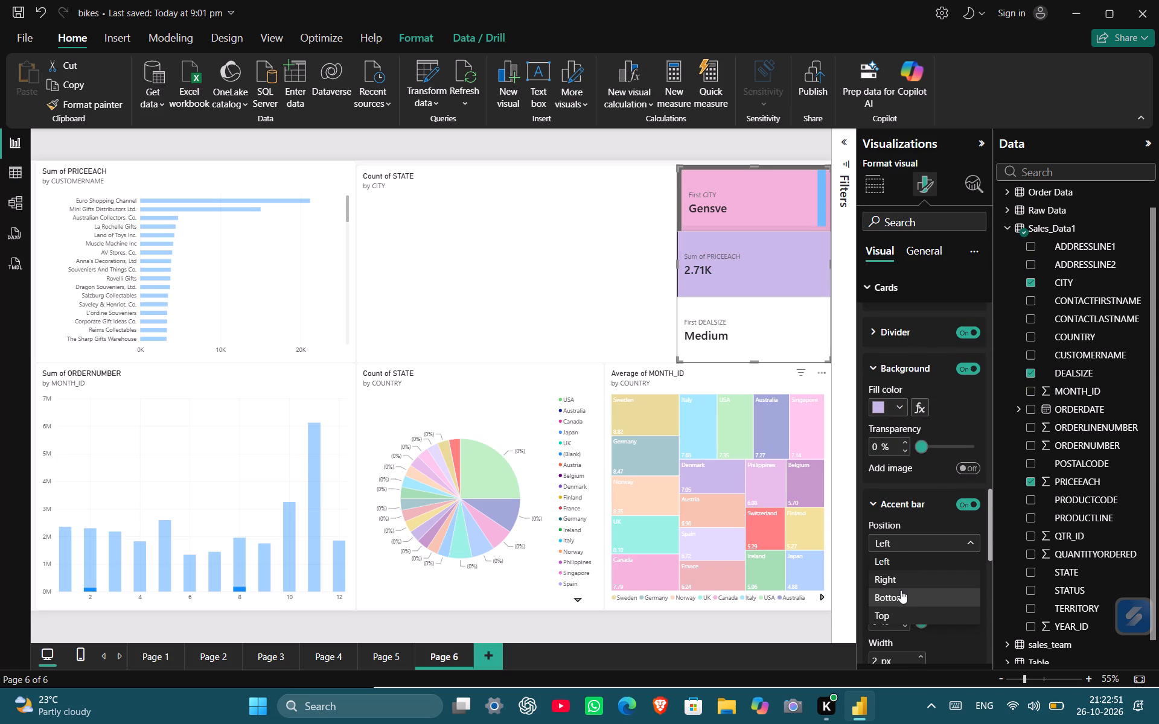
left_click(908, 582)
scroll(908, 582, "down", 3)
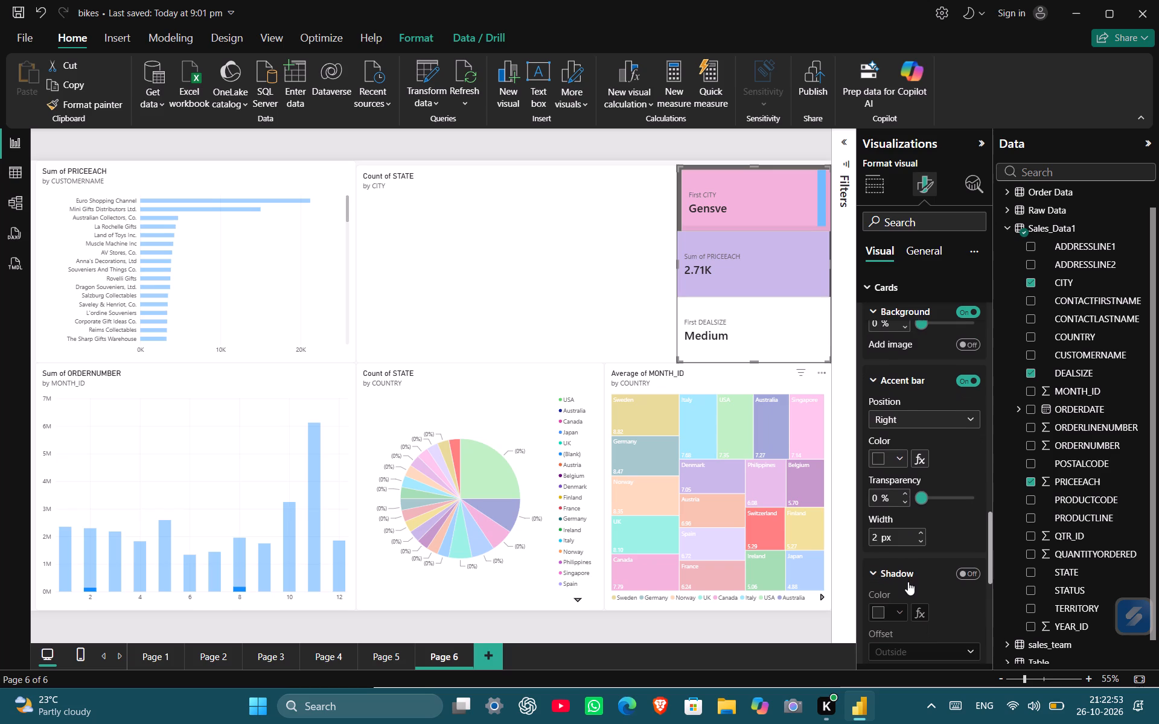
triple_click(919, 533)
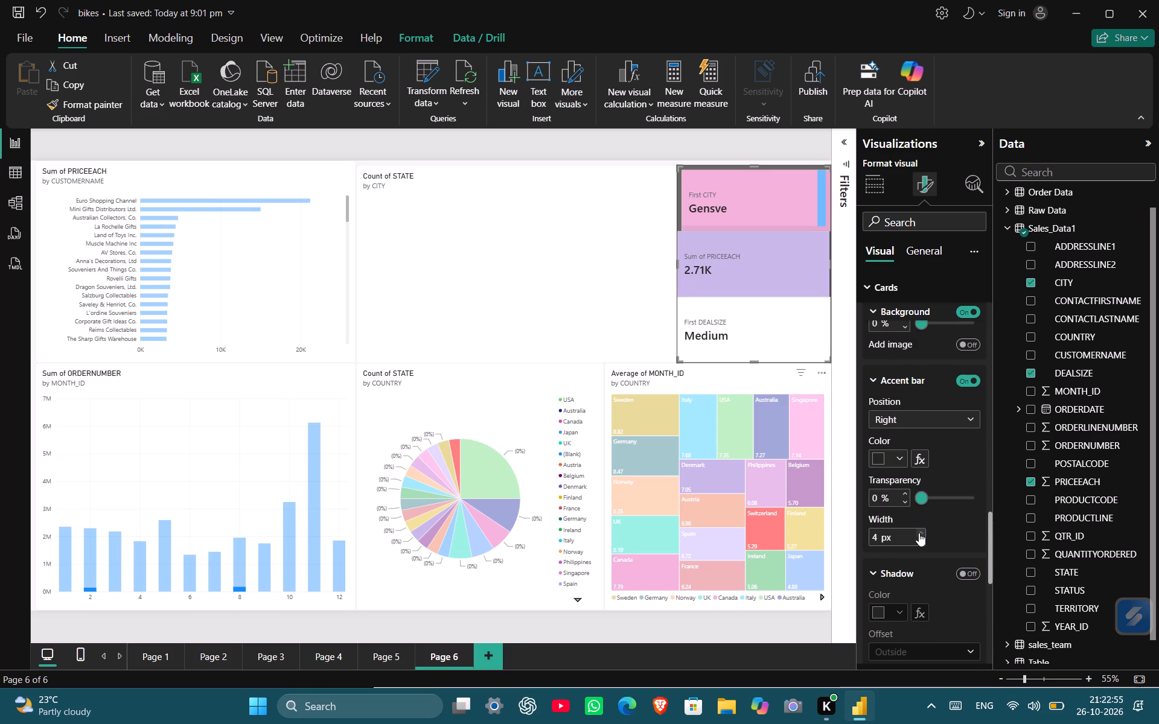
triple_click(919, 533)
triple_click(919, 533)
double_click(919, 533)
Turn on the glow for the Sum of PRICEEACH card.
scroll(947, 566, "down", 5)
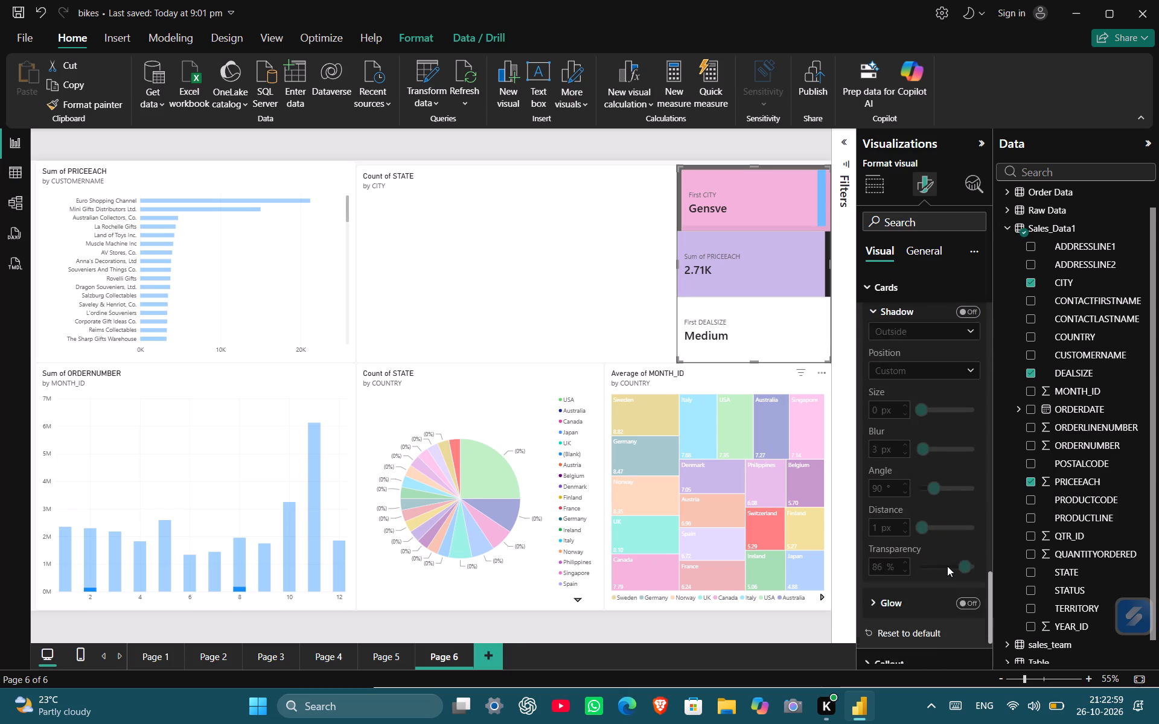
scroll(947, 566, "down", 2)
left_click(967, 507)
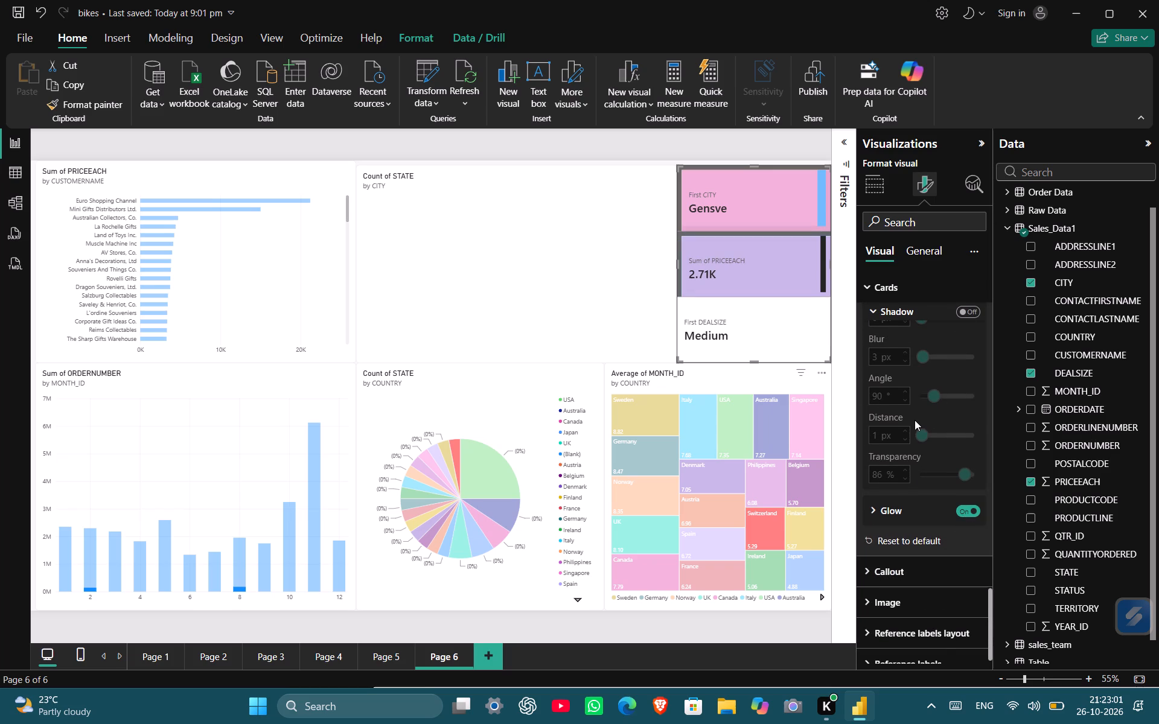
Set the width of the Sum of PRICEEACH card's accent bar to 20 px.
scroll(915, 420, "up", 4)
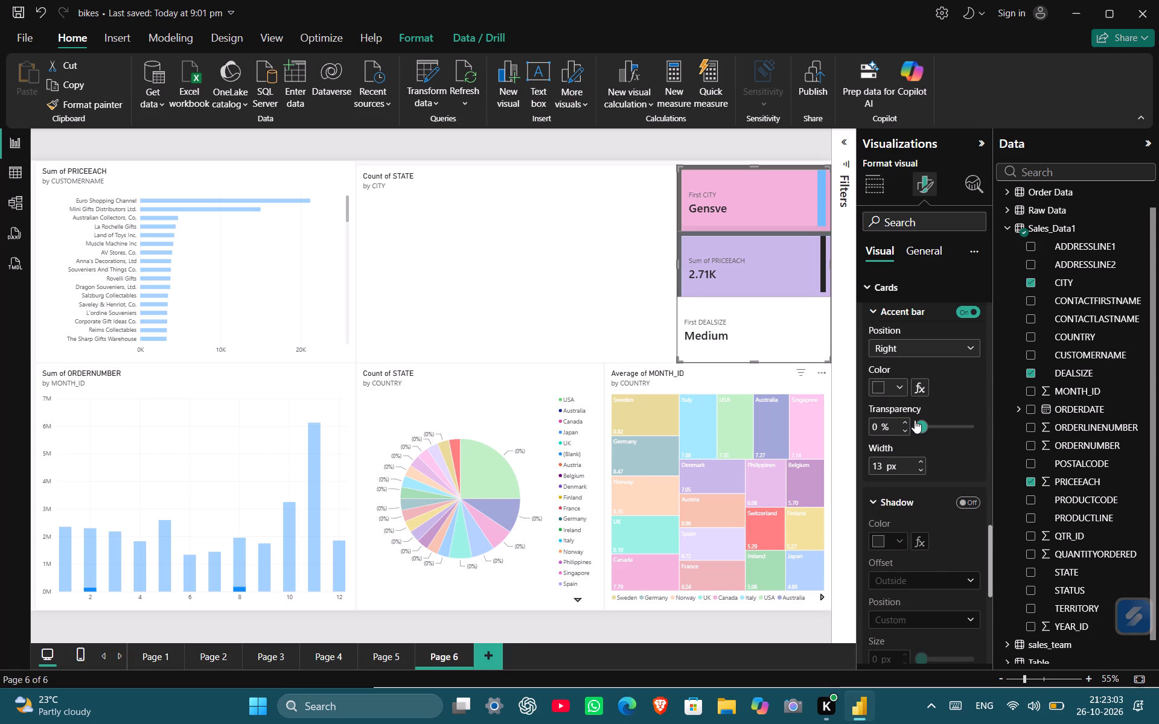
left_click(921, 460)
left_click(921, 460)
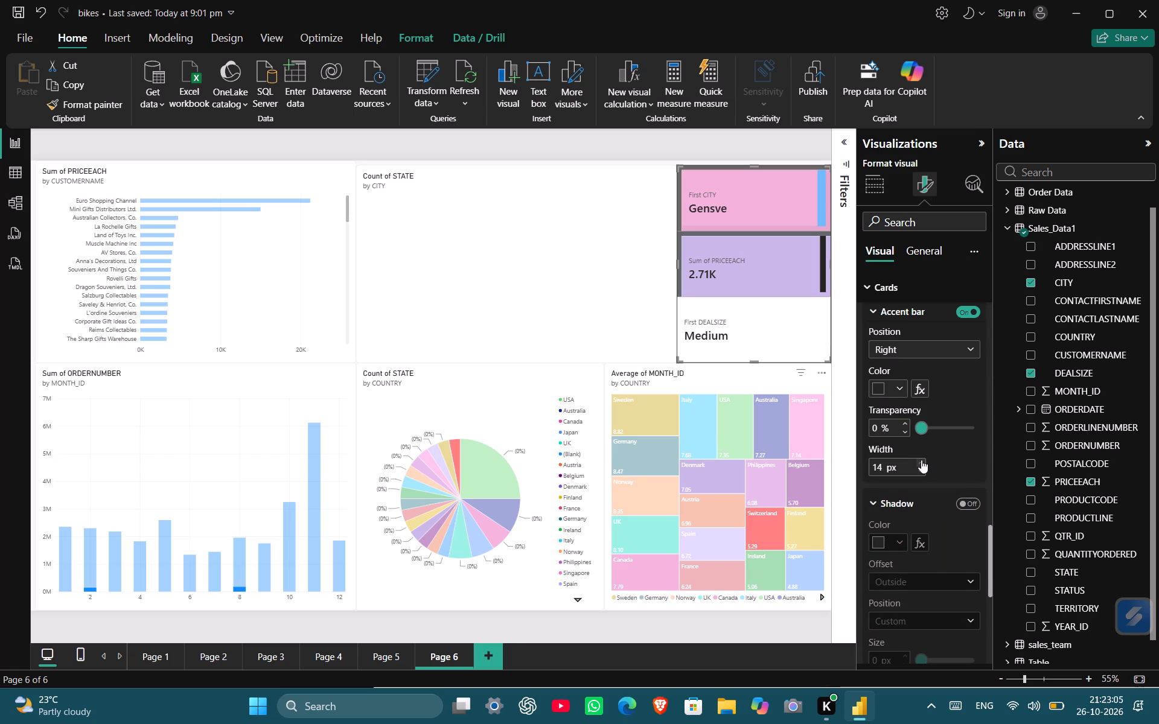
triple_click(921, 460)
left_click(921, 460)
double_click(921, 460)
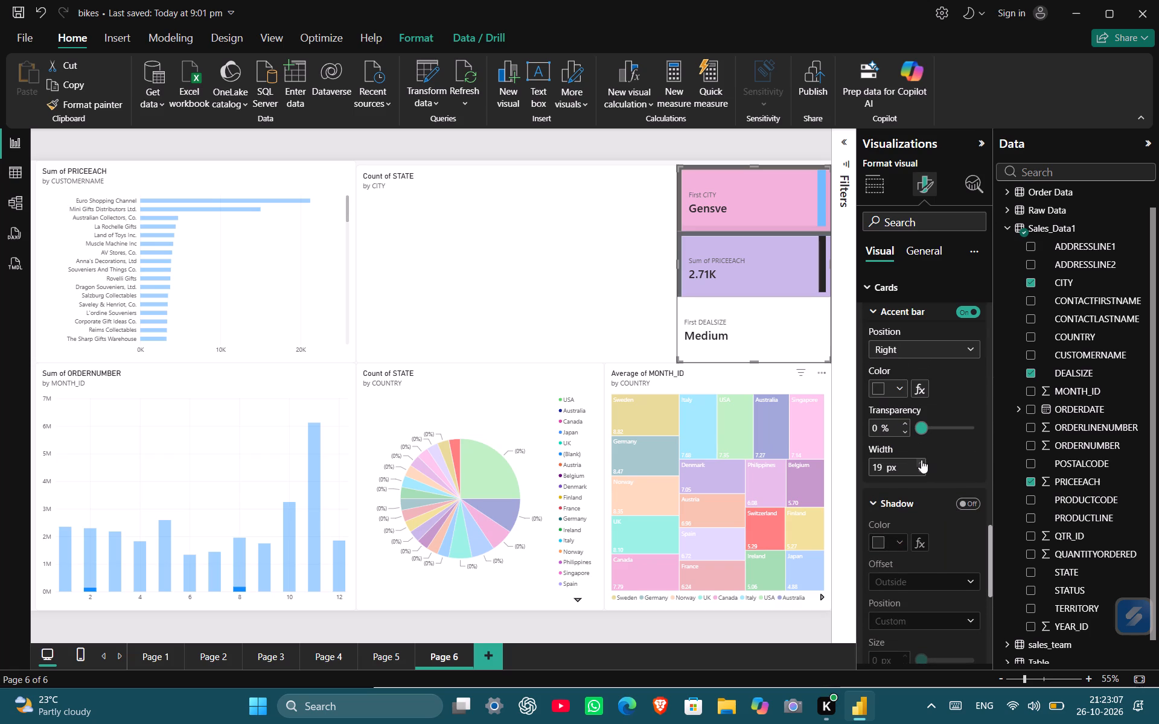
left_click(921, 460)
Set the colour of the Sum of PRICEEACH card's glow to the third-lightest shade of the dark blue theme colour.
scroll(934, 453, "down", 4)
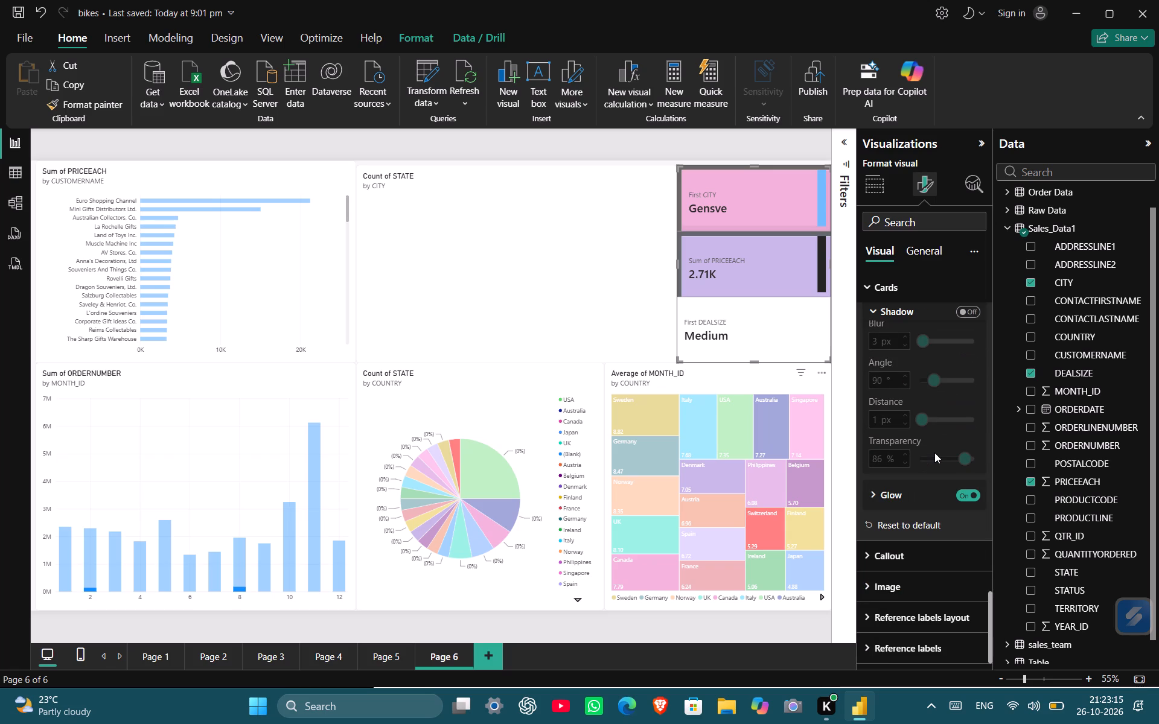
left_click(896, 494)
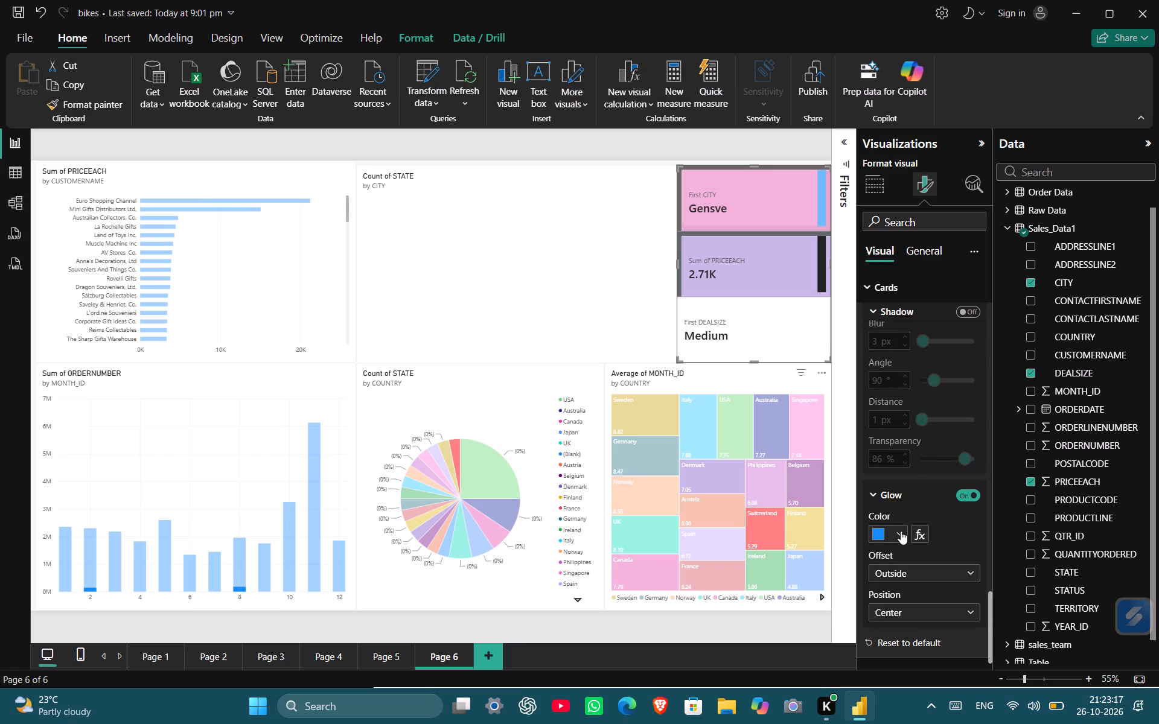
left_click(901, 531)
left_click(953, 343)
scroll(927, 563, "down", 2)
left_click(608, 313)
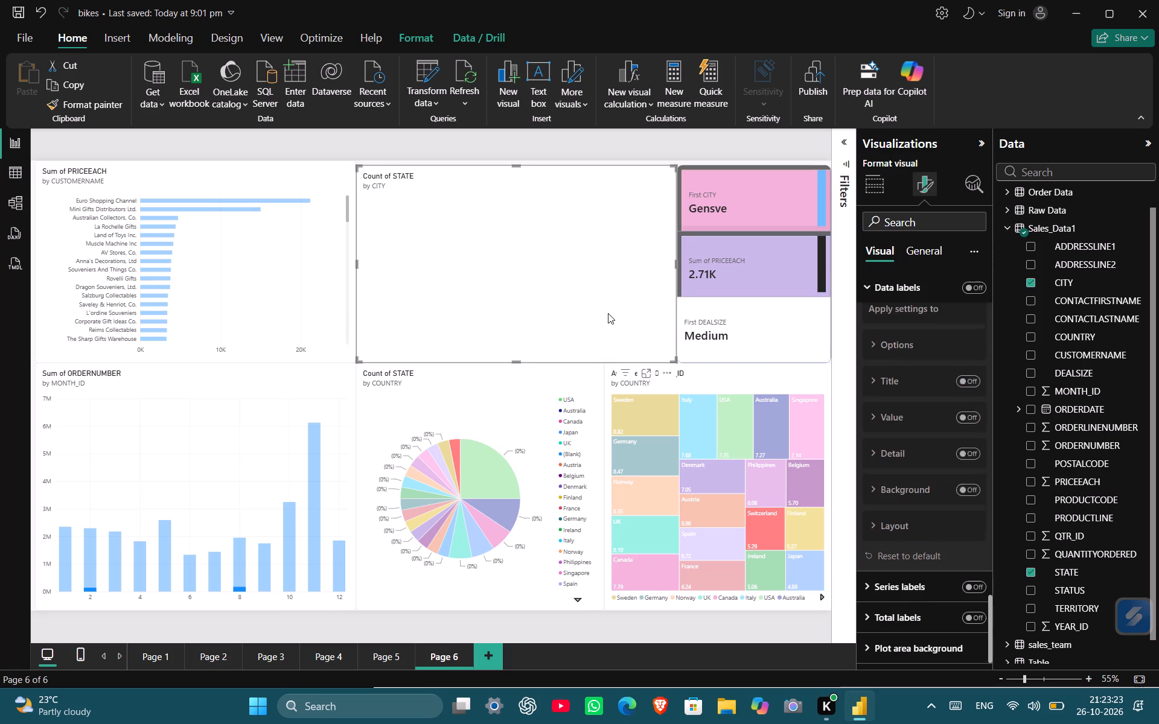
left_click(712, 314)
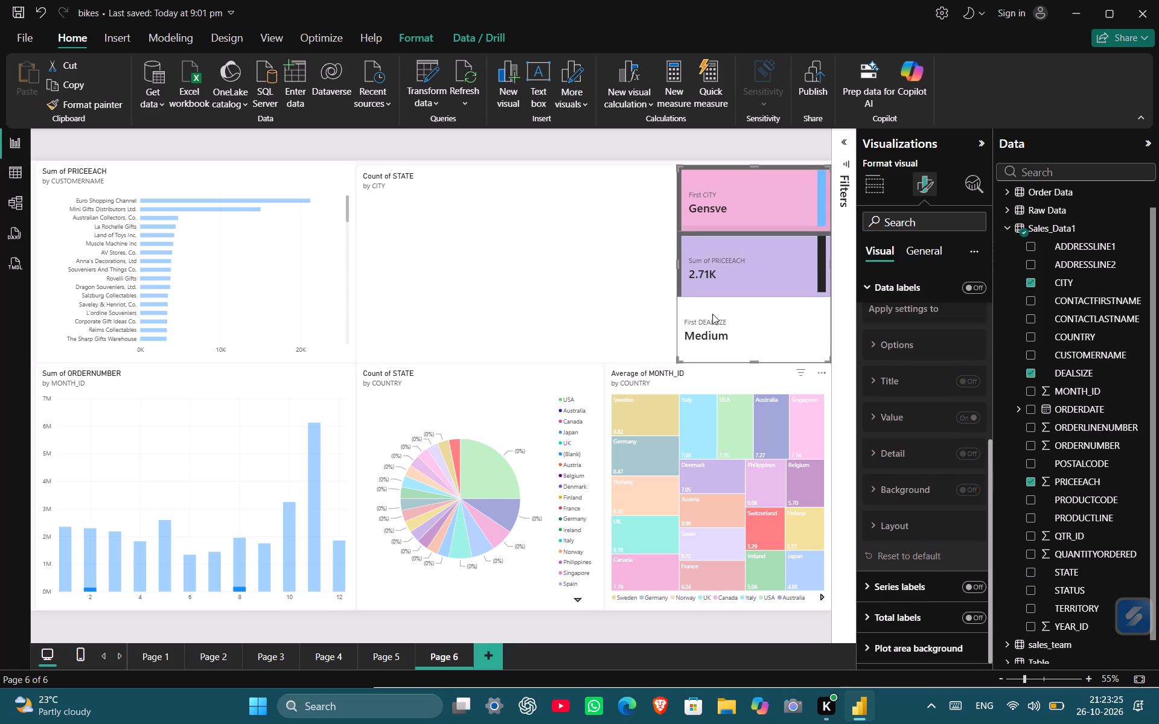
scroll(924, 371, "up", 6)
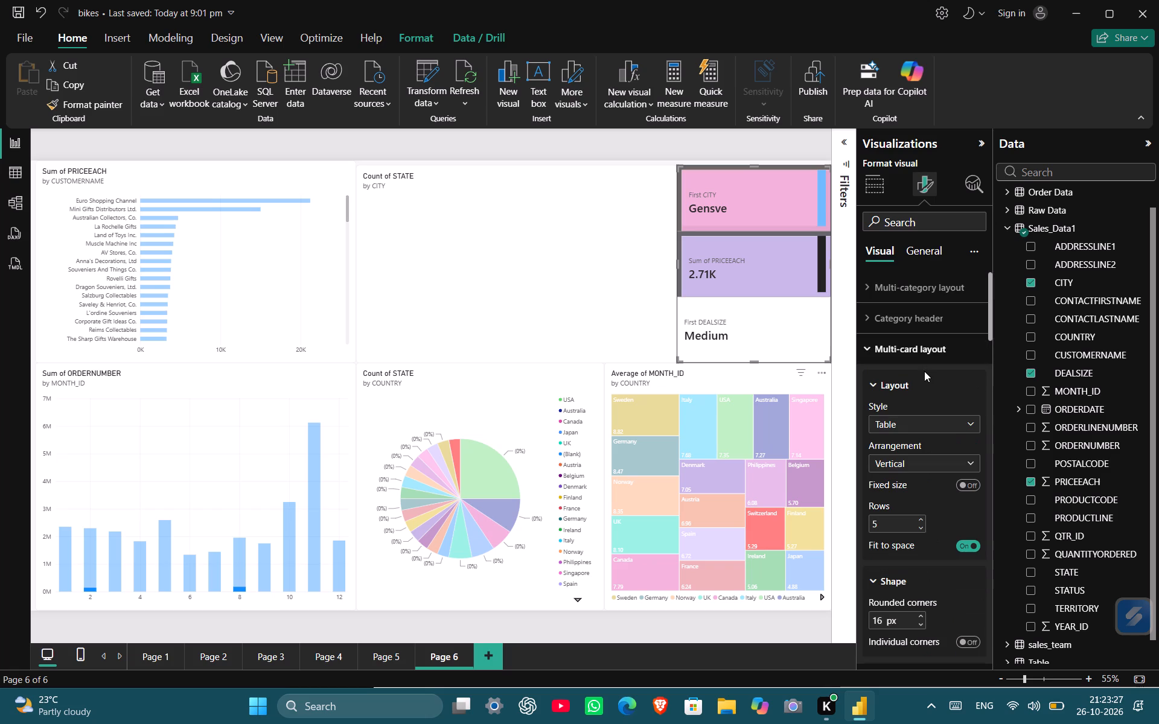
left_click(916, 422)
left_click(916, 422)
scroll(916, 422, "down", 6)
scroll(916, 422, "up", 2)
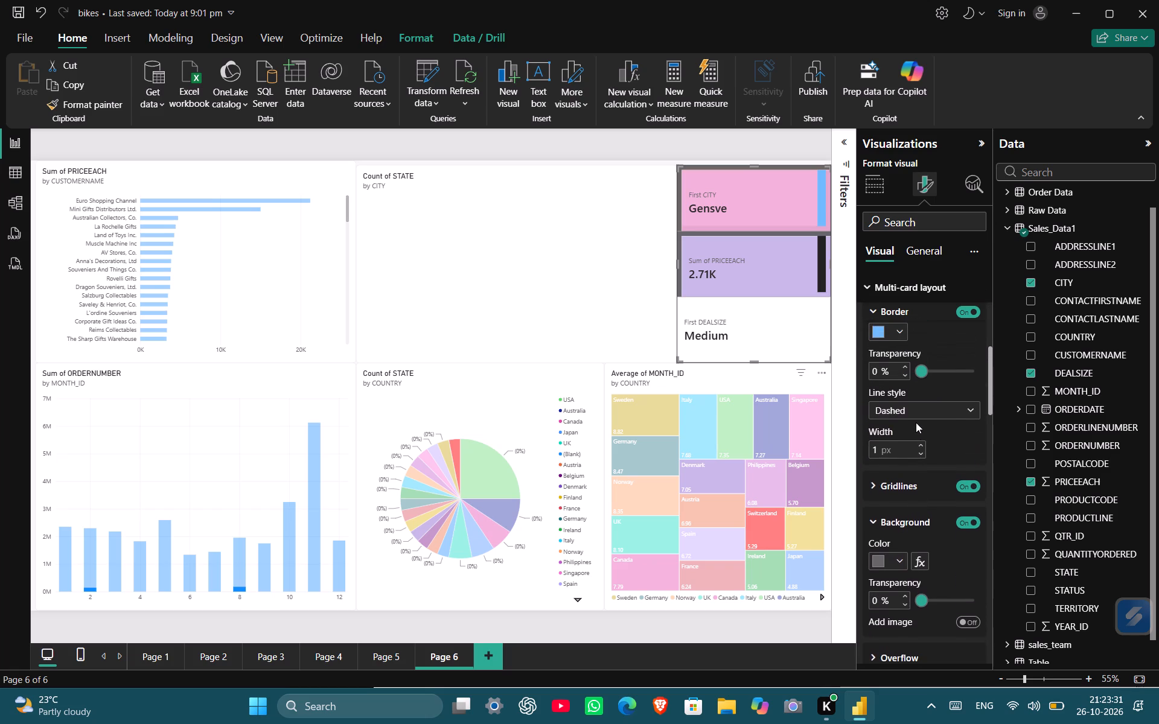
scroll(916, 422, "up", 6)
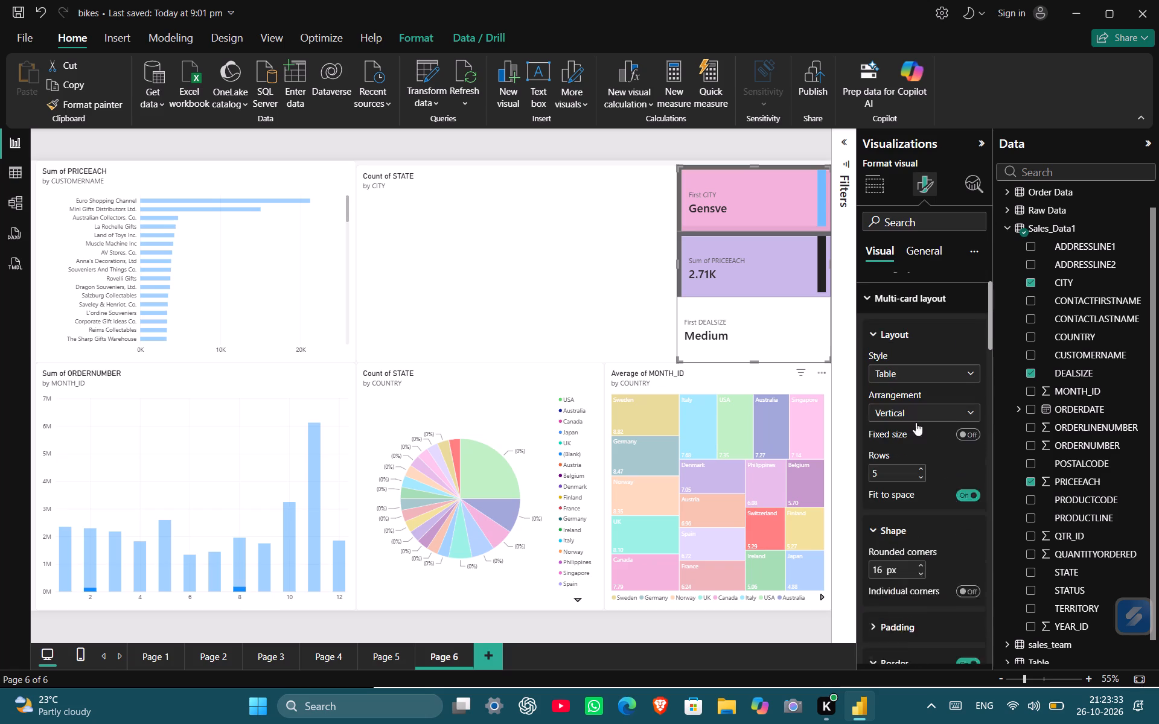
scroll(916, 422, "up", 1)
Set the background fill of the multi-card visual's First DEALSIZE card to the lightest red theme colour.
scroll(916, 422, "down", 7)
left_click(922, 404)
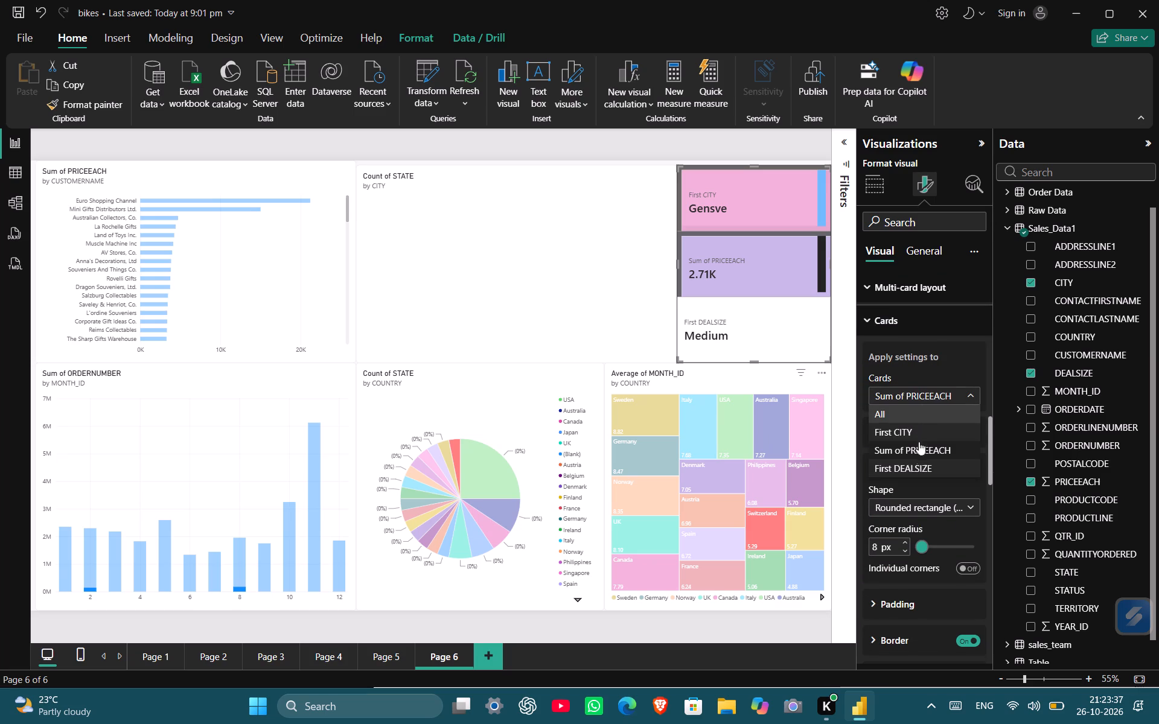
left_click(915, 464)
scroll(915, 464, "down", 3)
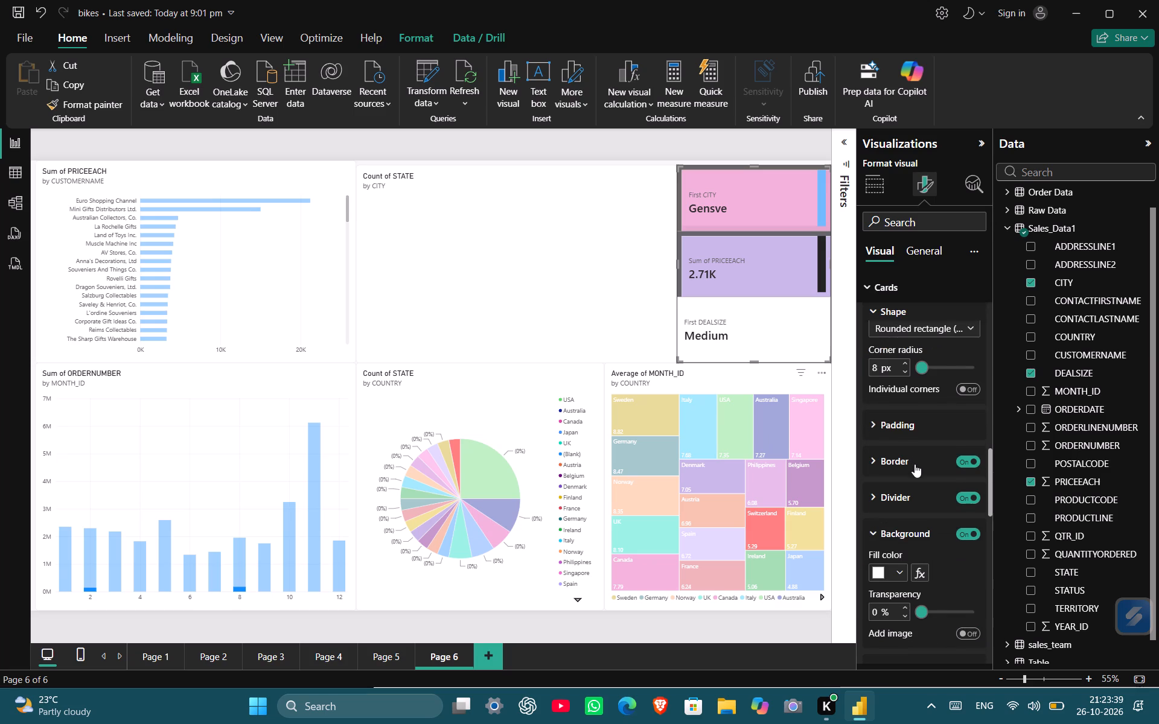
scroll(915, 464, "down", 2)
left_click(907, 389)
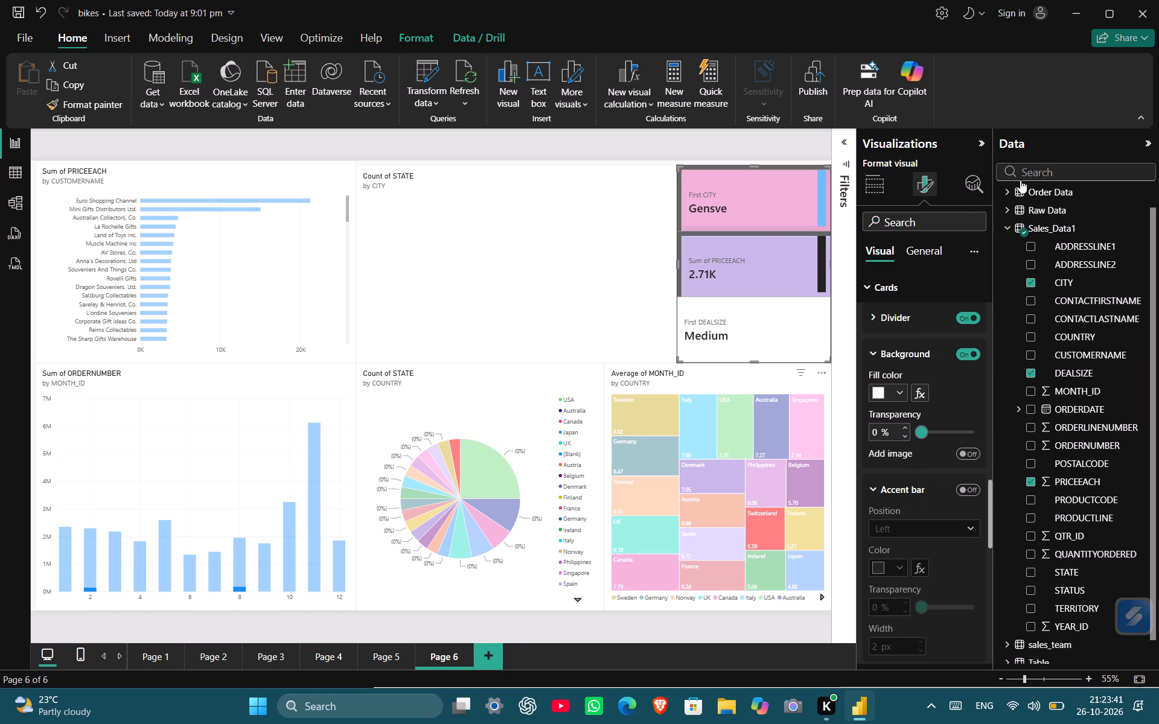
left_click(1078, 156)
Turn on the First DEALSIZE card's accent bar, positioned on the right with a width of 20 px.
left_click(965, 493)
left_click(930, 522)
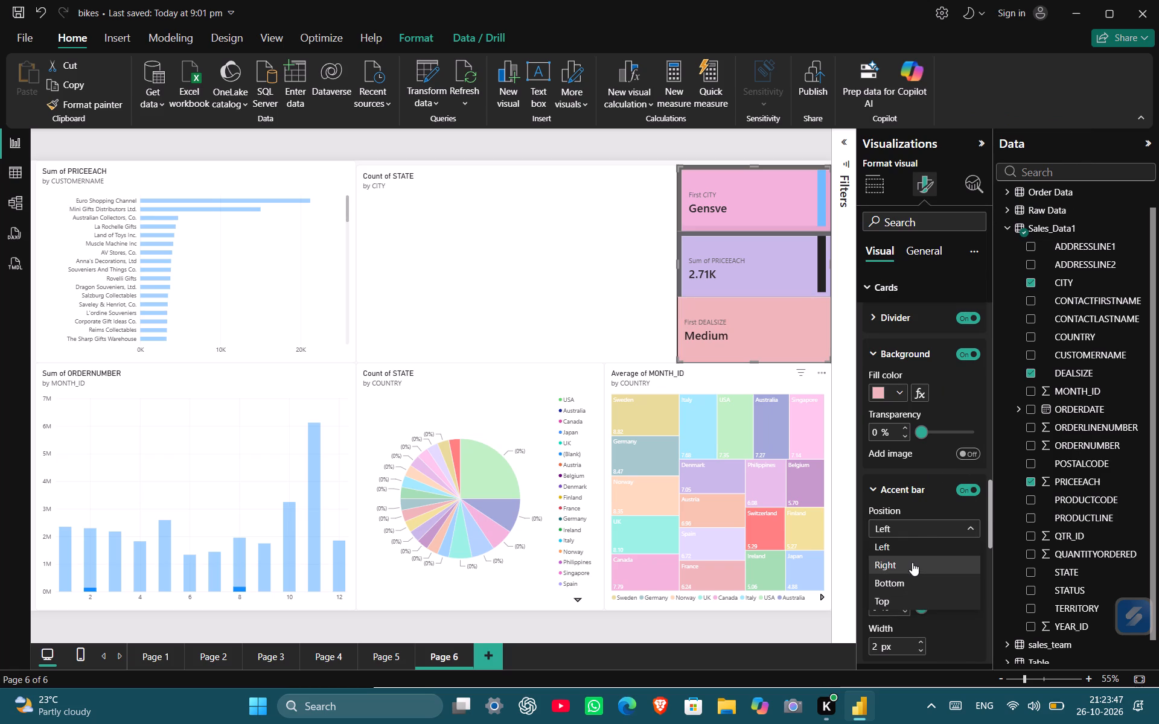
left_click(911, 565)
triple_click(920, 641)
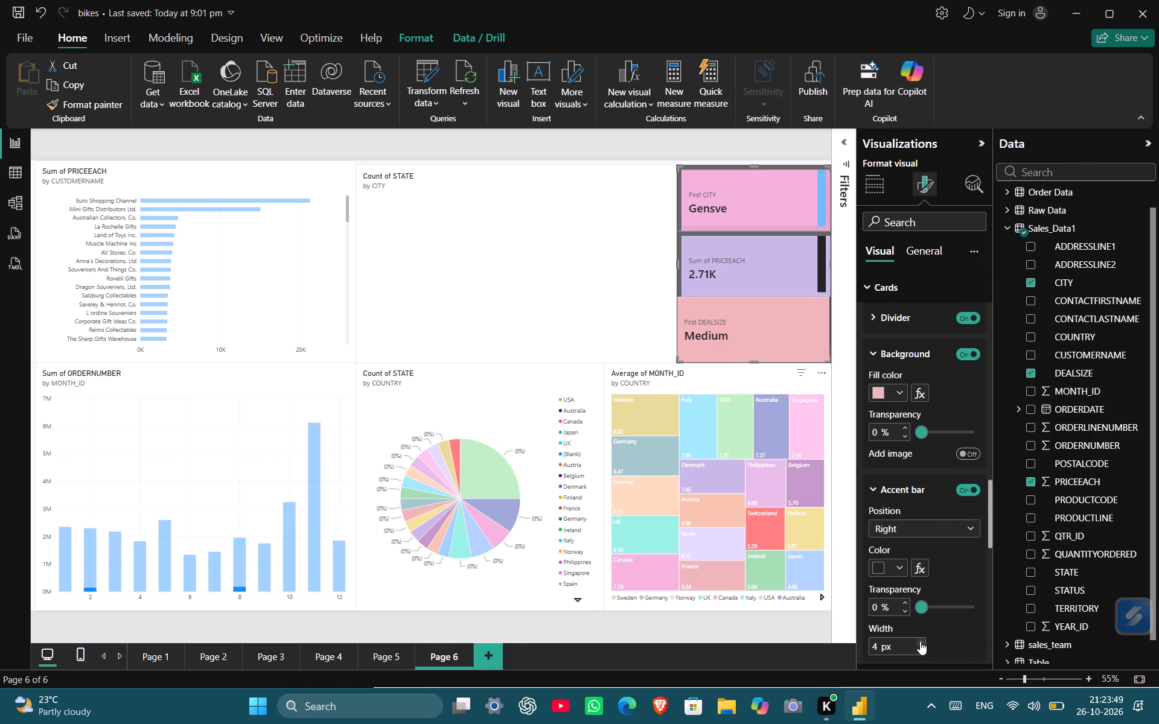
triple_click(920, 641)
triple_click(920, 641)
triple_click(920, 641)
triple_click(920, 641)
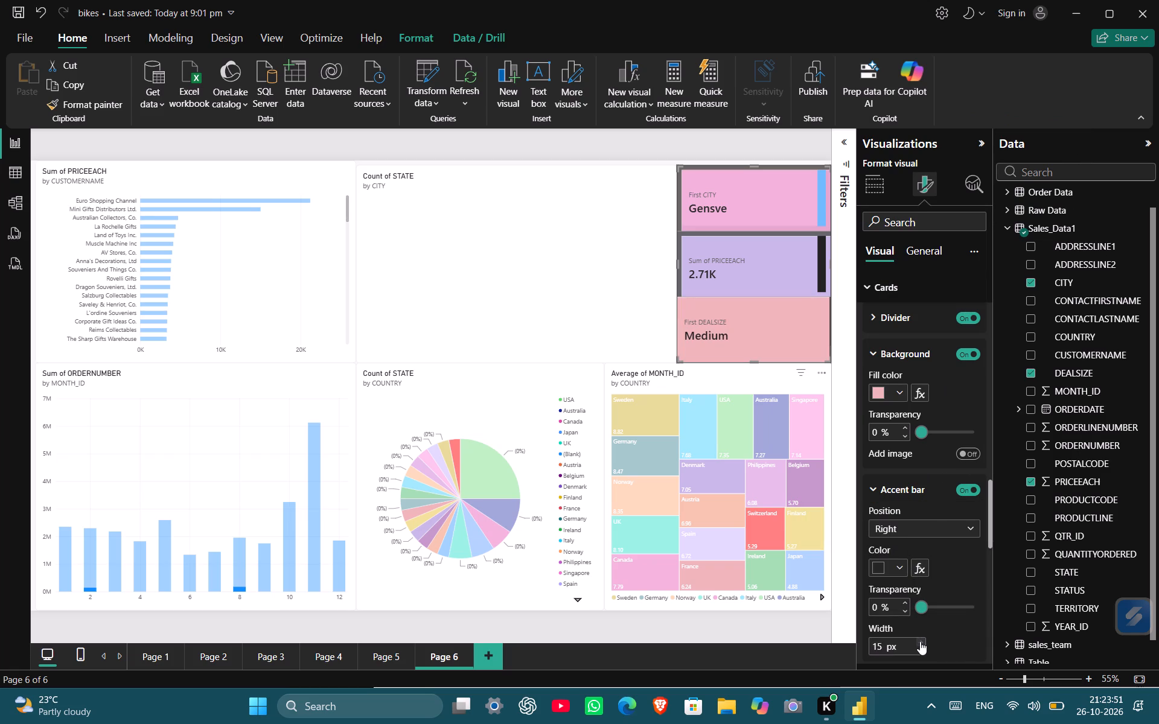
double_click(920, 641)
left_click(920, 641)
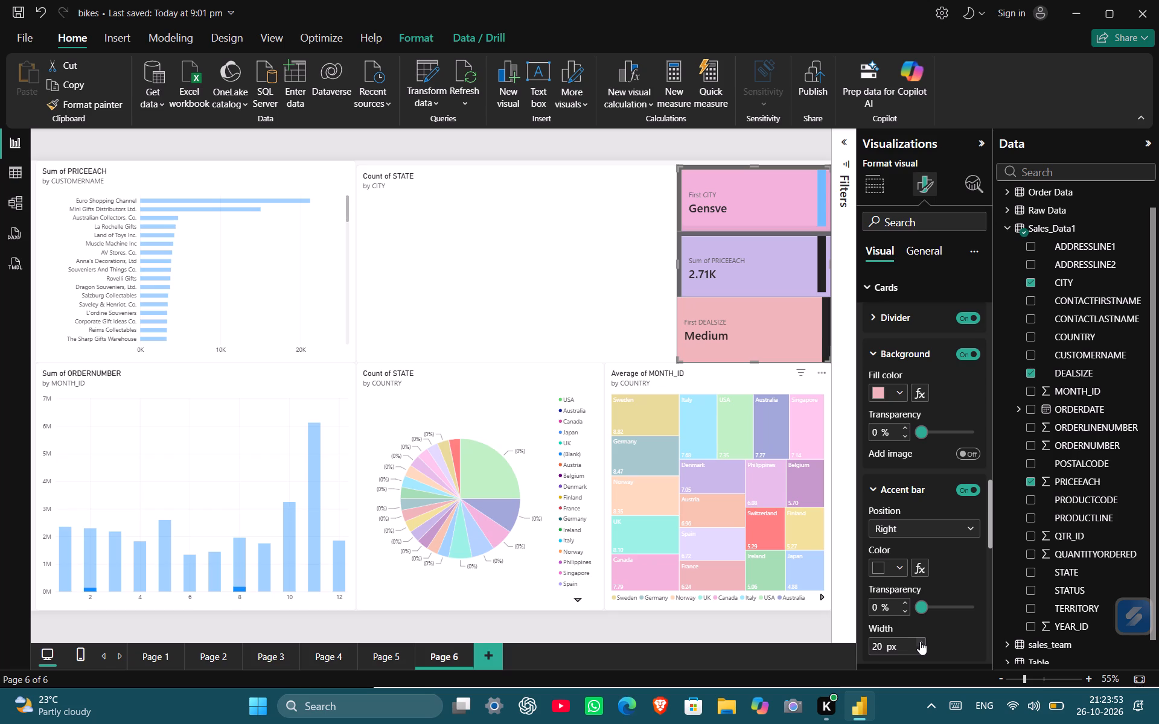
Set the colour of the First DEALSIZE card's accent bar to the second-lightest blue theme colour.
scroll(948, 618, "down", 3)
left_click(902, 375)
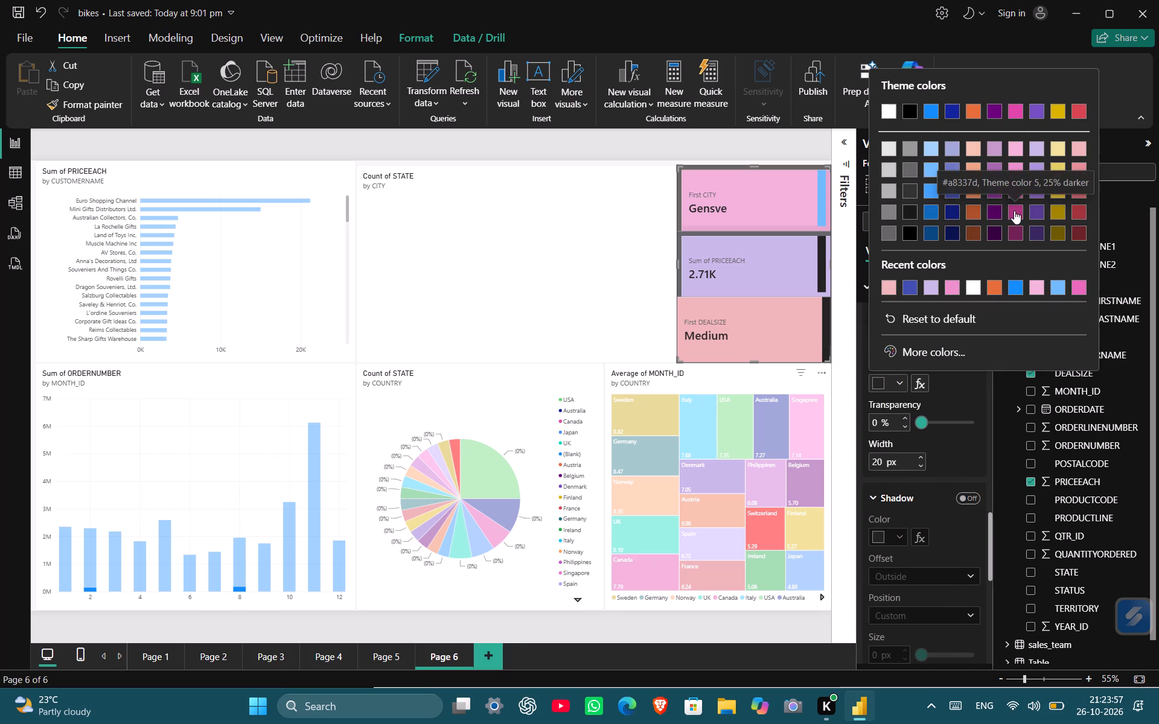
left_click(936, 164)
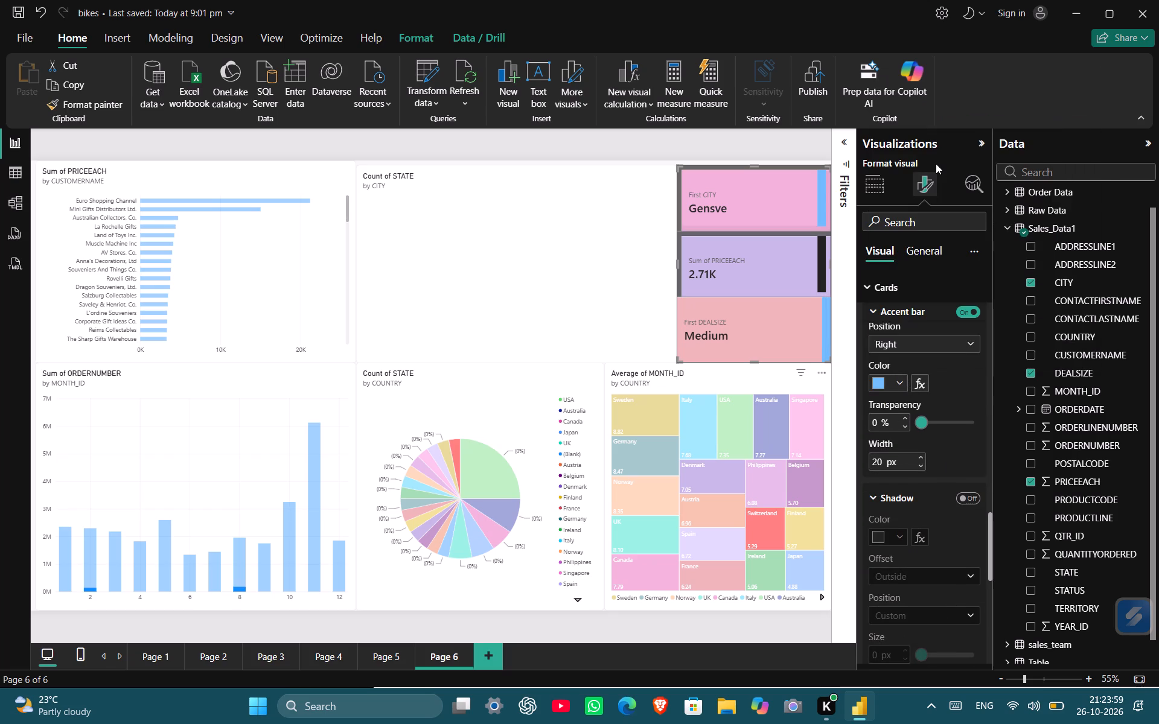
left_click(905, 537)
Set the colour of the First DEALSIZE card's accent bar to the lightest grey theme colour.
left_click(905, 381)
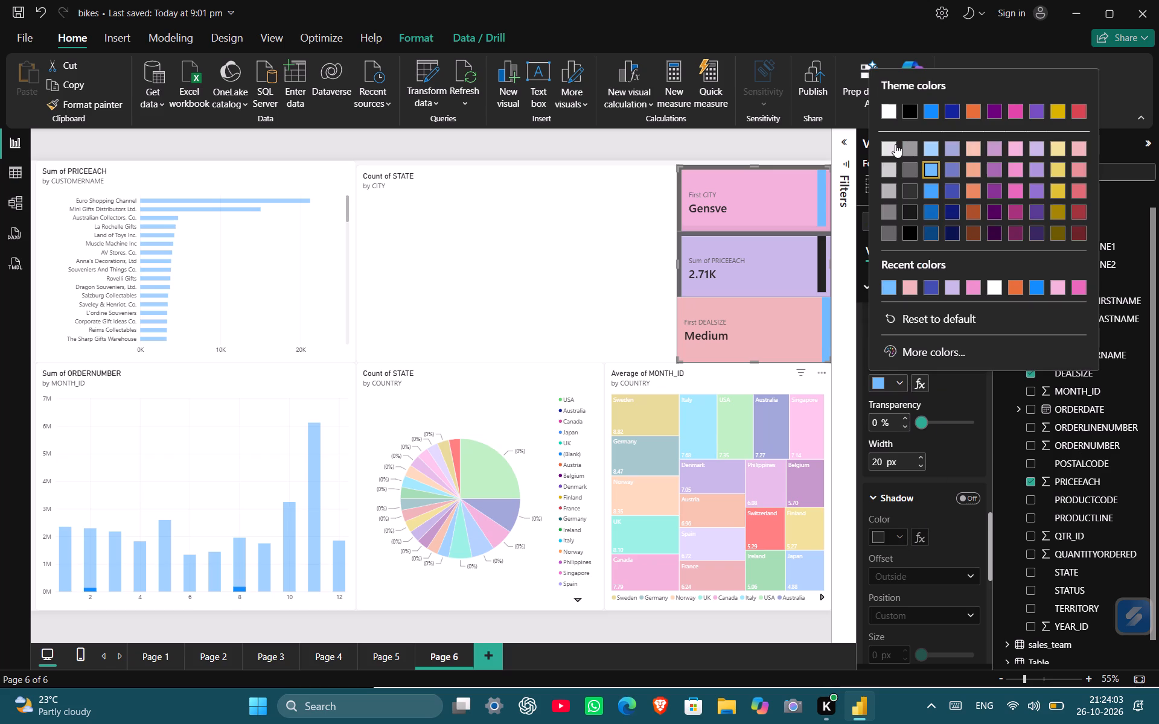
left_click(893, 145)
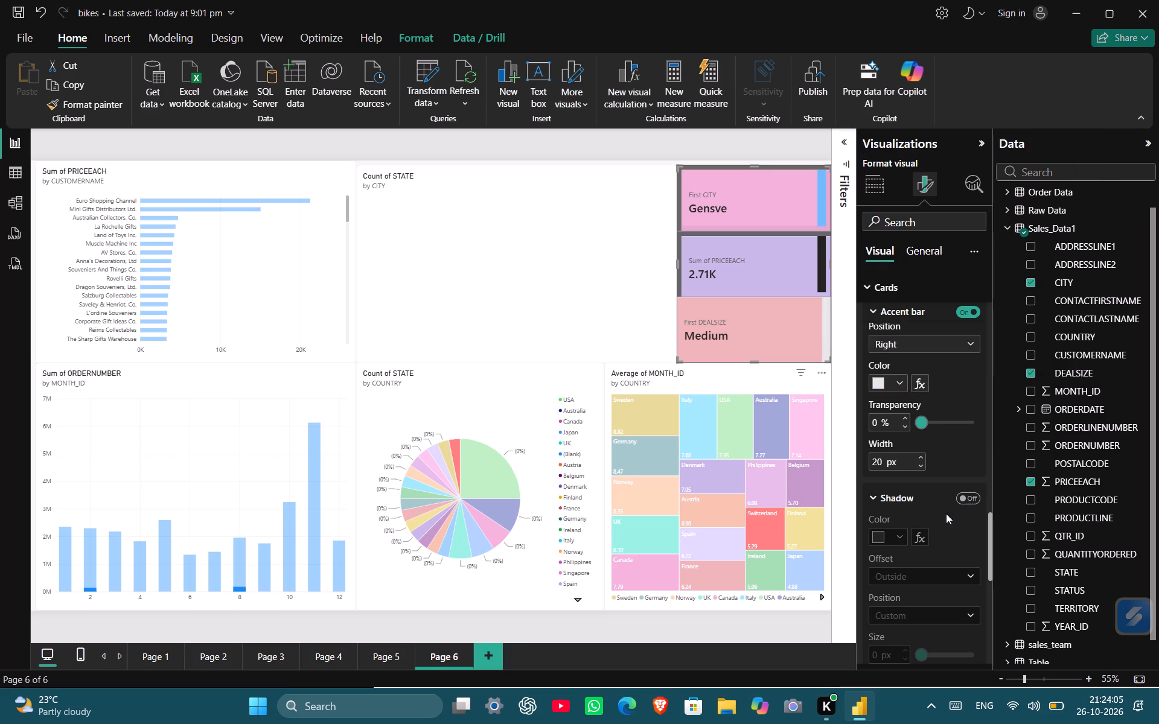
Turn on the glow effect for the First DEALSIZE card in the multi-card visual.
scroll(962, 508, "down", 6)
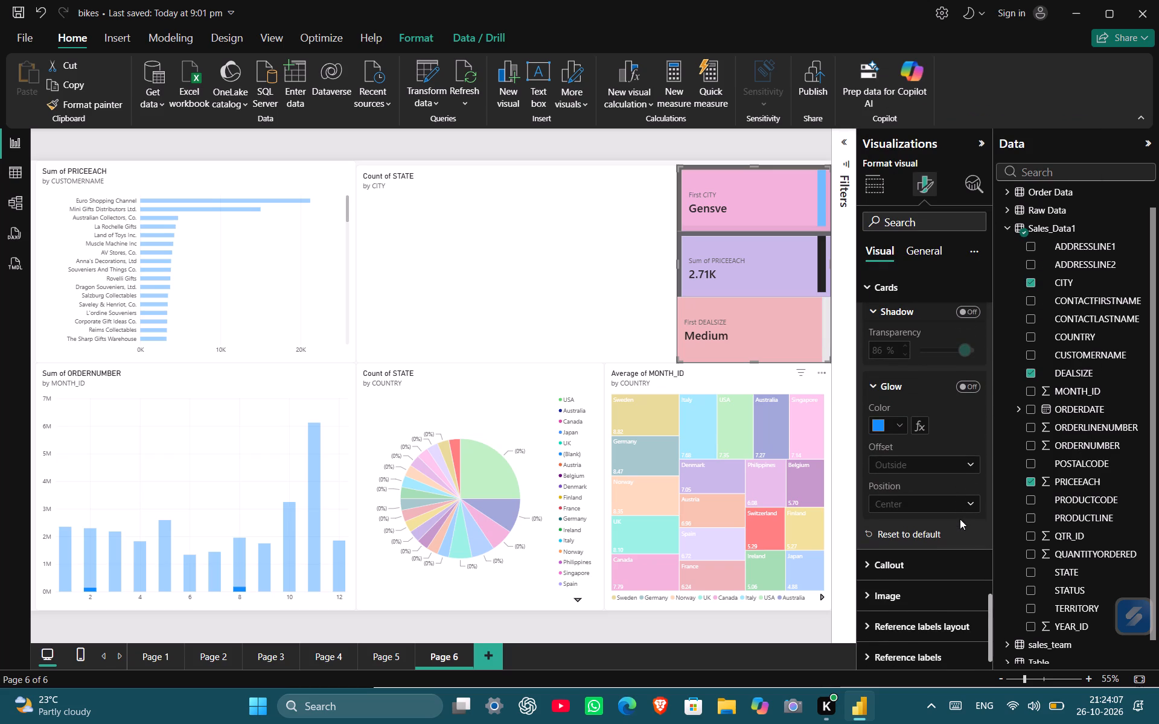
left_click(966, 378)
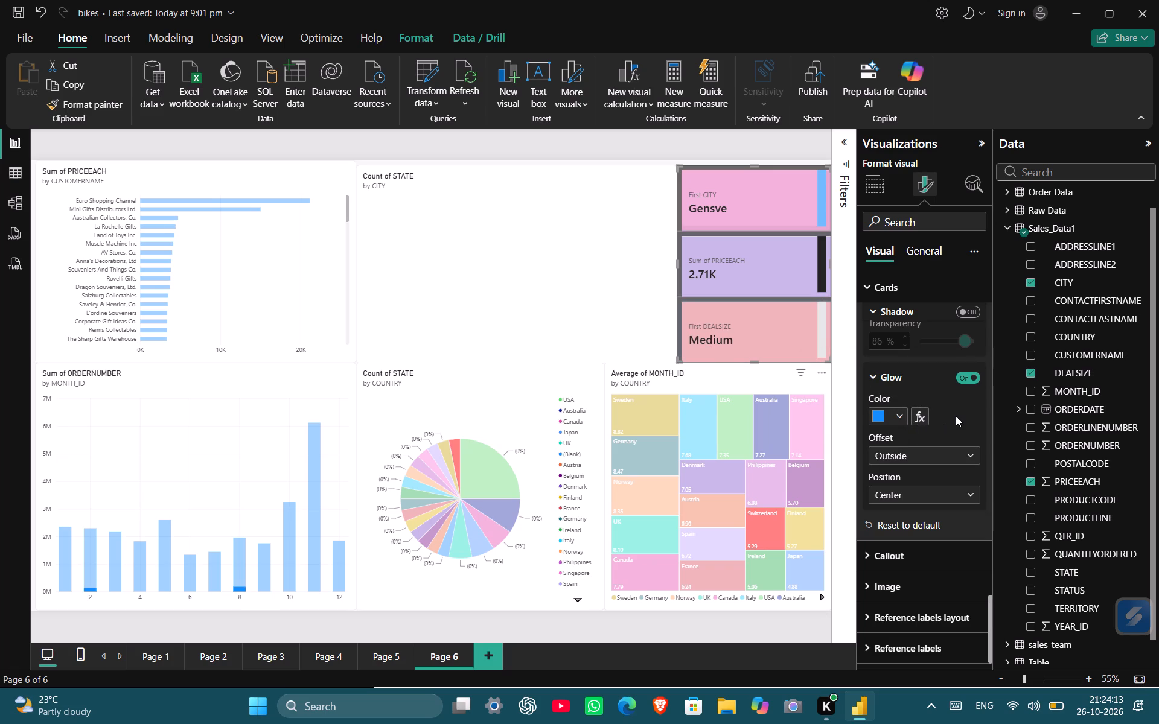
Cross-filter the page by the USA slice of the Count of STATE by COUNTRY pie chart.
left_click(487, 243)
left_click(477, 466)
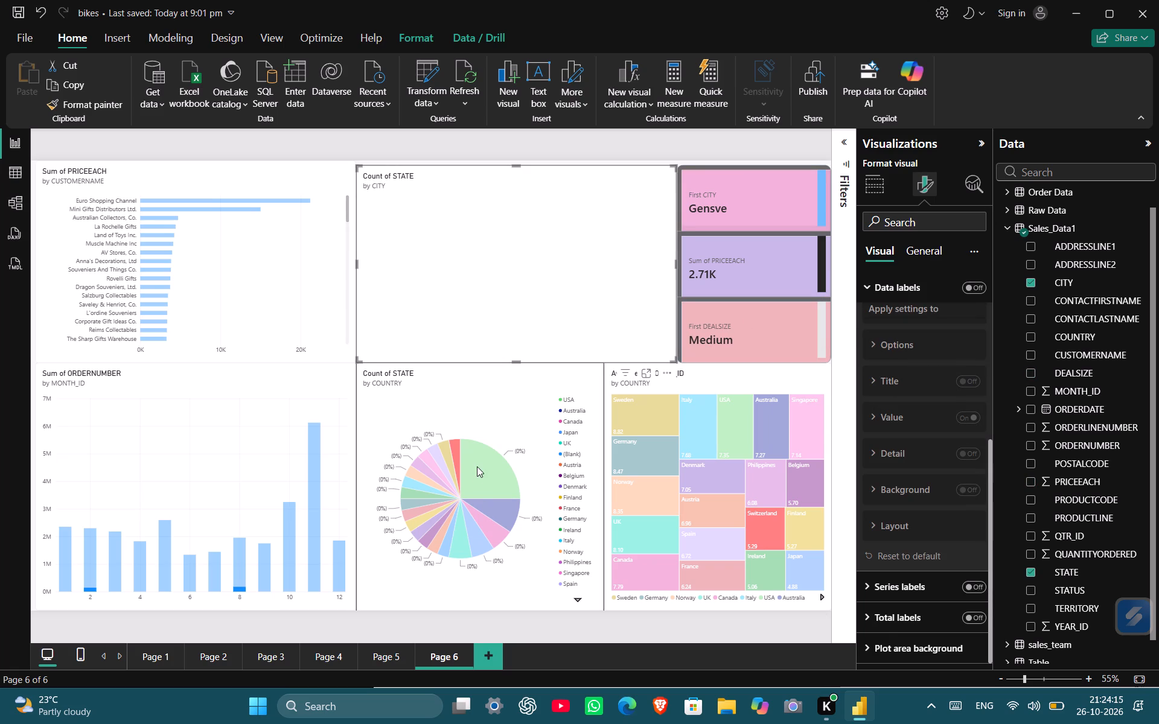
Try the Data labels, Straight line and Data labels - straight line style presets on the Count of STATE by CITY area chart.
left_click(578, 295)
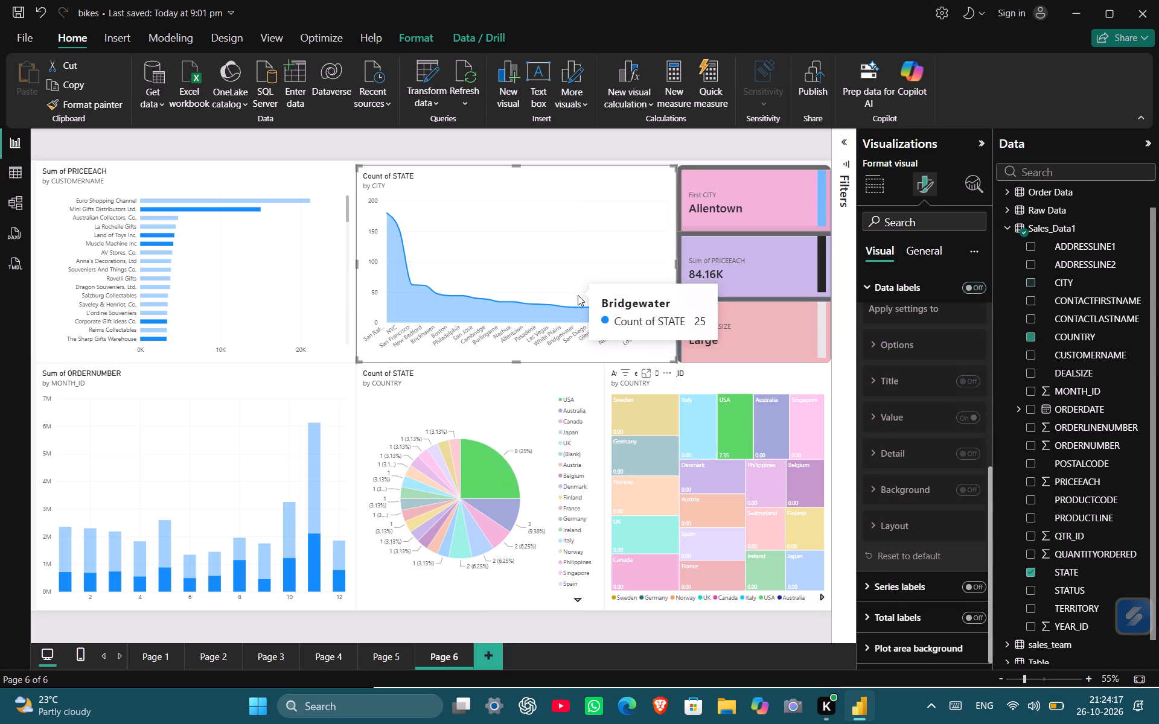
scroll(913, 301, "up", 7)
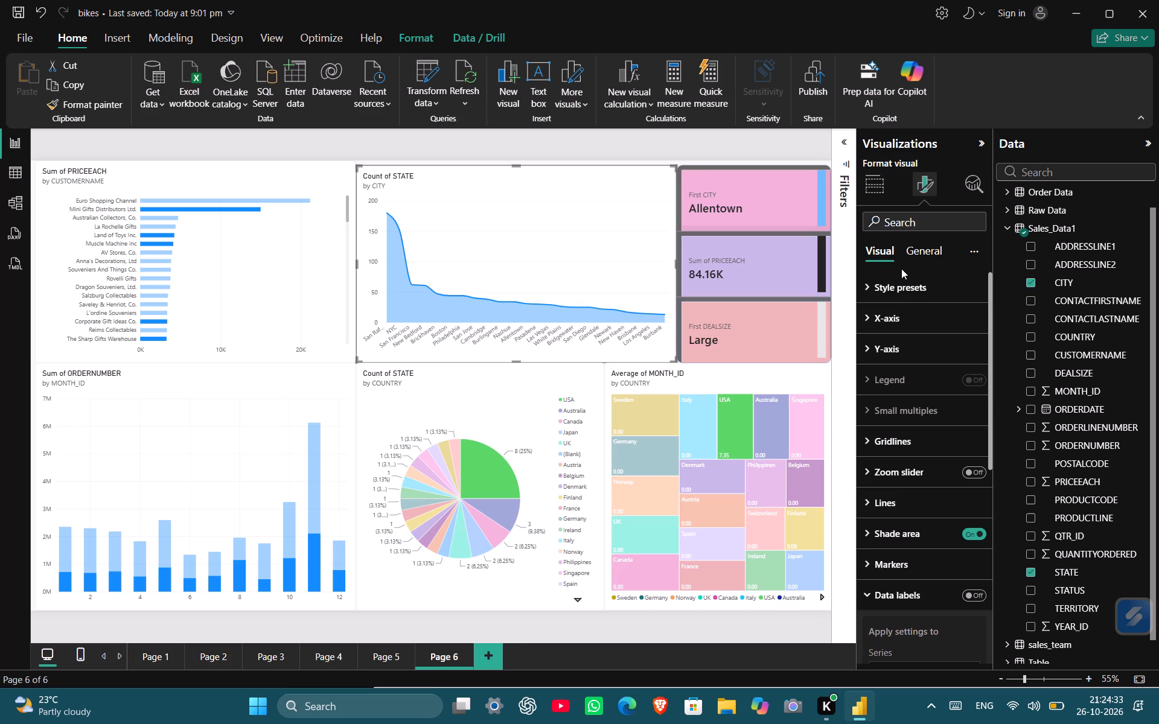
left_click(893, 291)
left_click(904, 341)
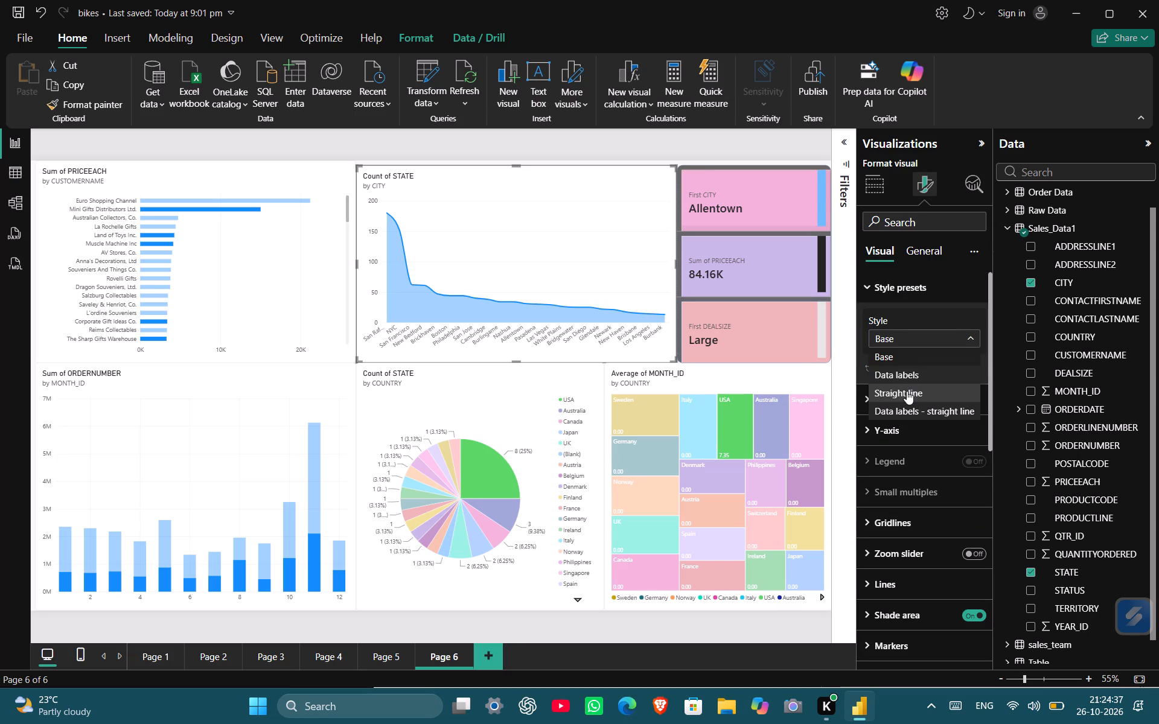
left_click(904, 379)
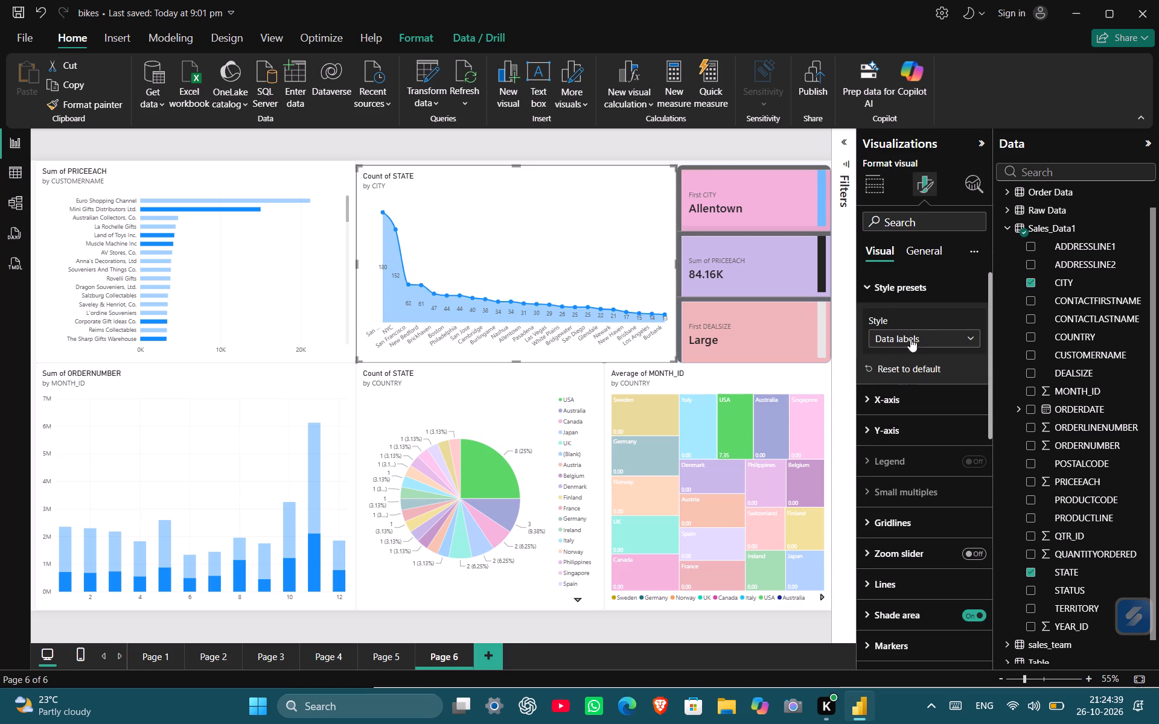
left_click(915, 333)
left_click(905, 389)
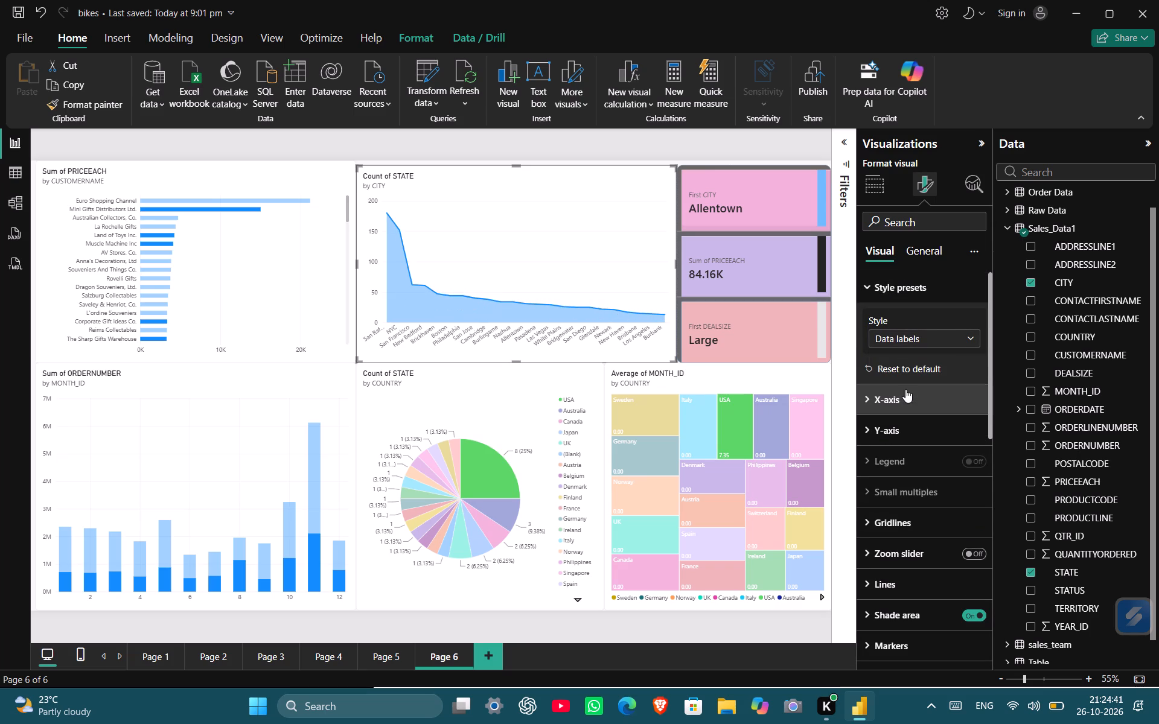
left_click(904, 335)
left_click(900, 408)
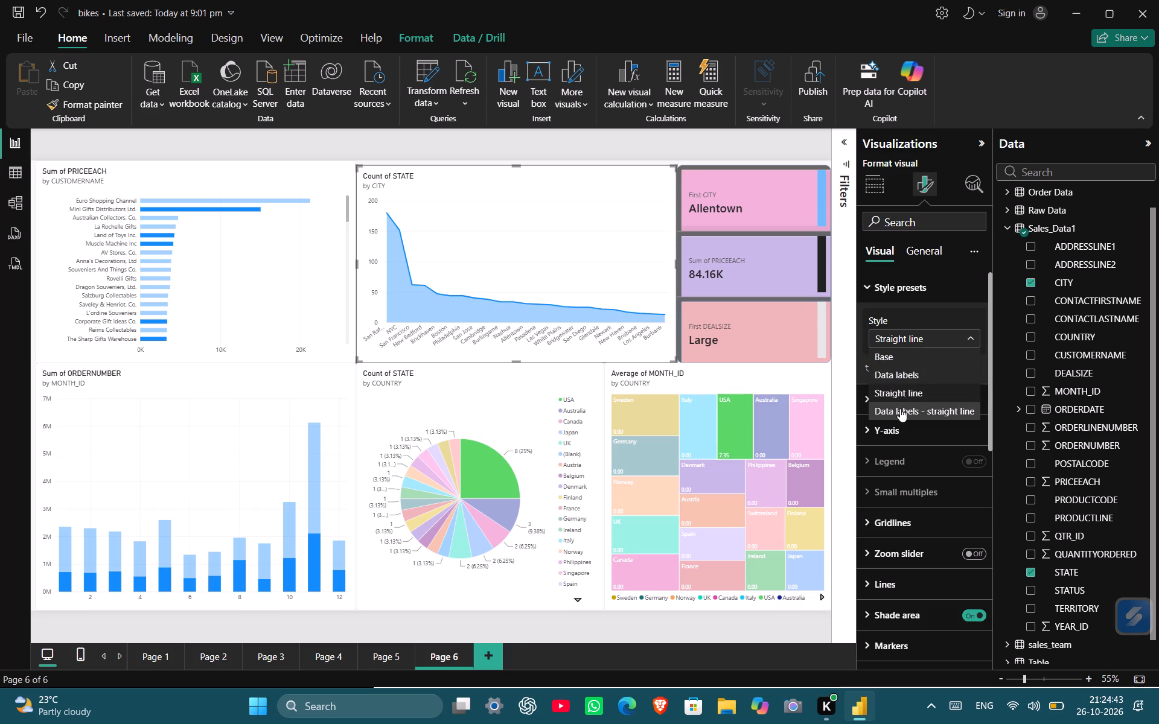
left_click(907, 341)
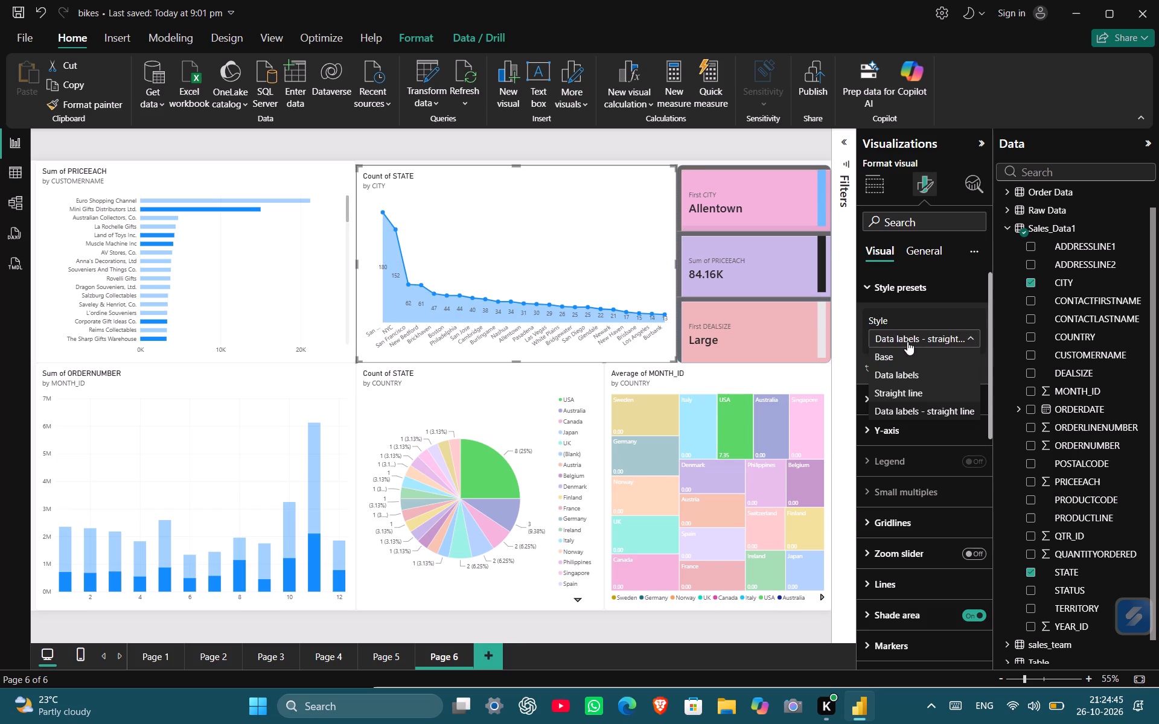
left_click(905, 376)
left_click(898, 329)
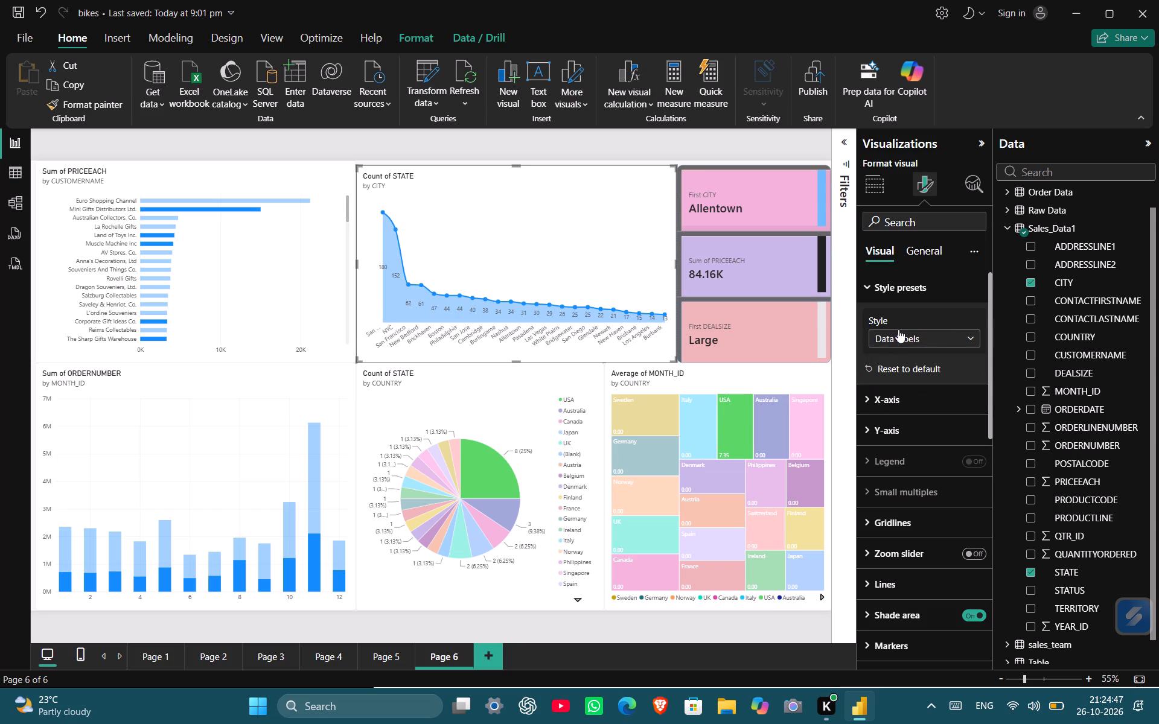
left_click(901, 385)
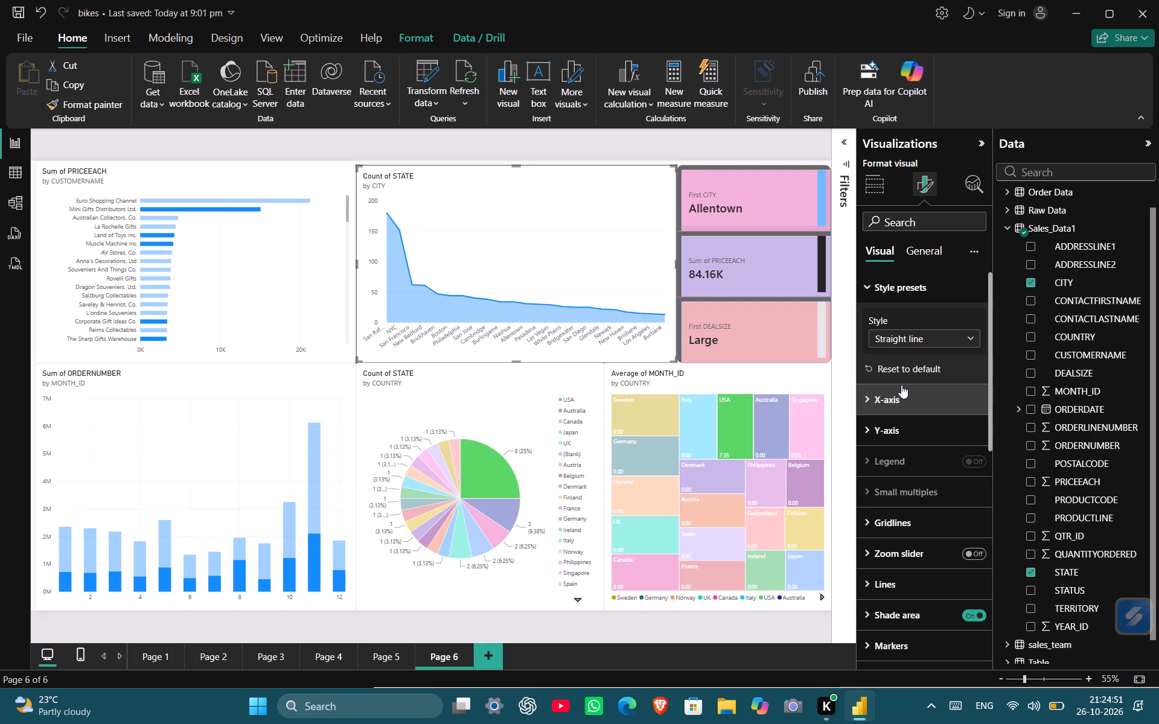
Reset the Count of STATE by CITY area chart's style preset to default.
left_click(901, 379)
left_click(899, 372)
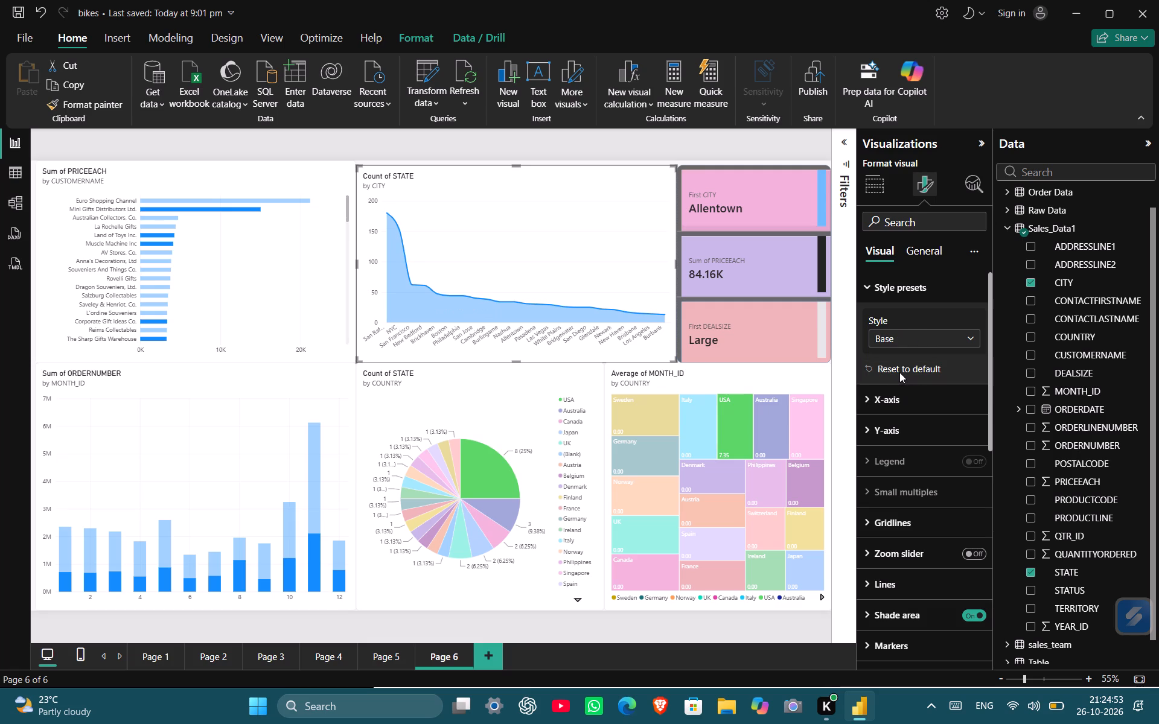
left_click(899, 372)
Format the area chart's X-axis values as bold, black text at font size 11.
left_click(893, 401)
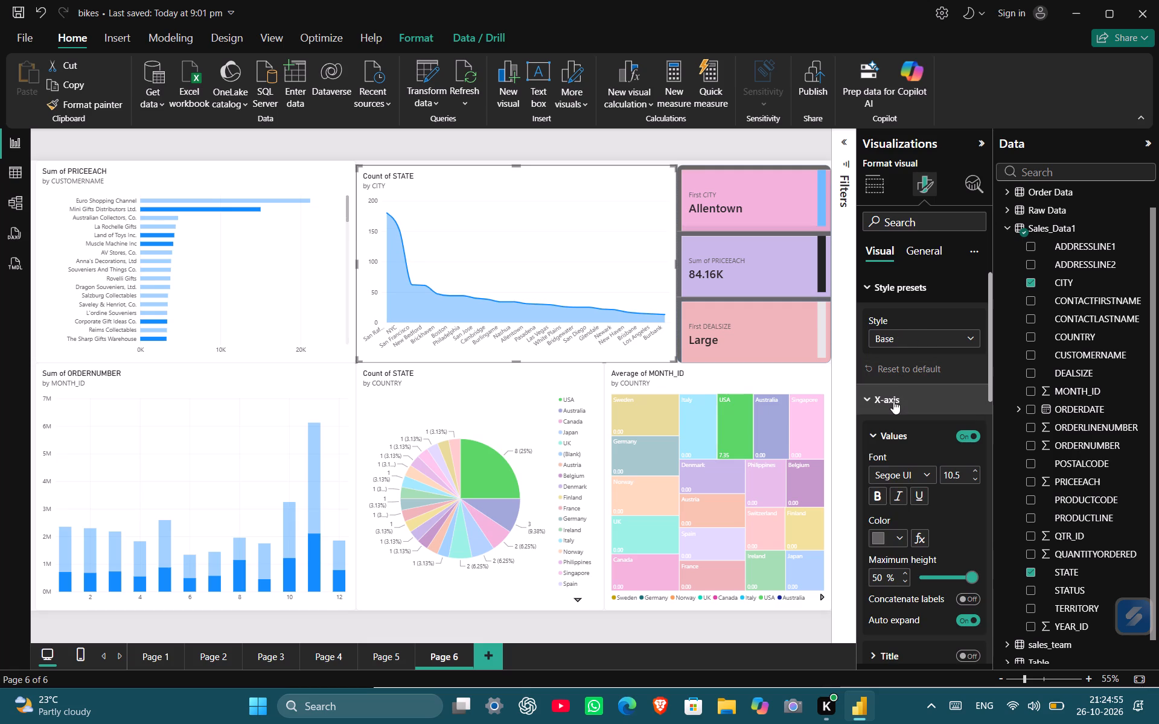
scroll(905, 482, "down", 2)
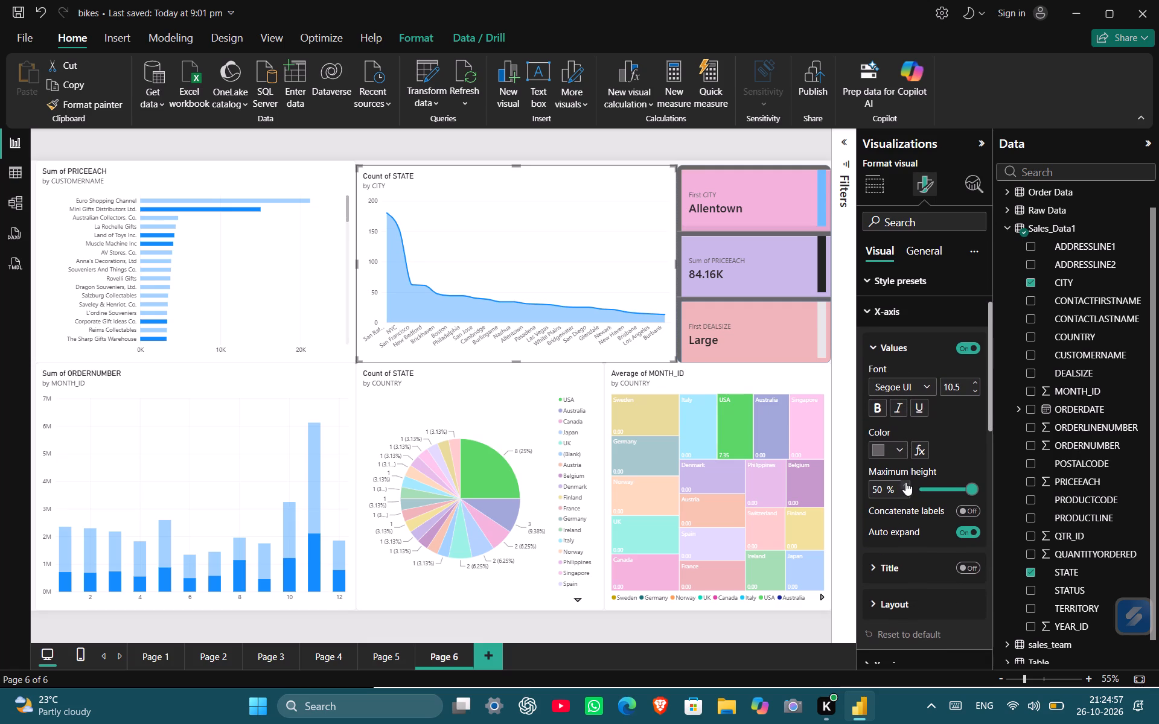
left_click(880, 403)
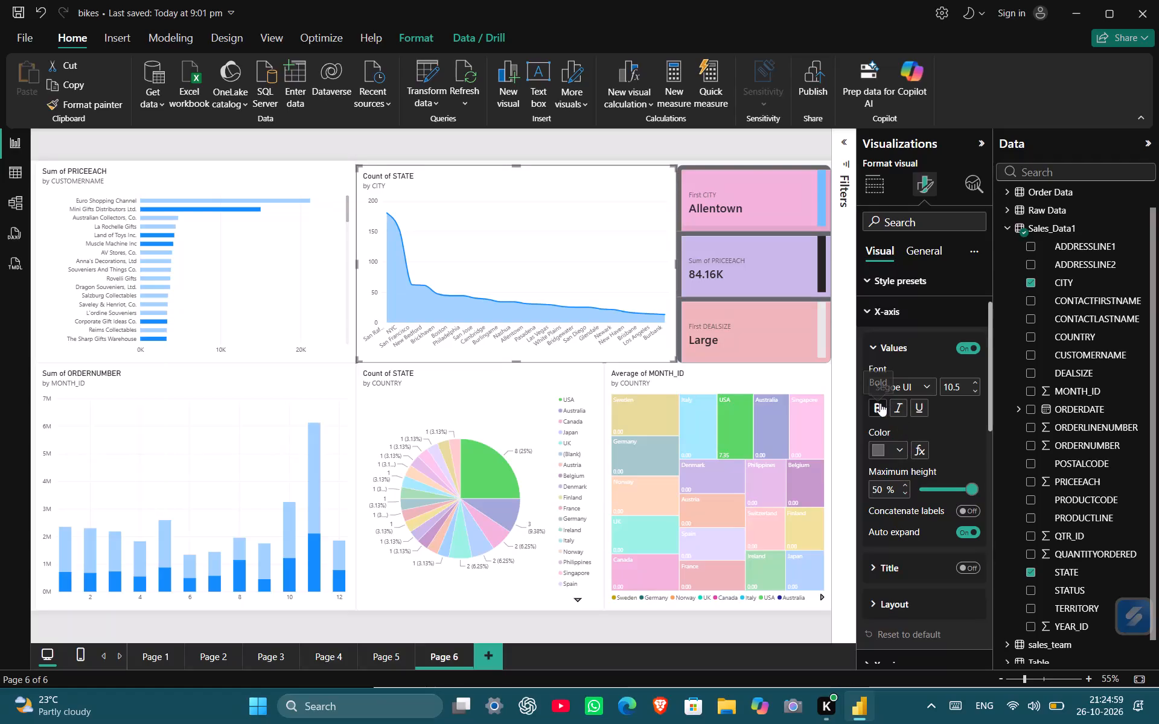
left_click(902, 450)
left_click(913, 300)
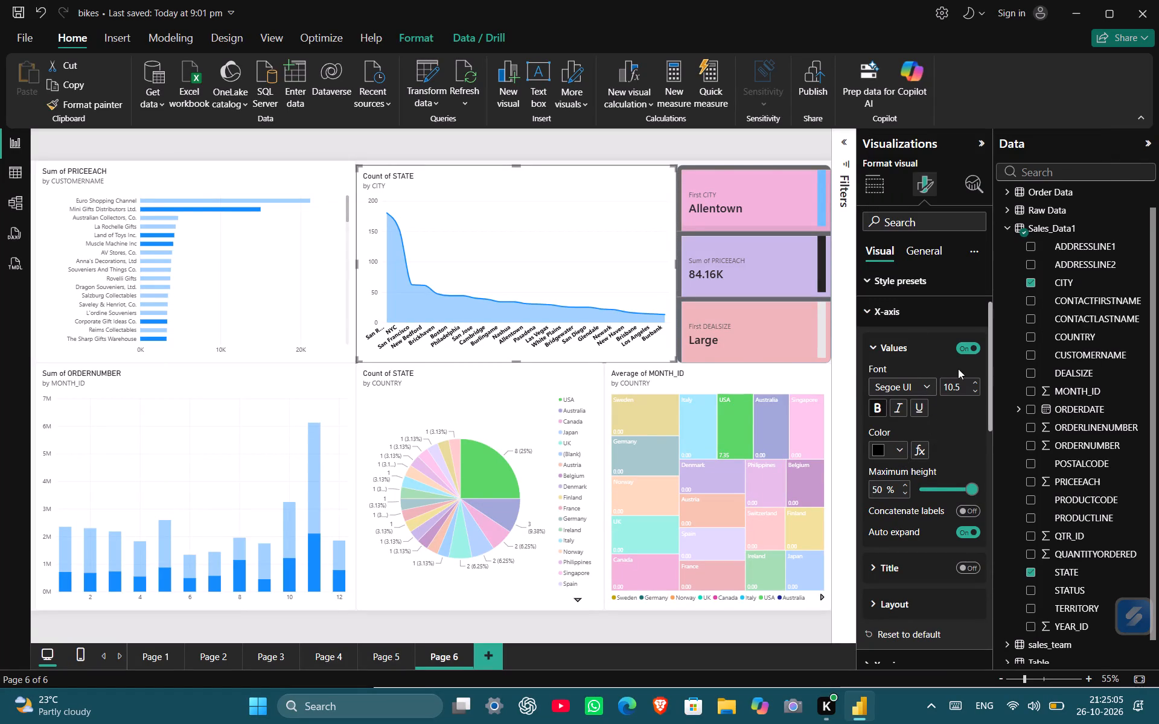
left_click(975, 382)
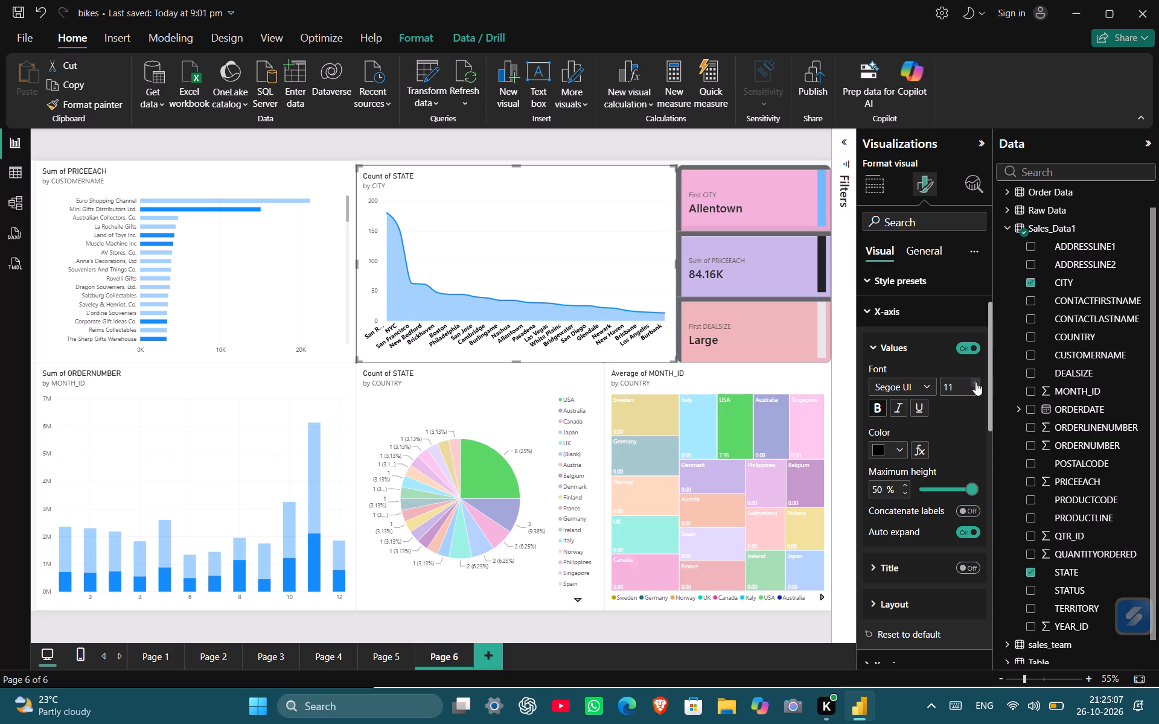
Set the maximum height of the area chart's X-axis values to 18%.
left_click_drag(966, 490, 939, 490)
left_click_drag(939, 490, 937, 490)
left_click_drag(937, 490, 921, 490)
left_click_drag(921, 490, 978, 485)
left_click_drag(973, 486, 926, 491)
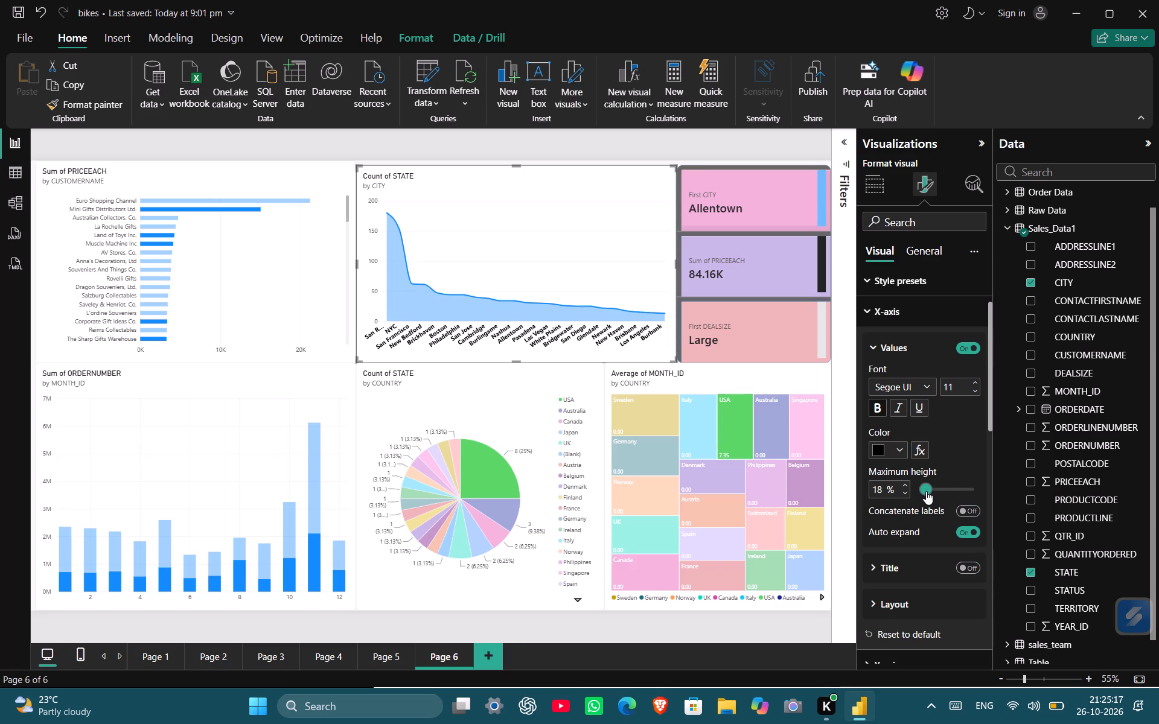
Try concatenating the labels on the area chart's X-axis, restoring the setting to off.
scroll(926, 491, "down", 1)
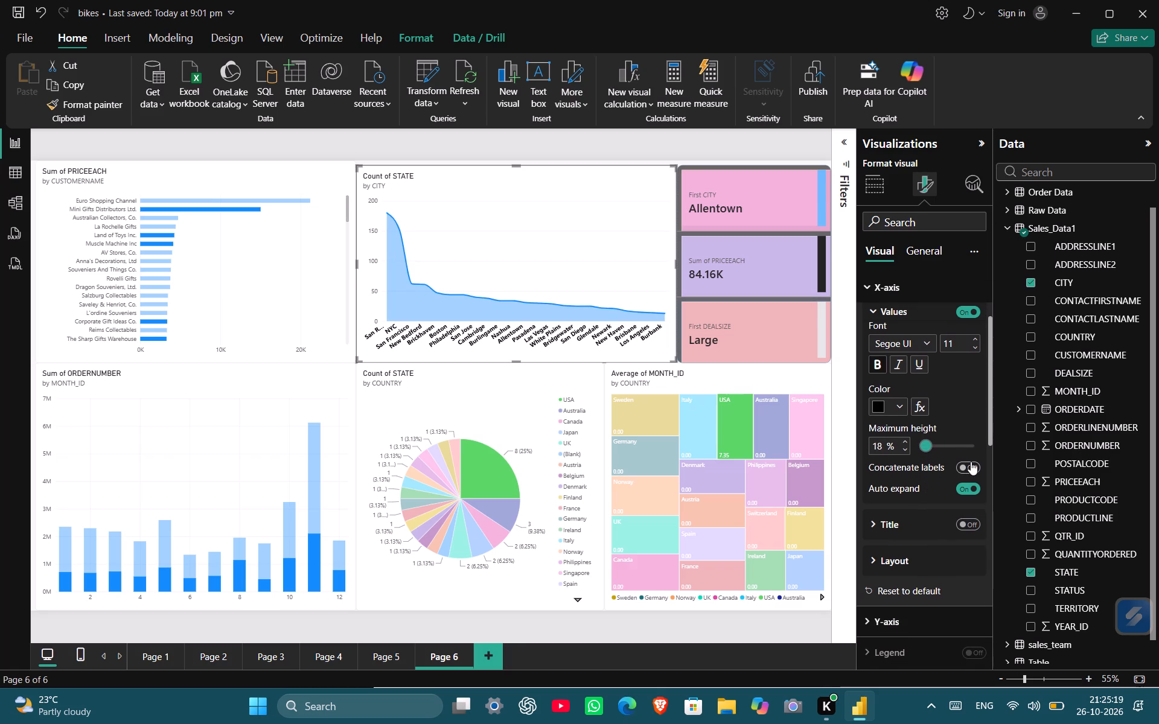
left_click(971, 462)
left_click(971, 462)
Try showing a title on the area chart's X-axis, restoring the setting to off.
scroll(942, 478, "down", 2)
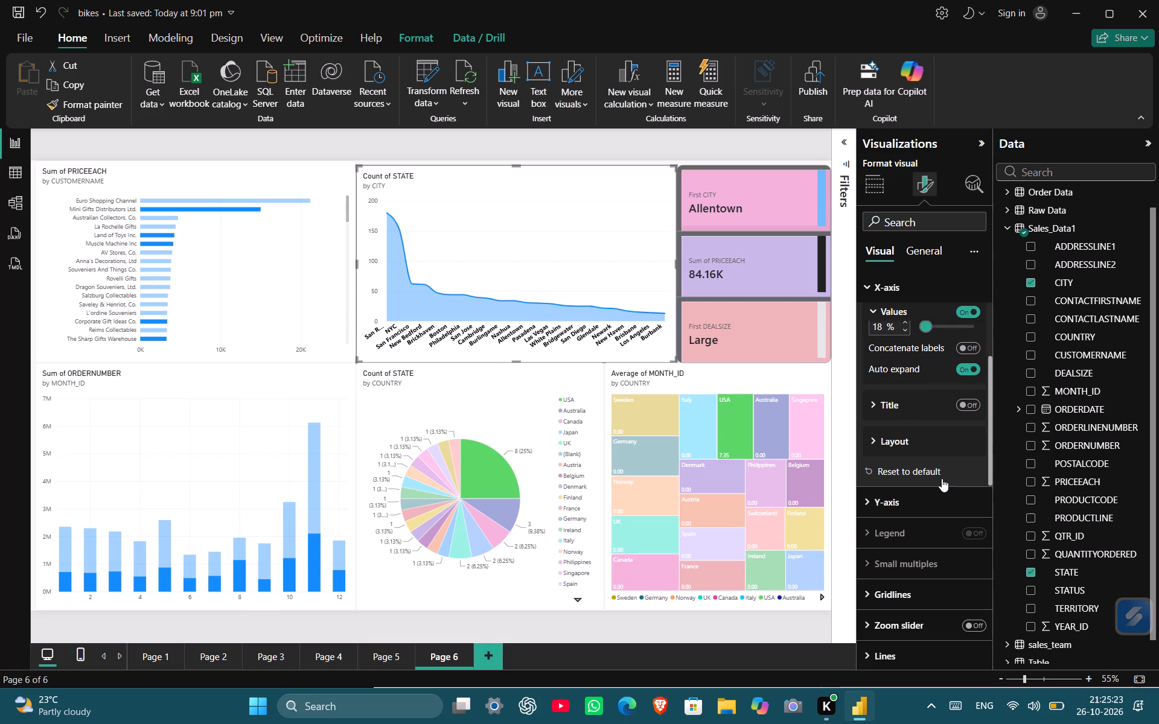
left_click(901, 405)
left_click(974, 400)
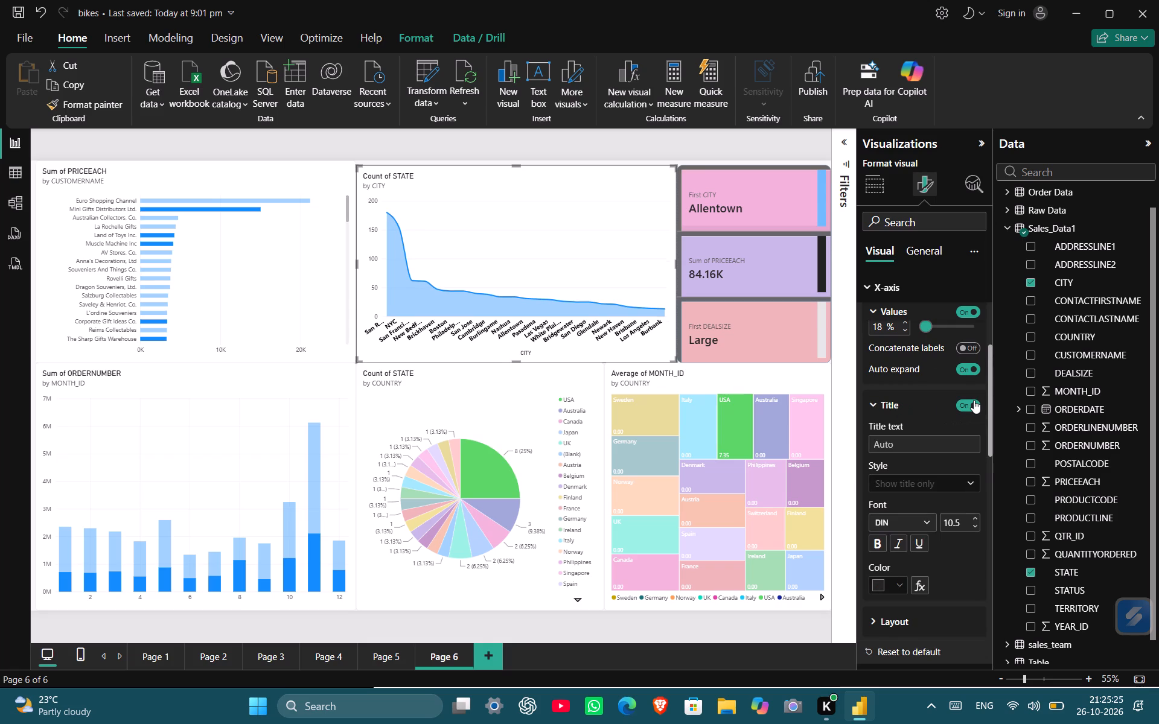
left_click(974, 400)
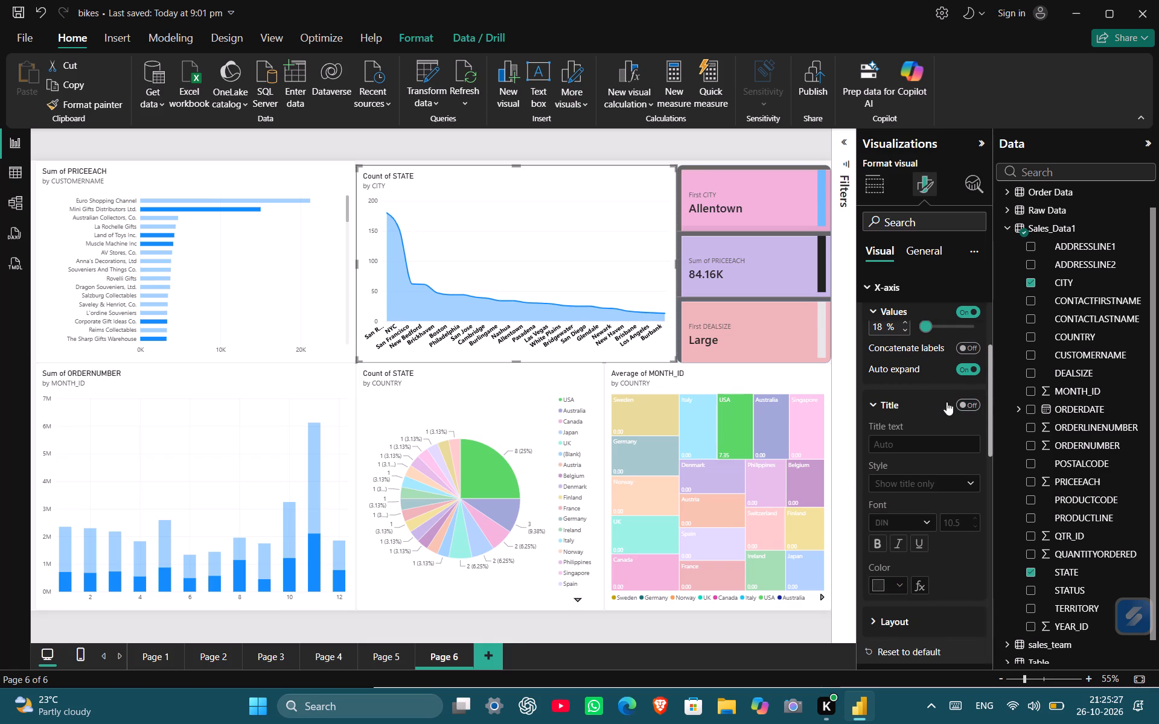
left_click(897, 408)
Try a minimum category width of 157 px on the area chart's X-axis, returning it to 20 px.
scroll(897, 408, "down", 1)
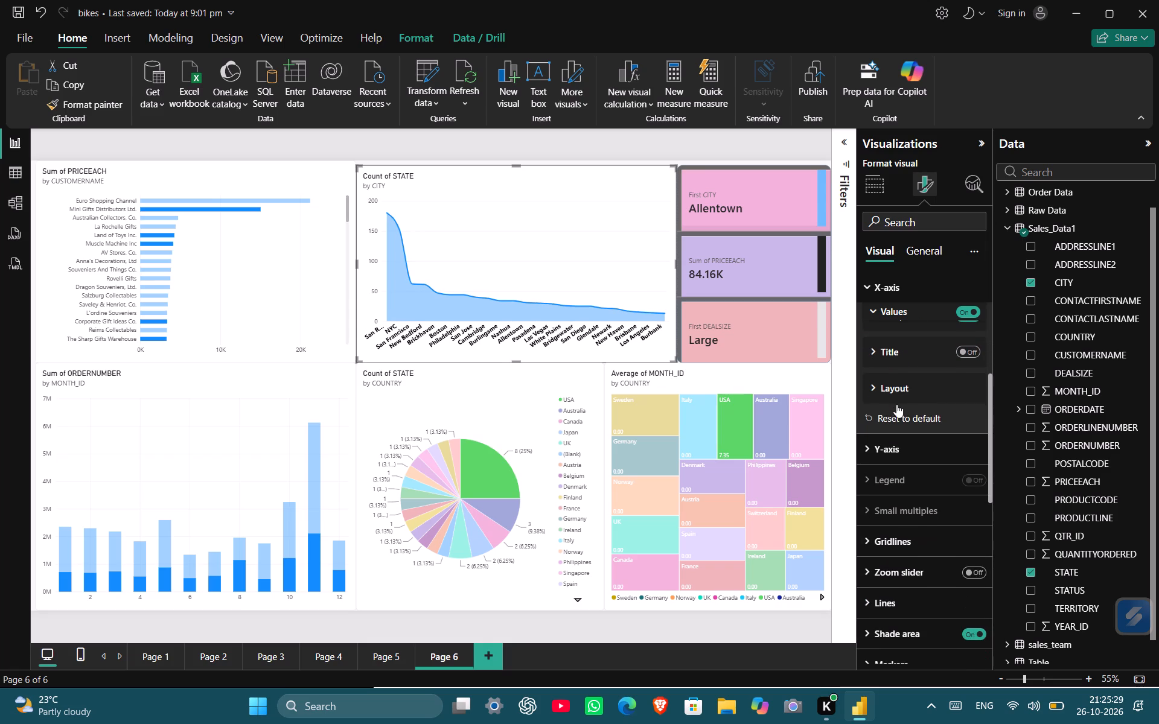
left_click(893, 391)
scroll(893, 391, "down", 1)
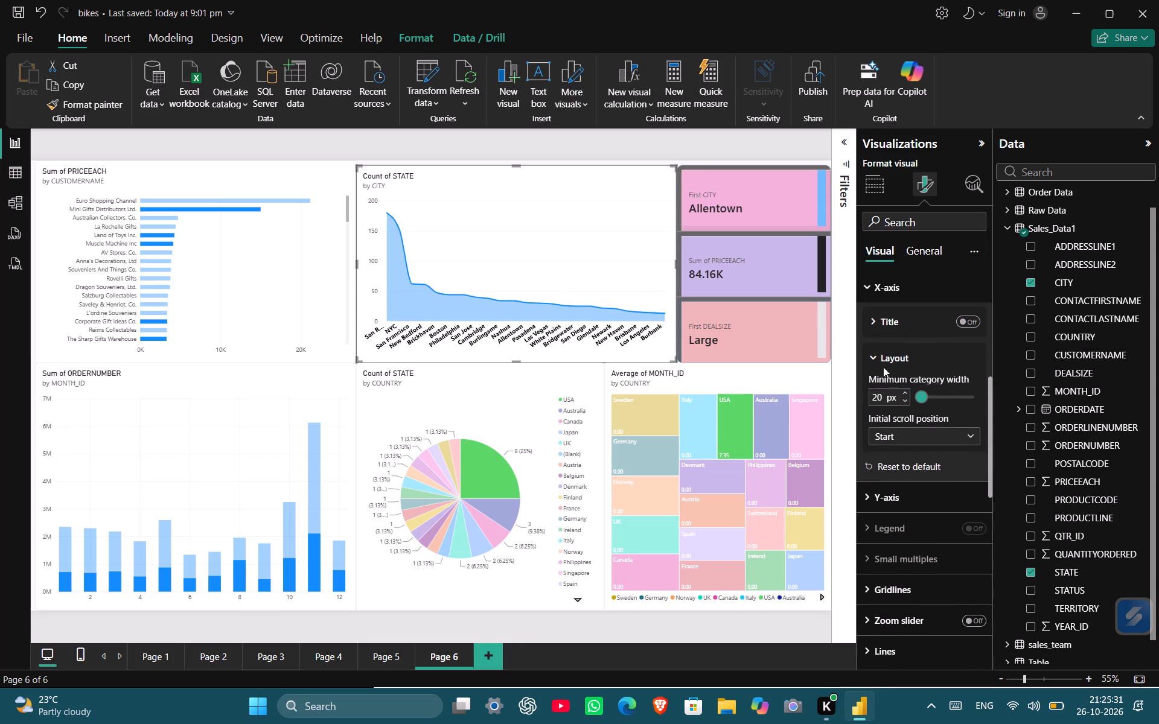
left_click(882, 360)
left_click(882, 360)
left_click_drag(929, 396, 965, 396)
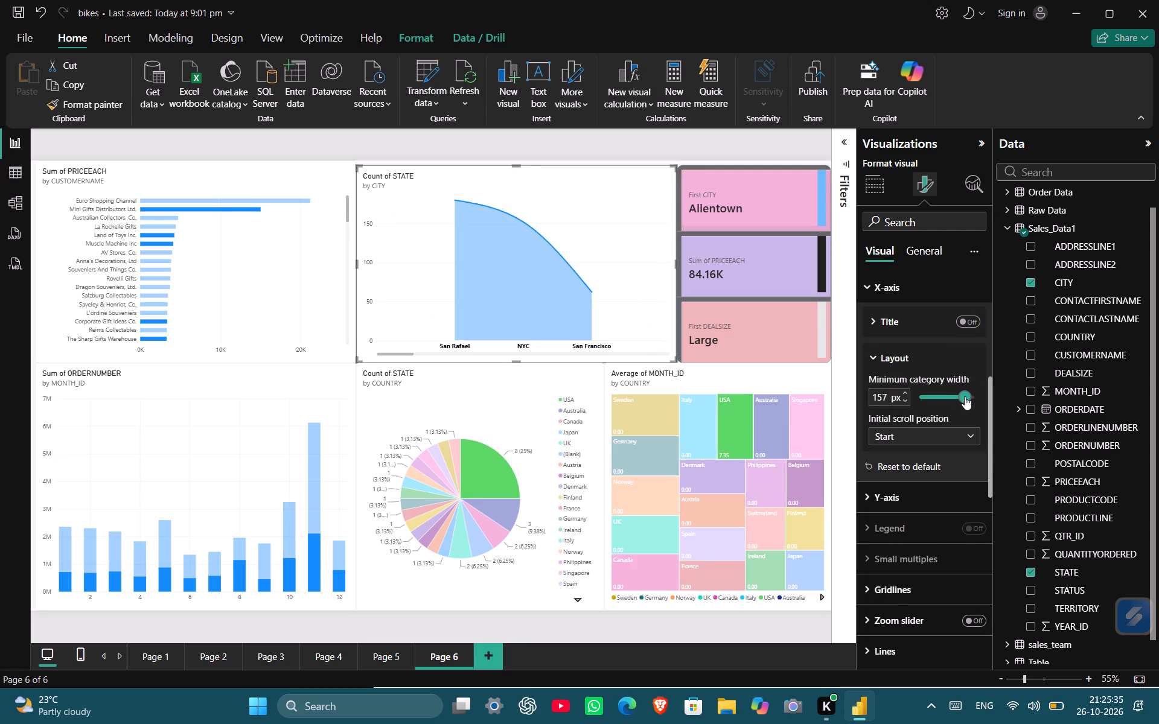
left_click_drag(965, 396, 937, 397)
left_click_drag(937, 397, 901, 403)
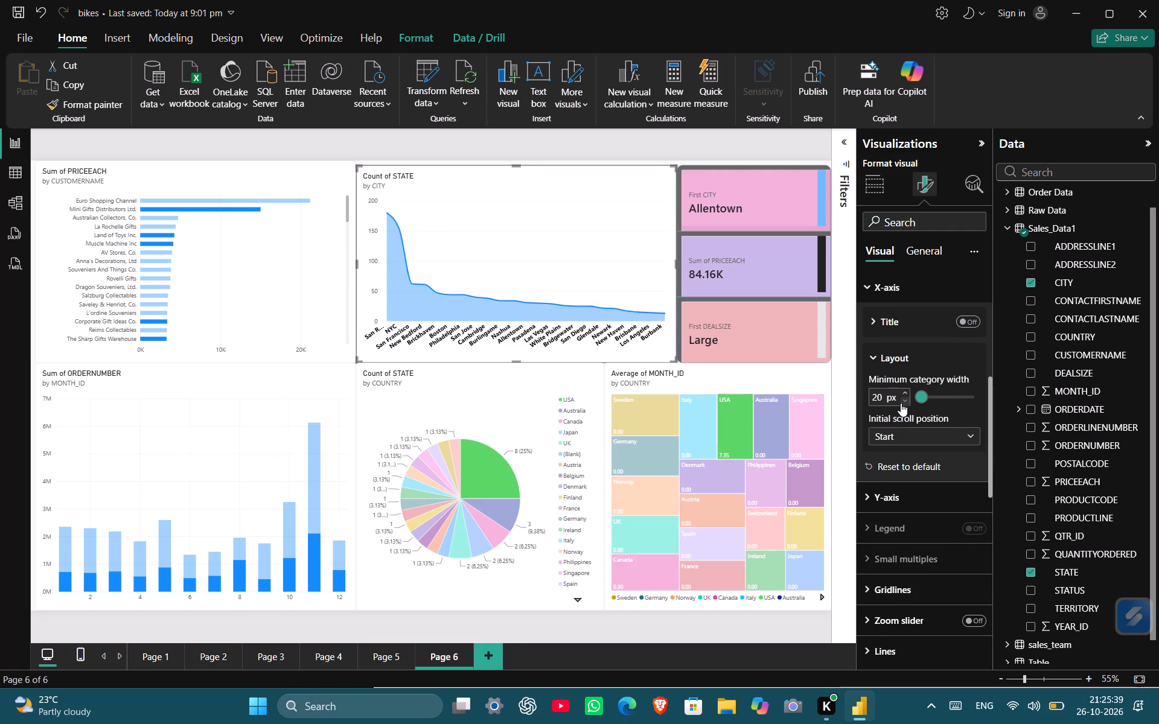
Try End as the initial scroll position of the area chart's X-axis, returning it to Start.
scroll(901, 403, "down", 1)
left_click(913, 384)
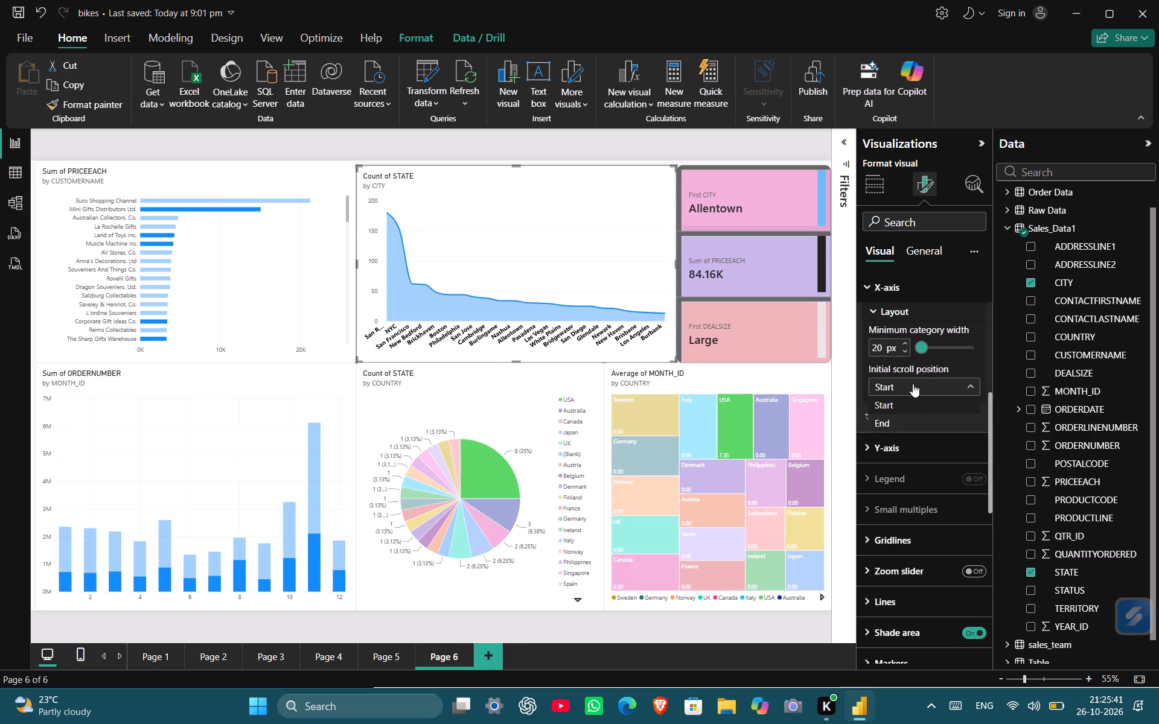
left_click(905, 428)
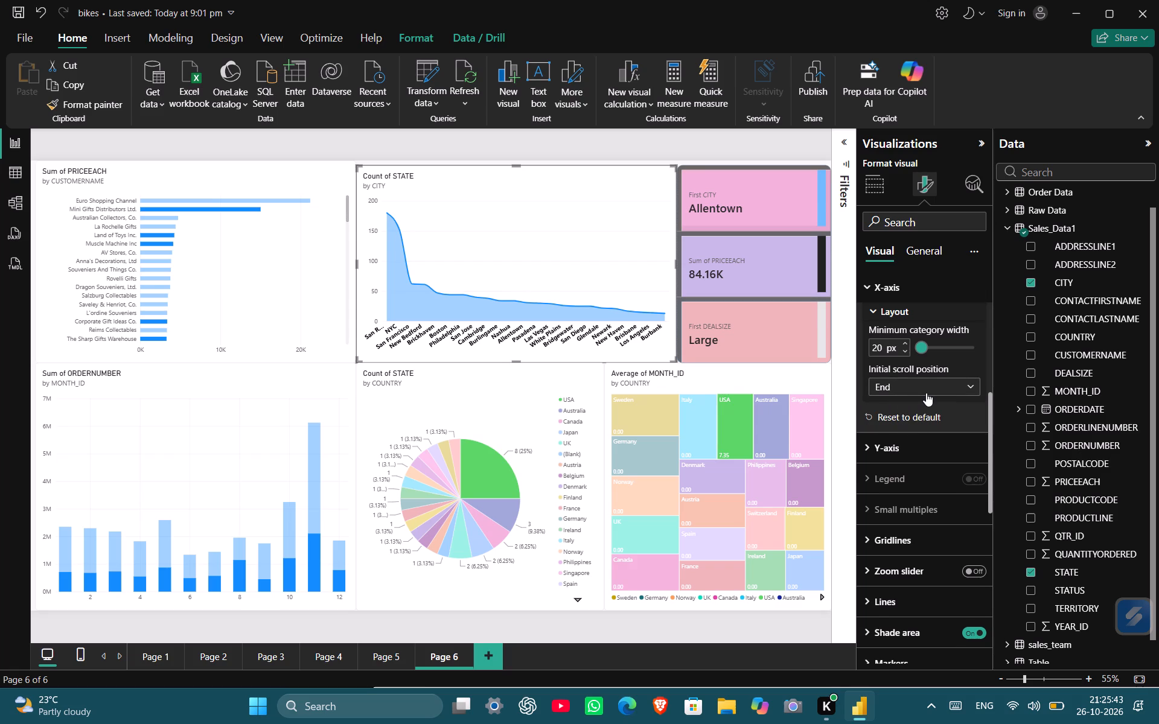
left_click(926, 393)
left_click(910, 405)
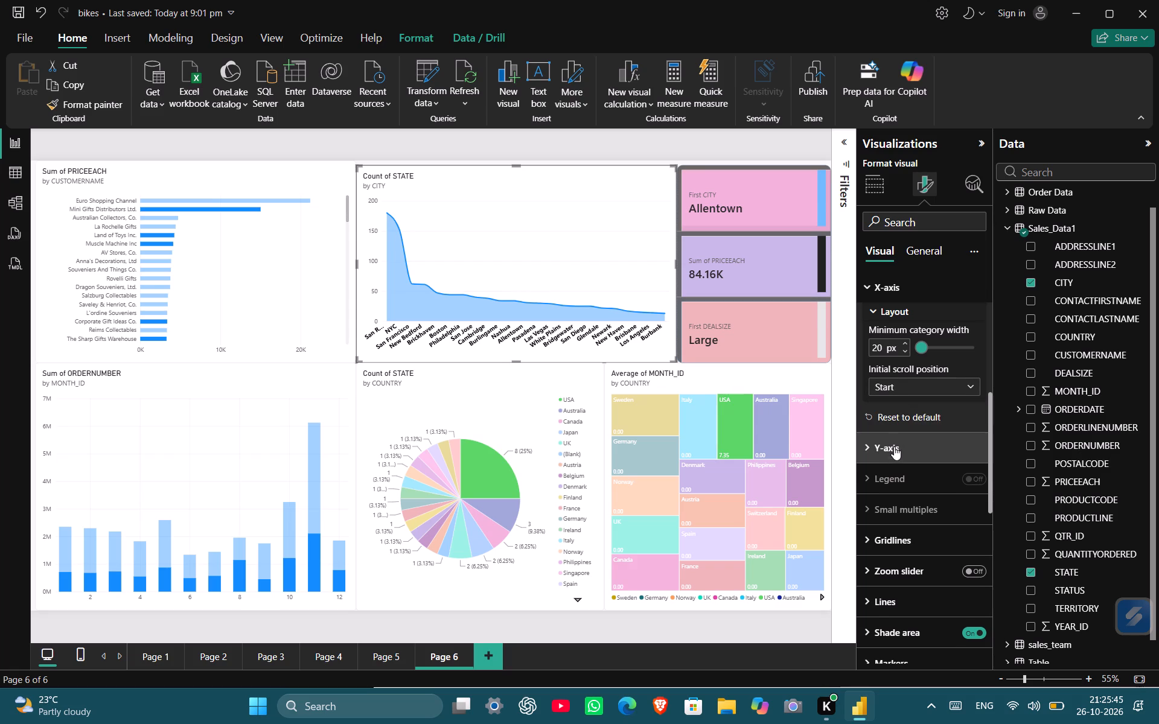
Colour the area chart's horizontal gridlines black and set their transparency to 56%.
left_click(892, 454)
scroll(892, 454, "down", 2)
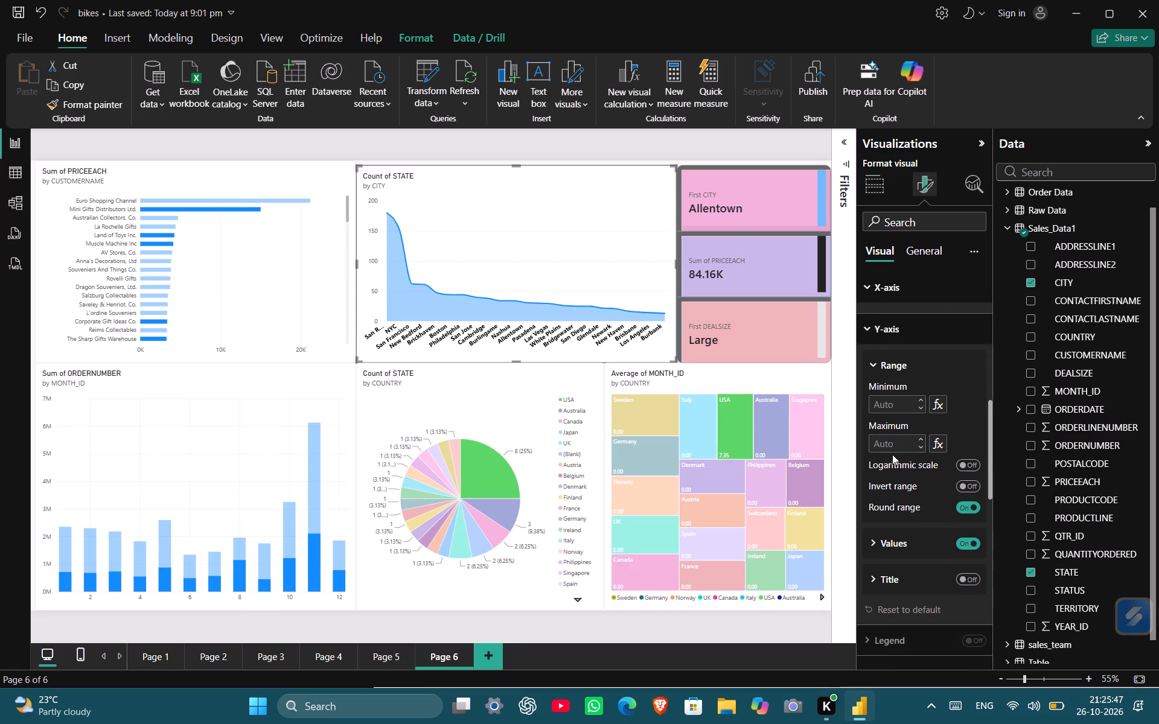
scroll(892, 454, "down", 2)
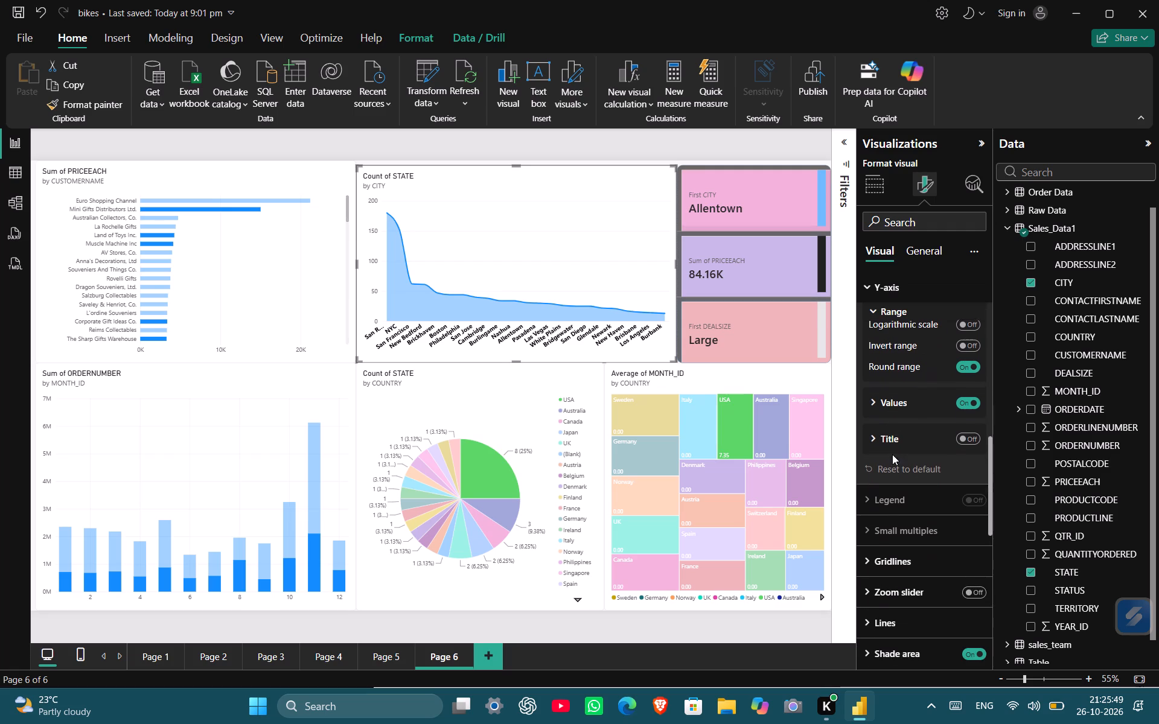
scroll(892, 454, "down", 3)
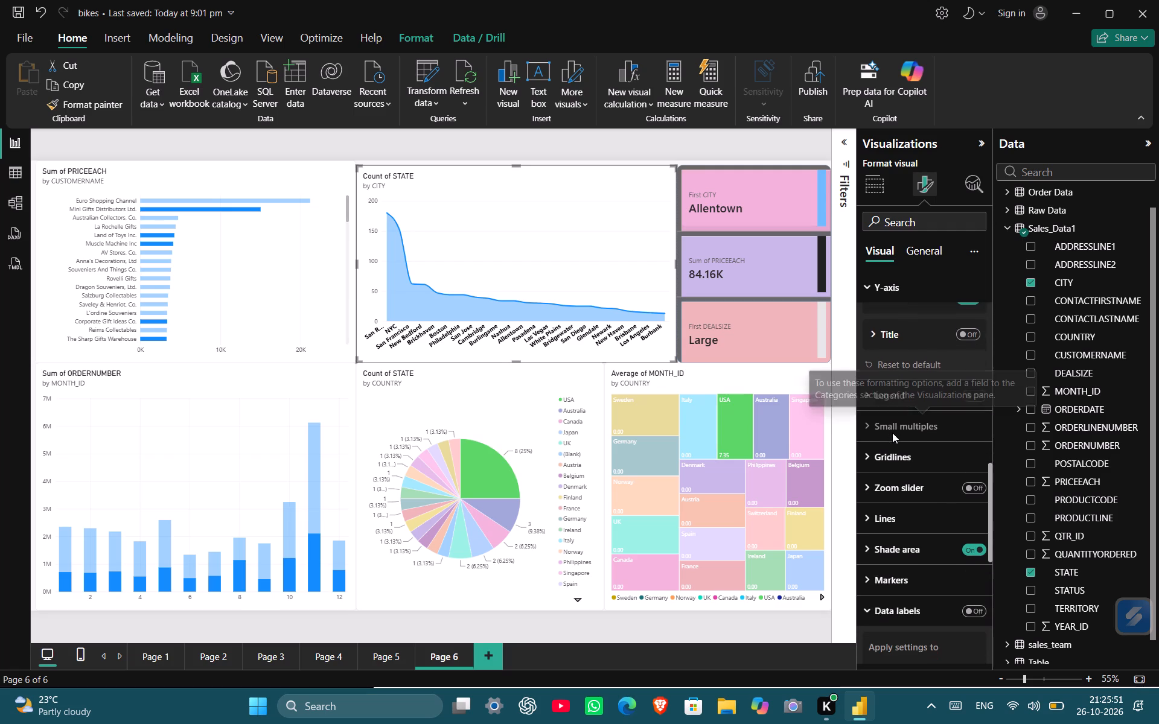
scroll(892, 433, "down", 1)
left_click(892, 421)
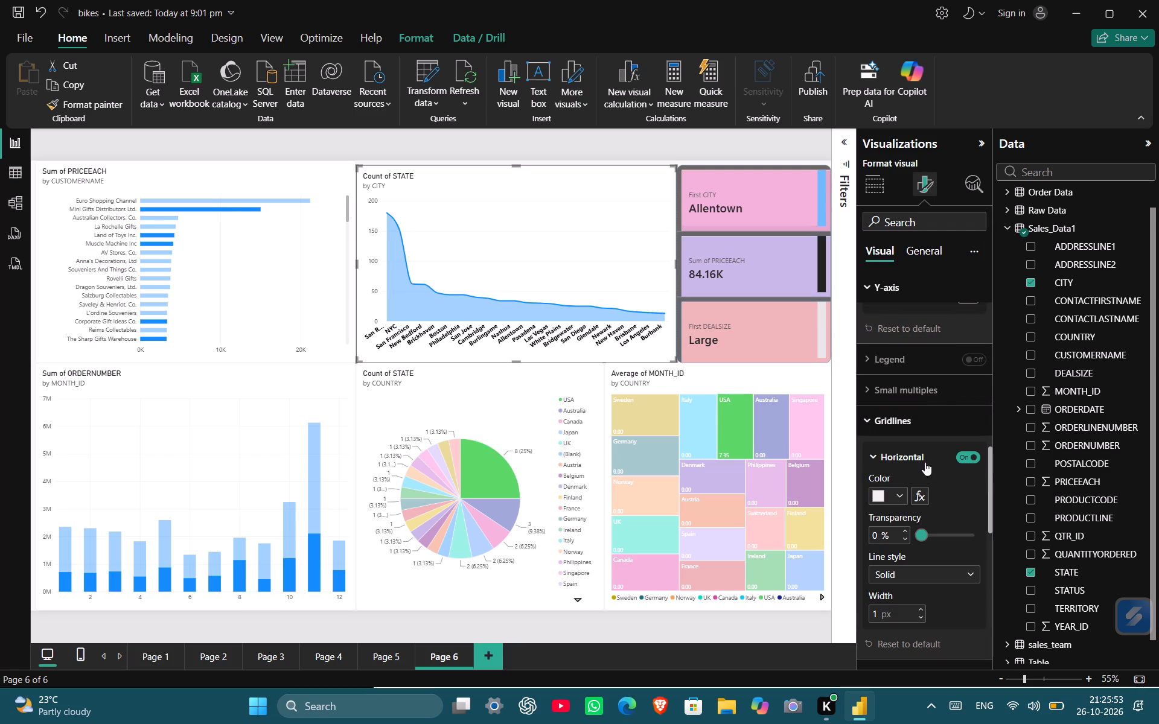
left_click(898, 496)
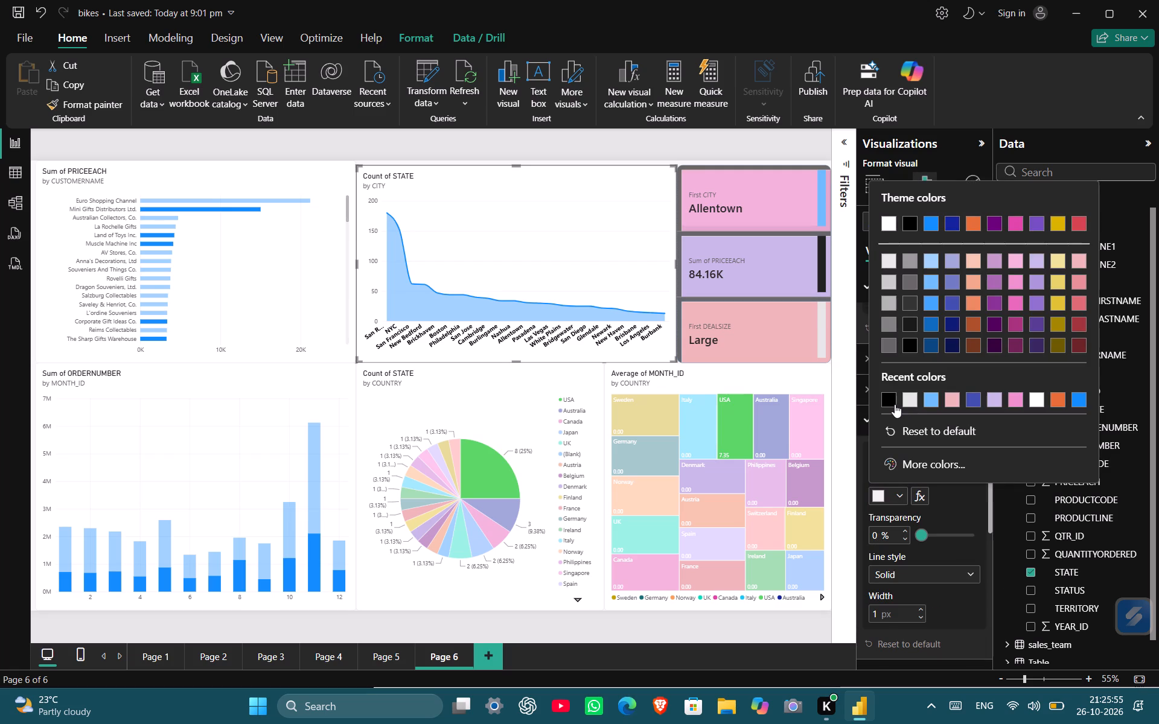
left_click(895, 404)
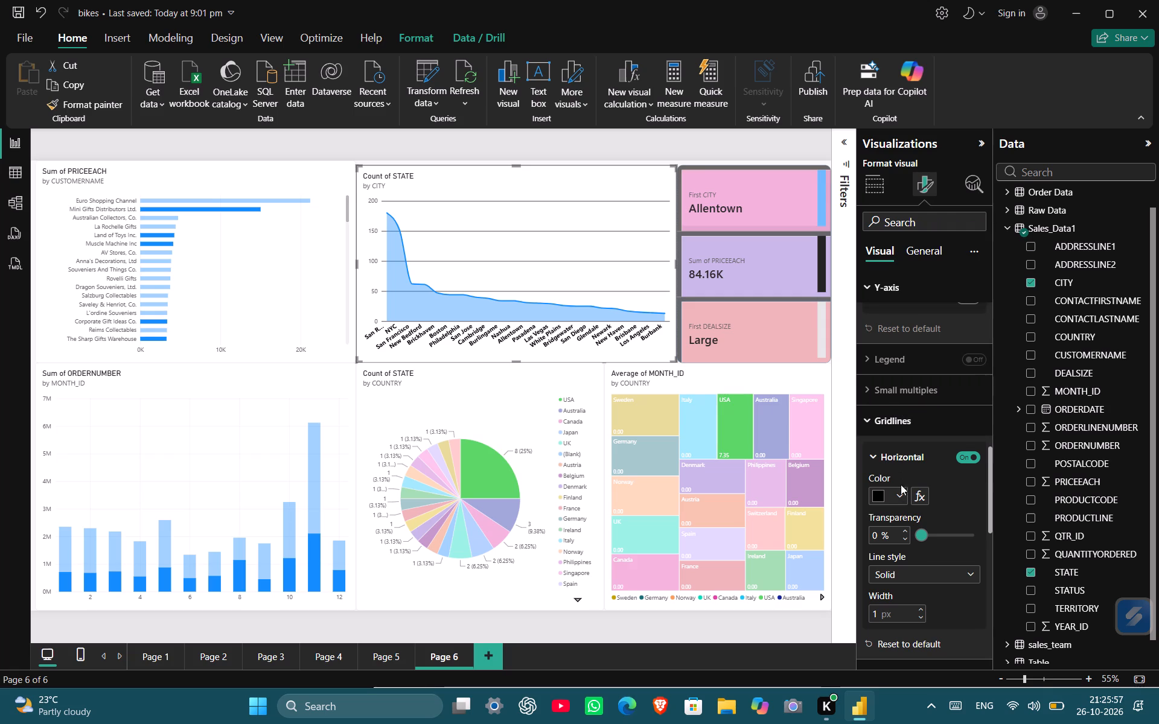
left_click(901, 489)
left_click(932, 512)
left_click_drag(924, 532, 950, 531)
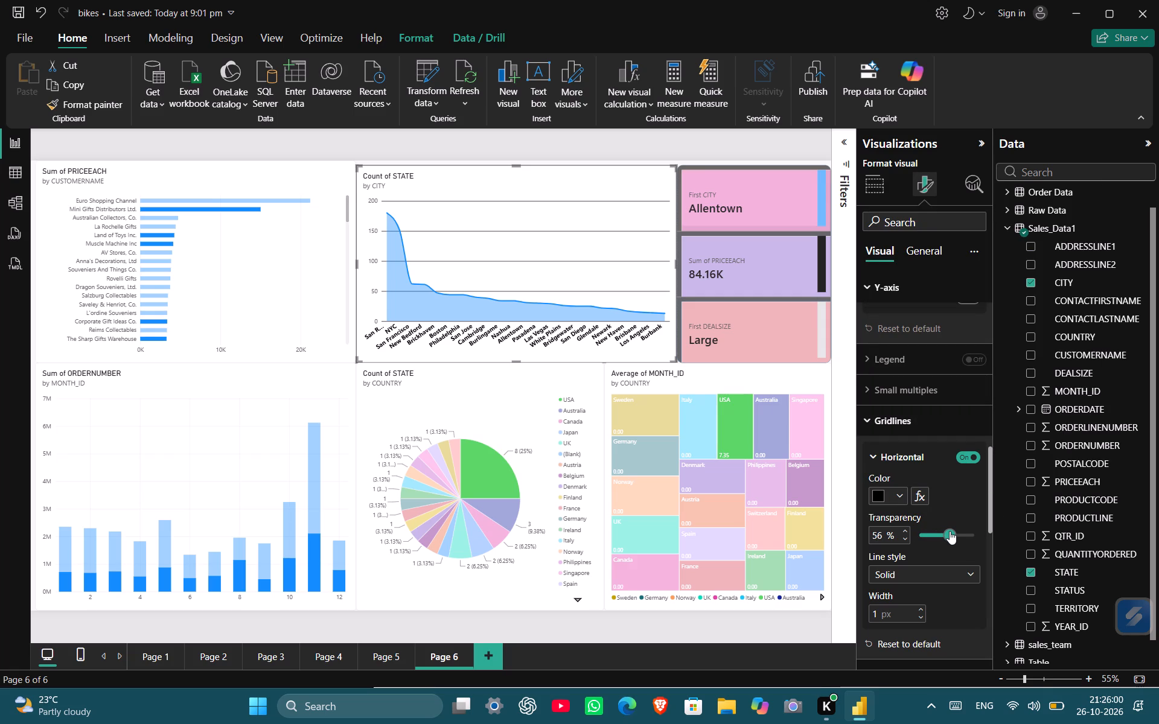
Set the area chart's horizontal gridlines to the Dashed line style with a width of 2 px.
scroll(950, 531, "down", 2)
left_click(923, 470)
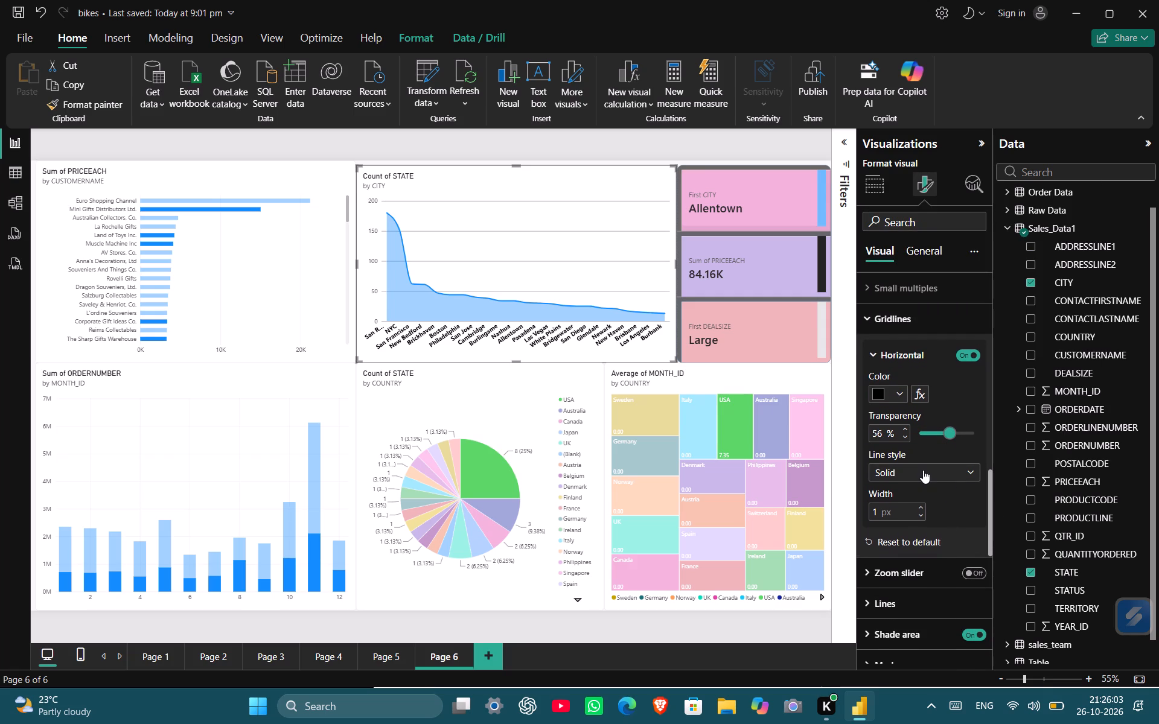
left_click(913, 504)
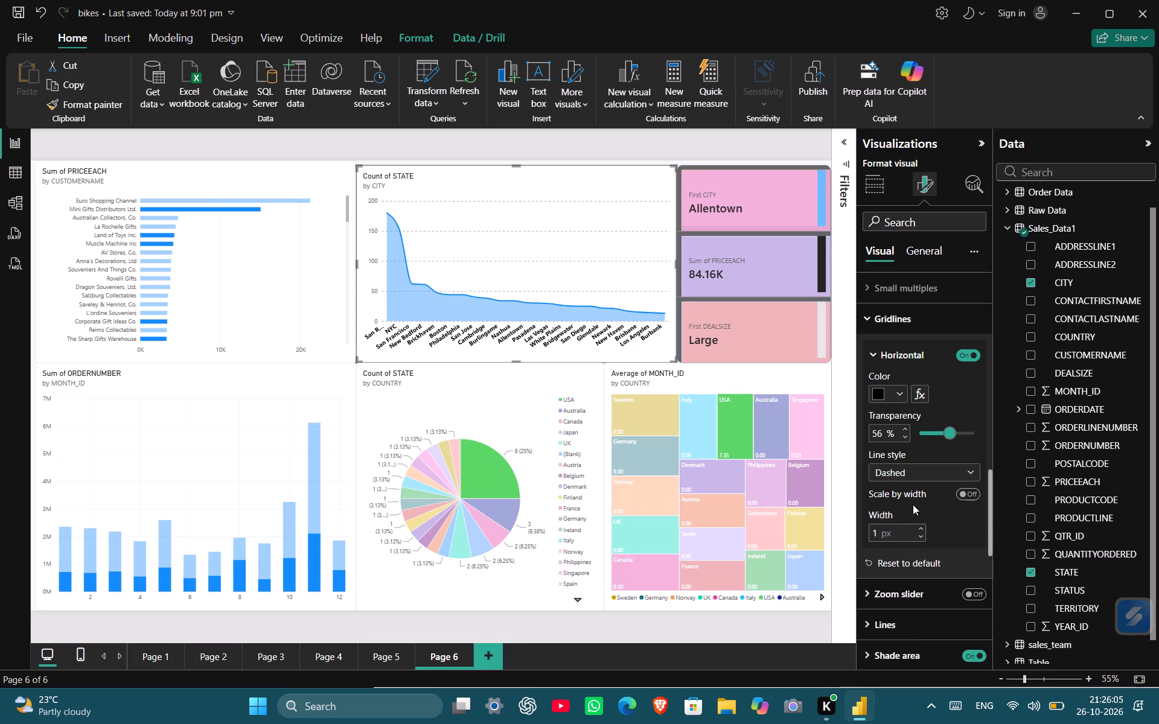
scroll(913, 504, "down", 2)
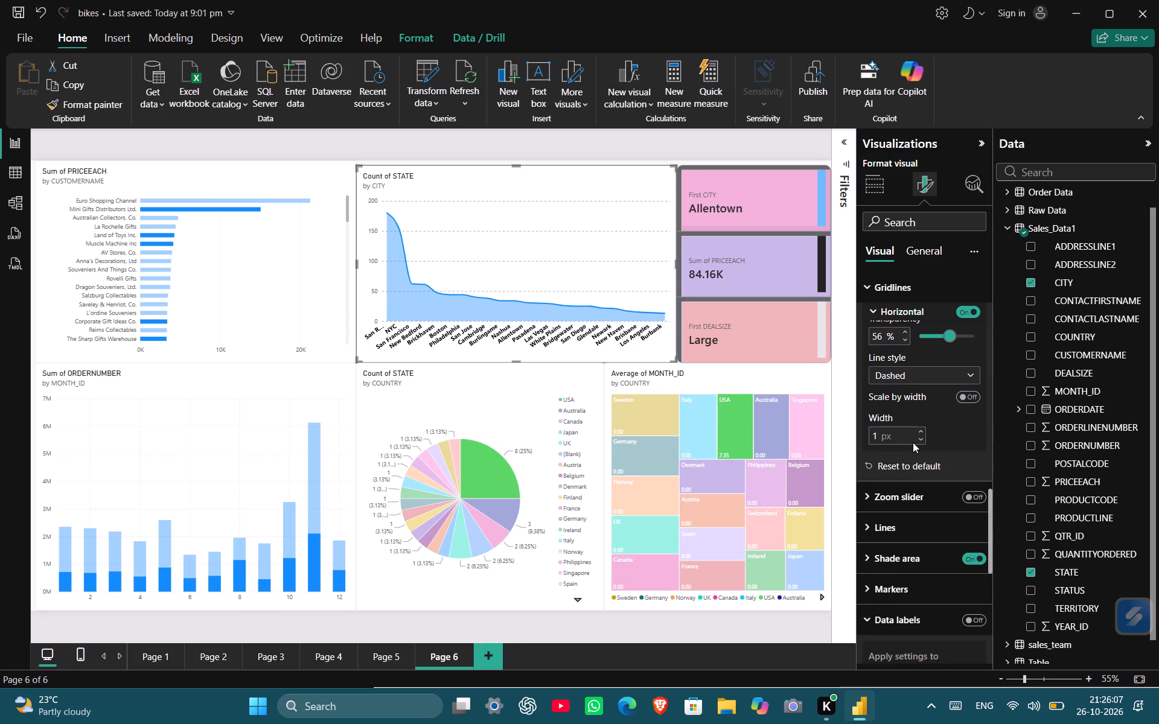
left_click(918, 430)
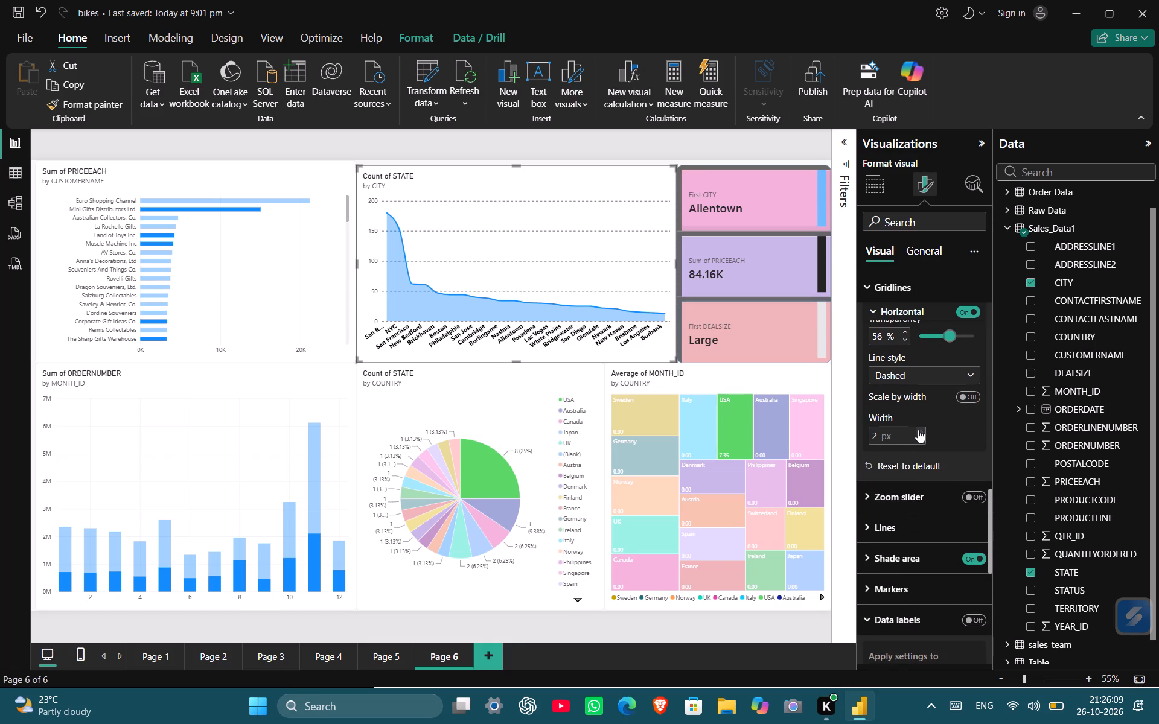
Turn on the zoom slider for the area chart.
left_click(975, 495)
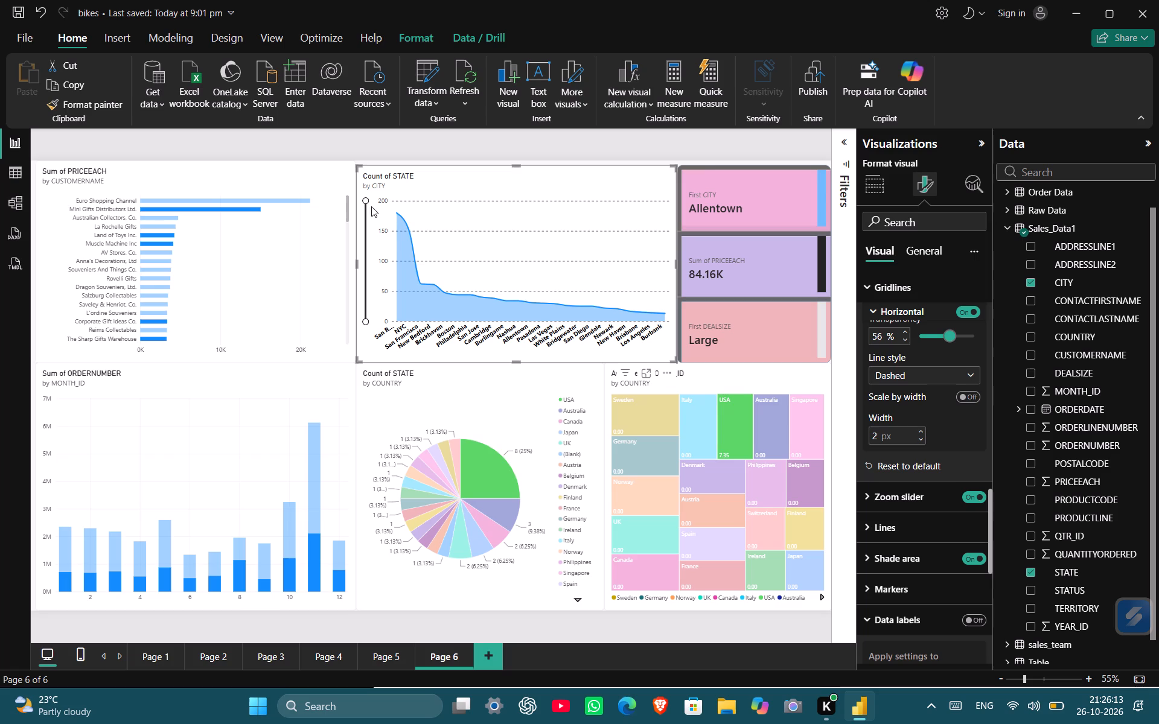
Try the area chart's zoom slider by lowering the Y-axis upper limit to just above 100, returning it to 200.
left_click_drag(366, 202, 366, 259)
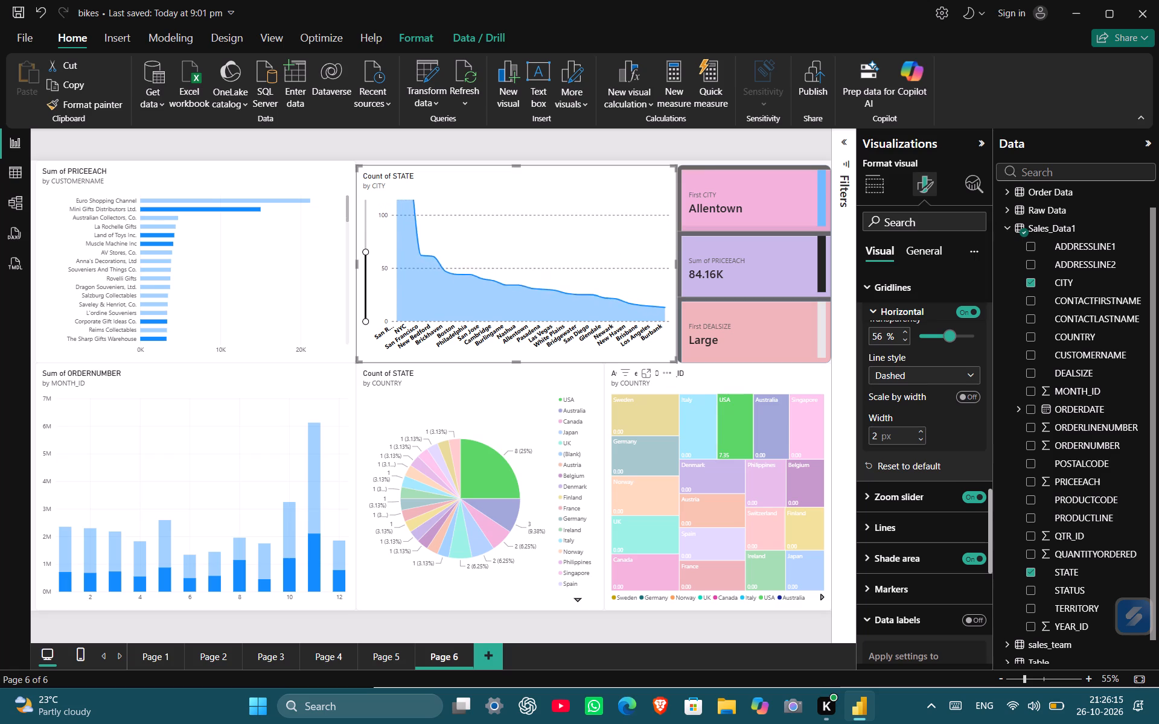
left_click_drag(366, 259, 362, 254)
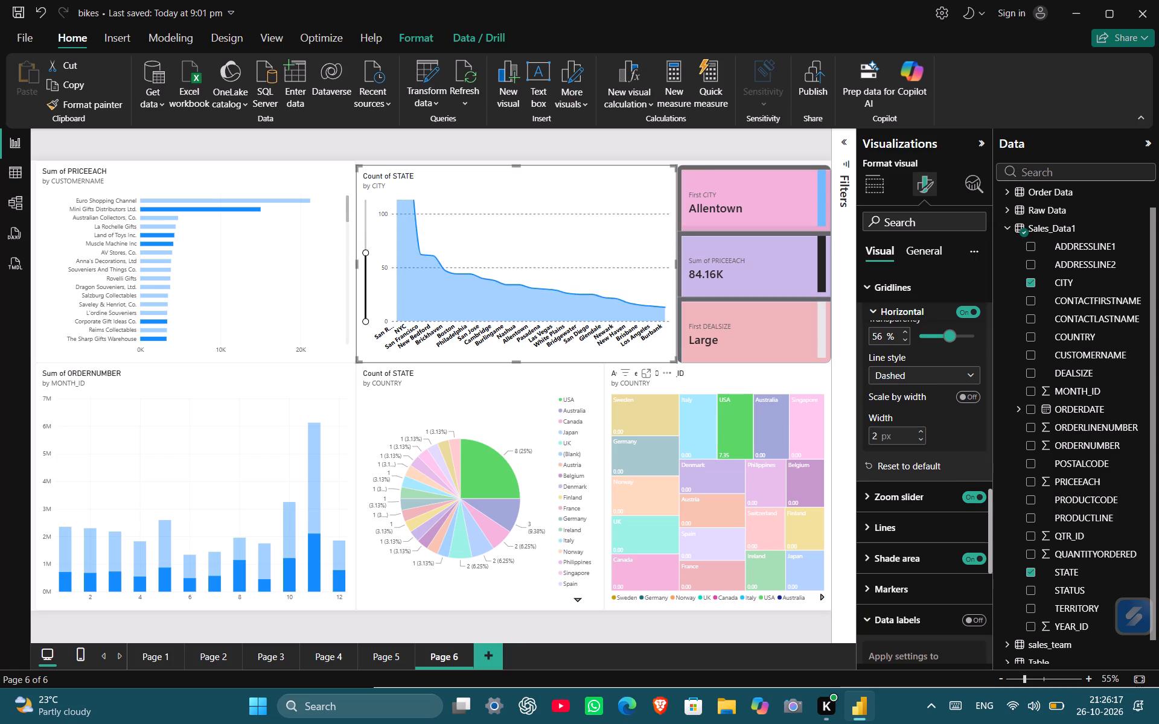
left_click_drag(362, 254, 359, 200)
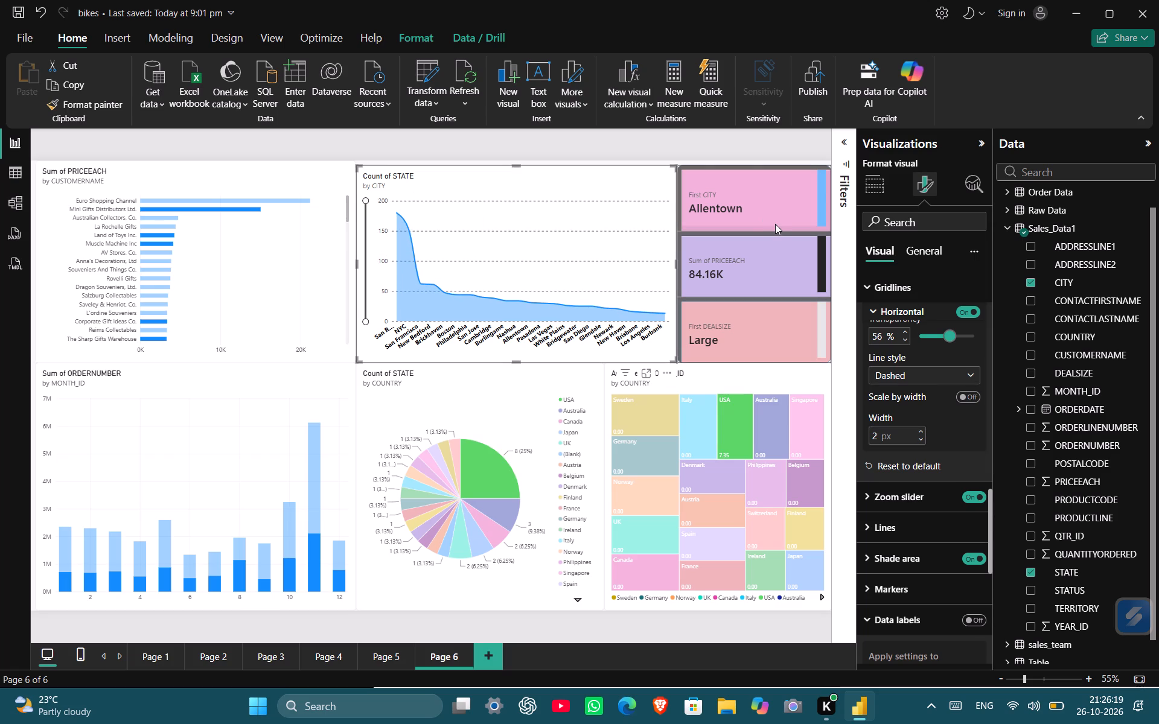
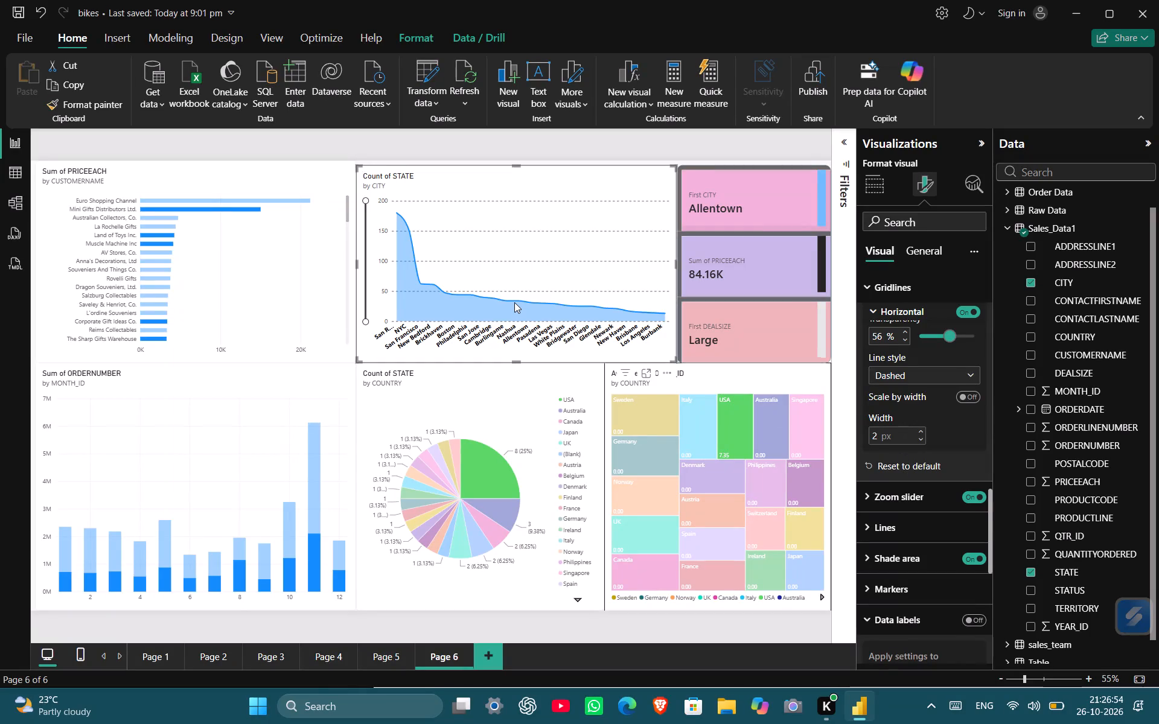
Apply the Data labels style preset to the Sum of PRICEEACH by CUSTOMERNAME bar chart.
left_click(318, 293)
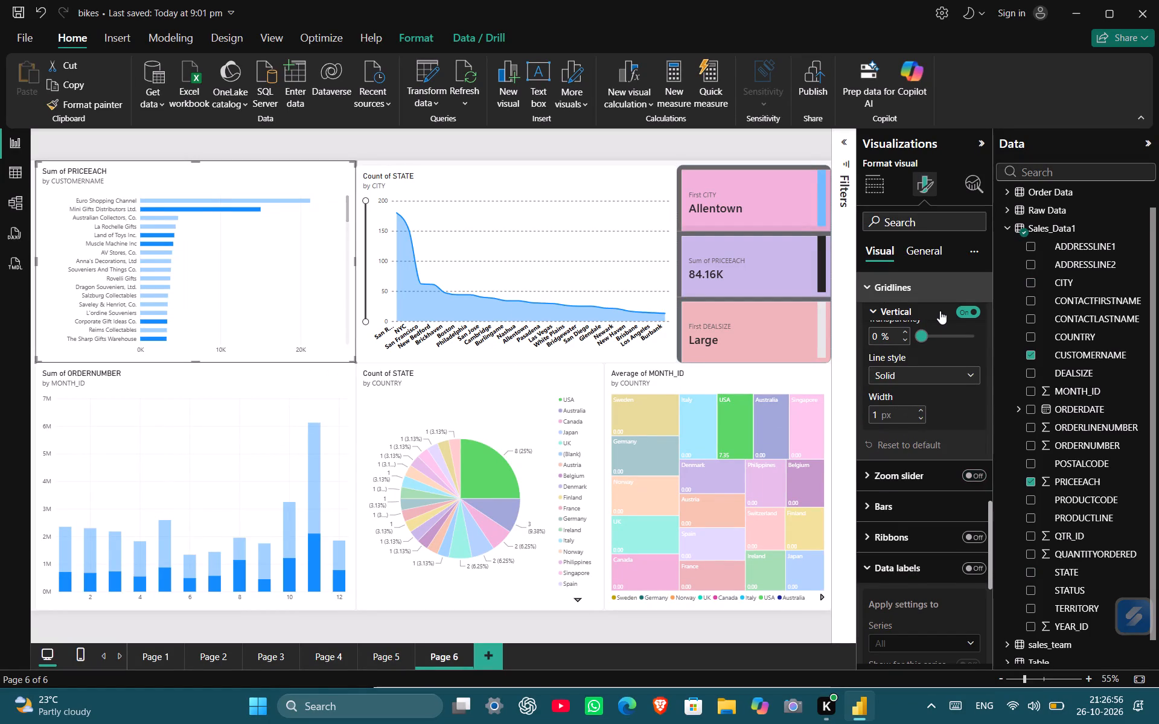
scroll(918, 434, "up", 7)
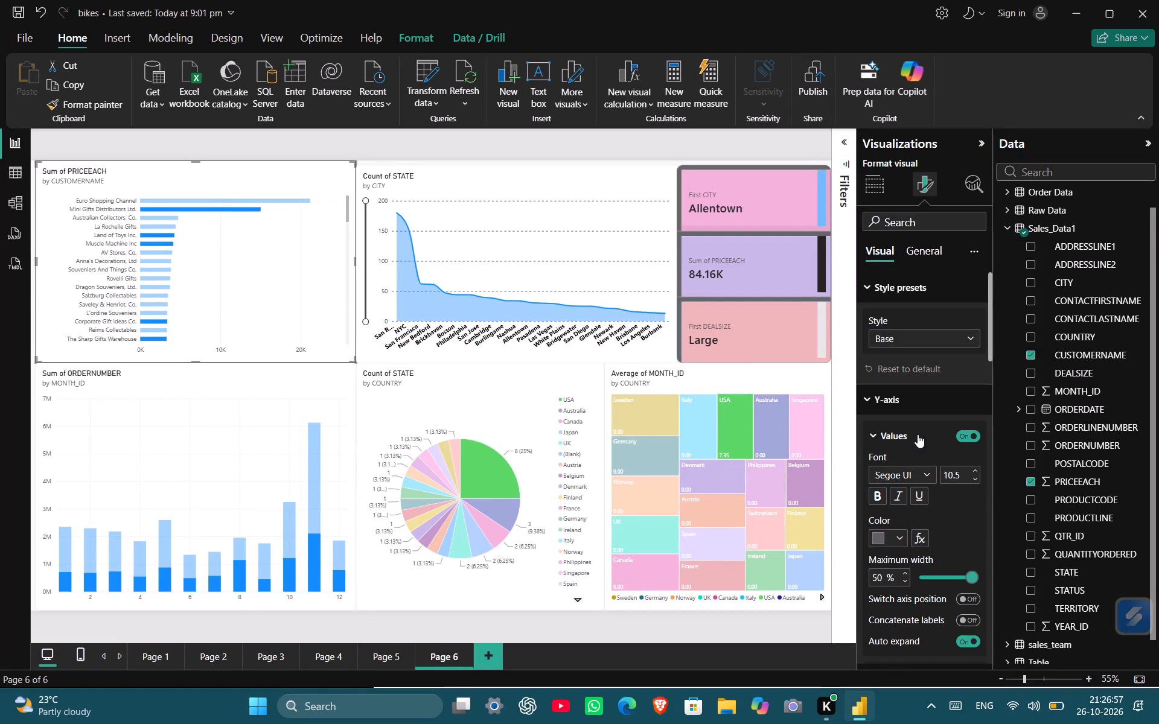
left_click(243, 328)
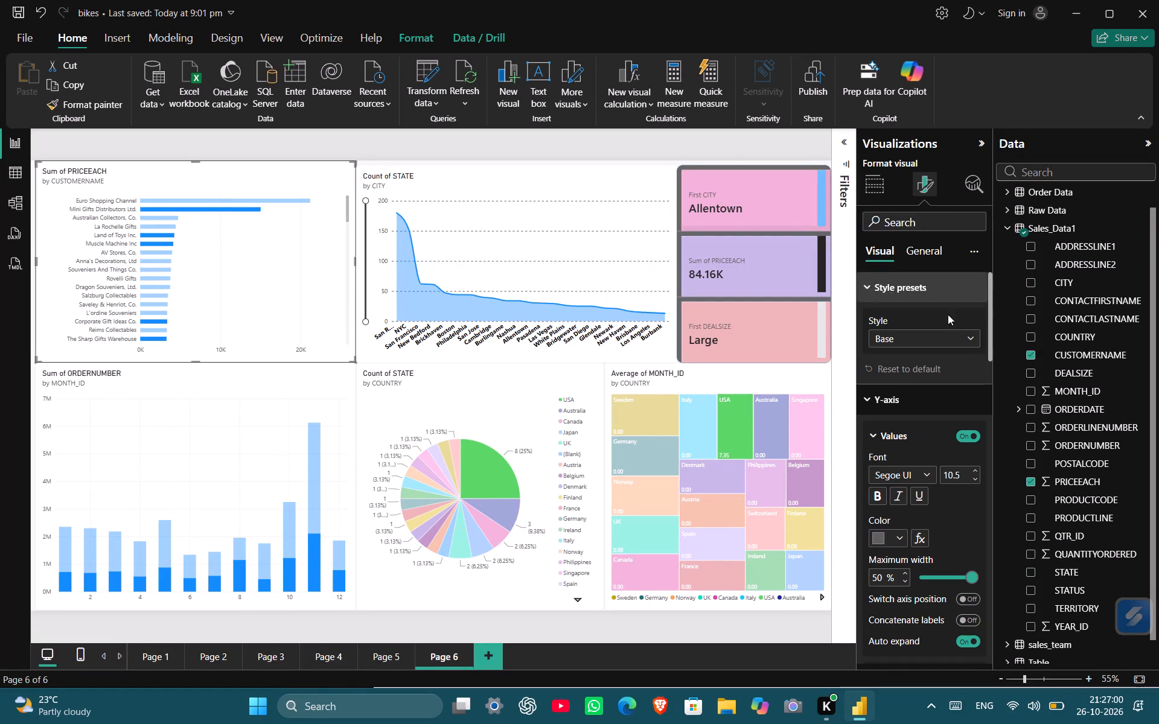
left_click(928, 335)
left_click(906, 367)
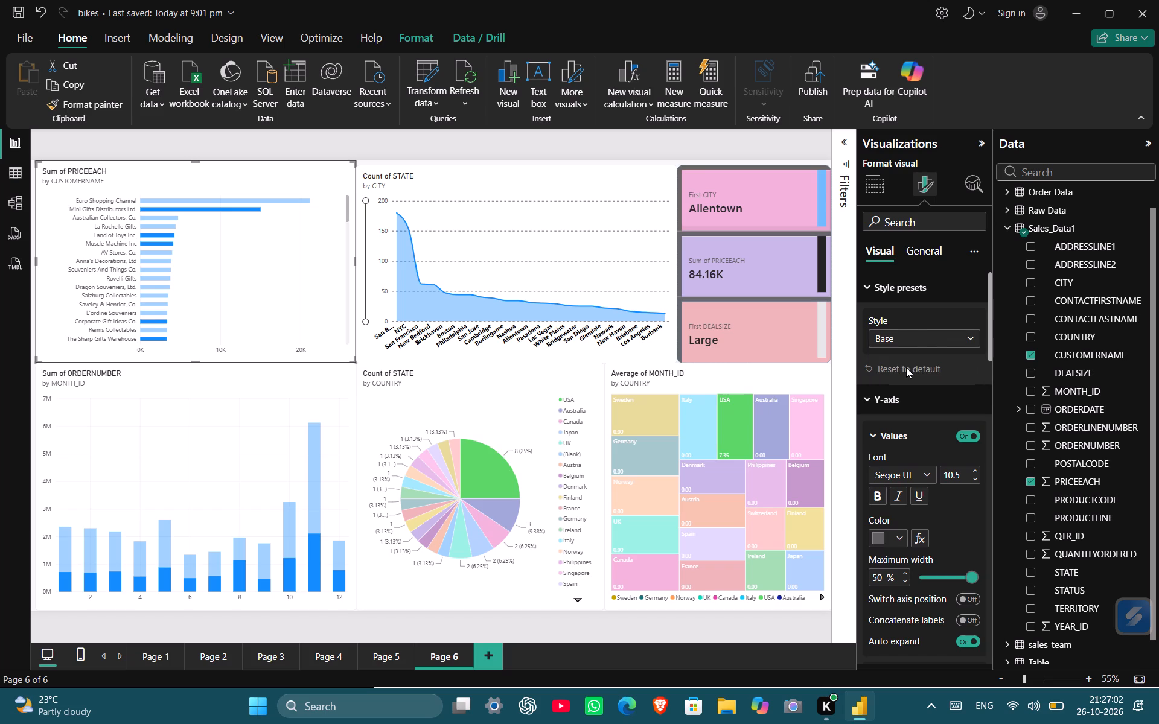
left_click(931, 344)
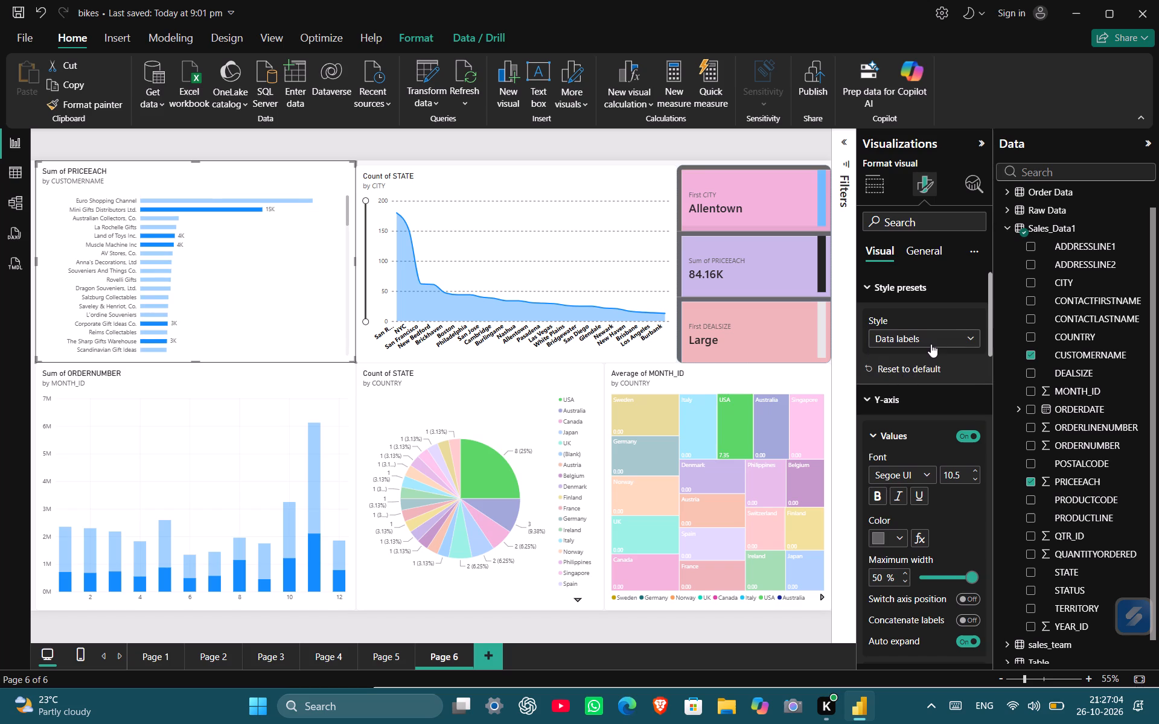
left_click(905, 360)
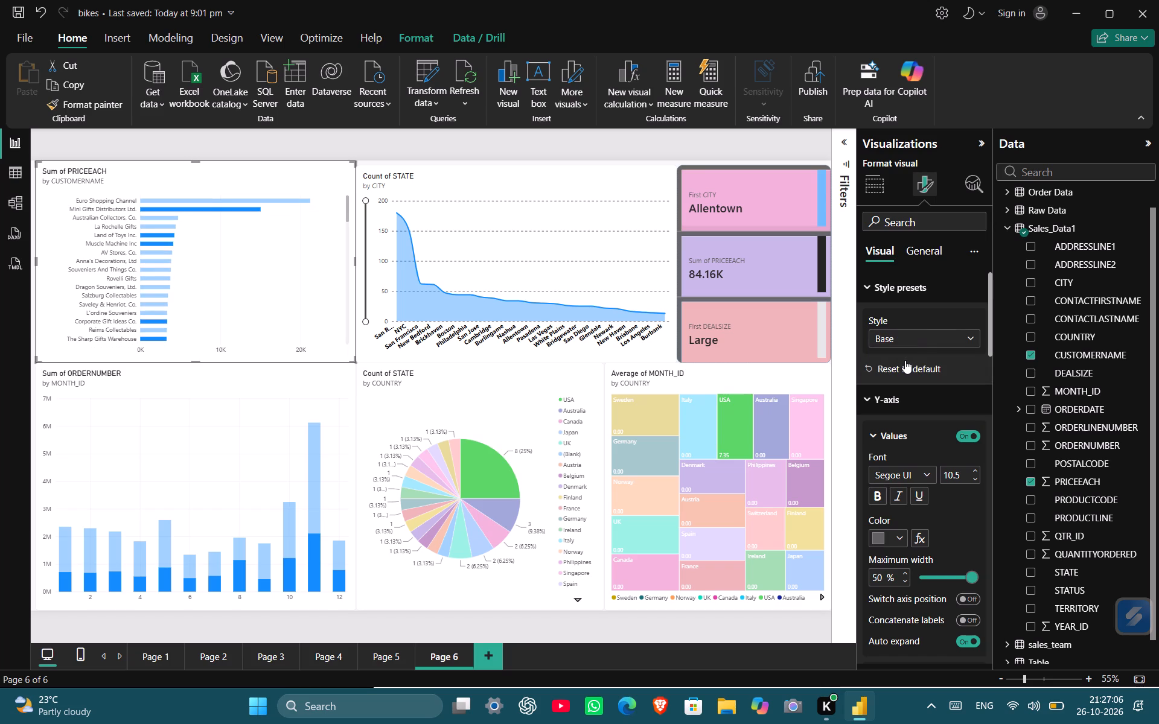
left_click(927, 337)
left_click(906, 374)
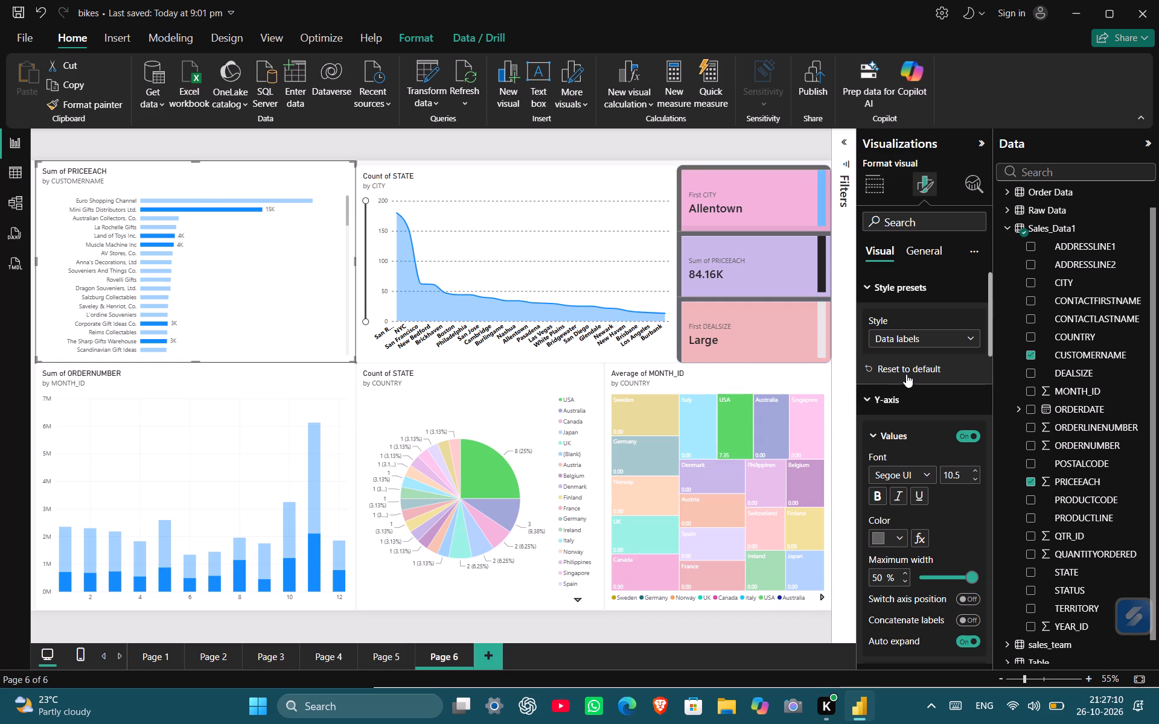
Format the bar chart's Y-axis values as bold and black with font size 11.
left_click(902, 391)
left_click(891, 404)
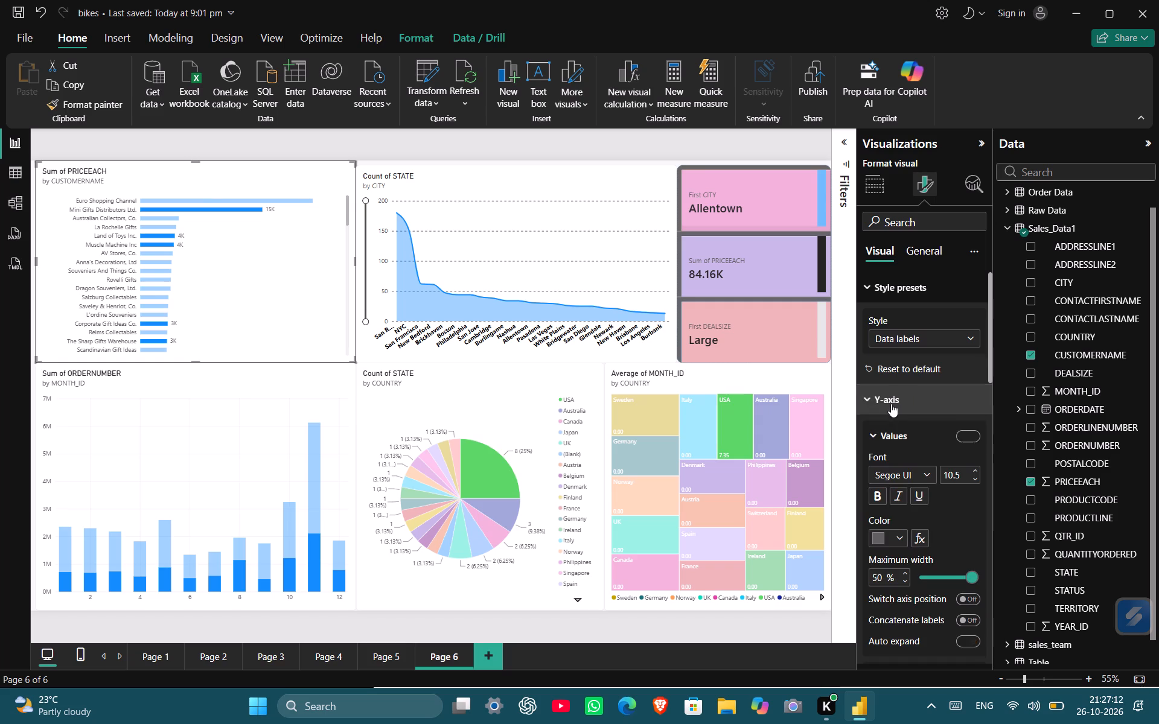
left_click(880, 493)
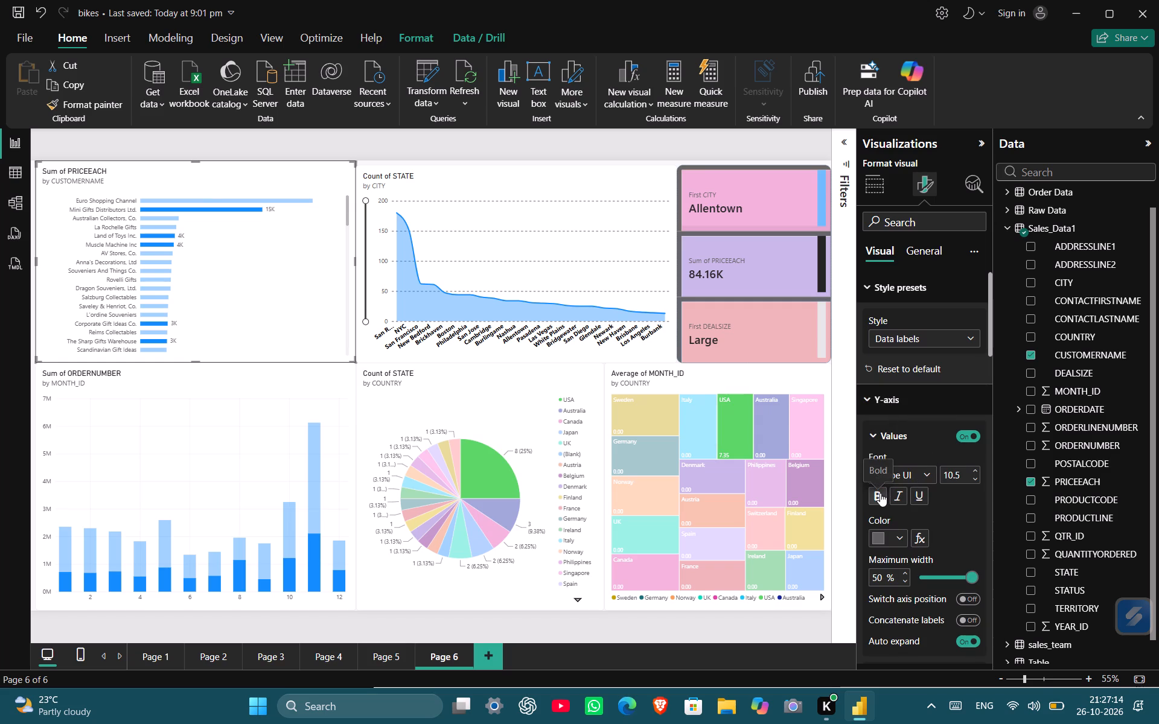
left_click(902, 535)
left_click(910, 390)
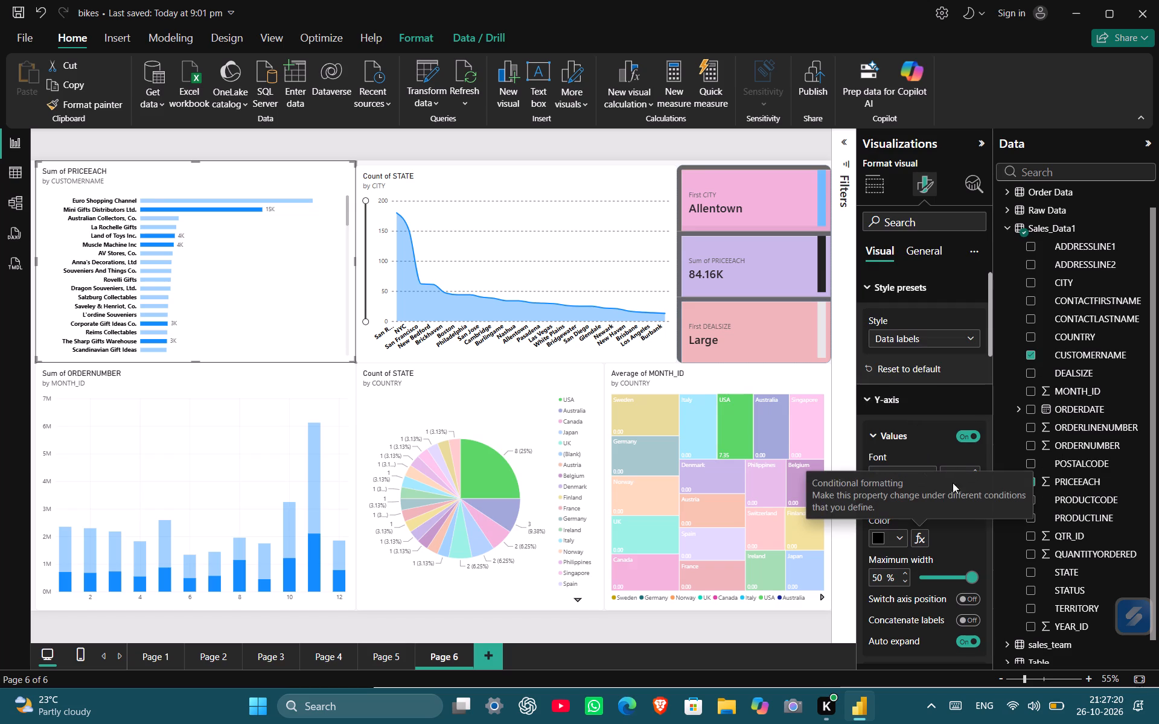
left_click(974, 469)
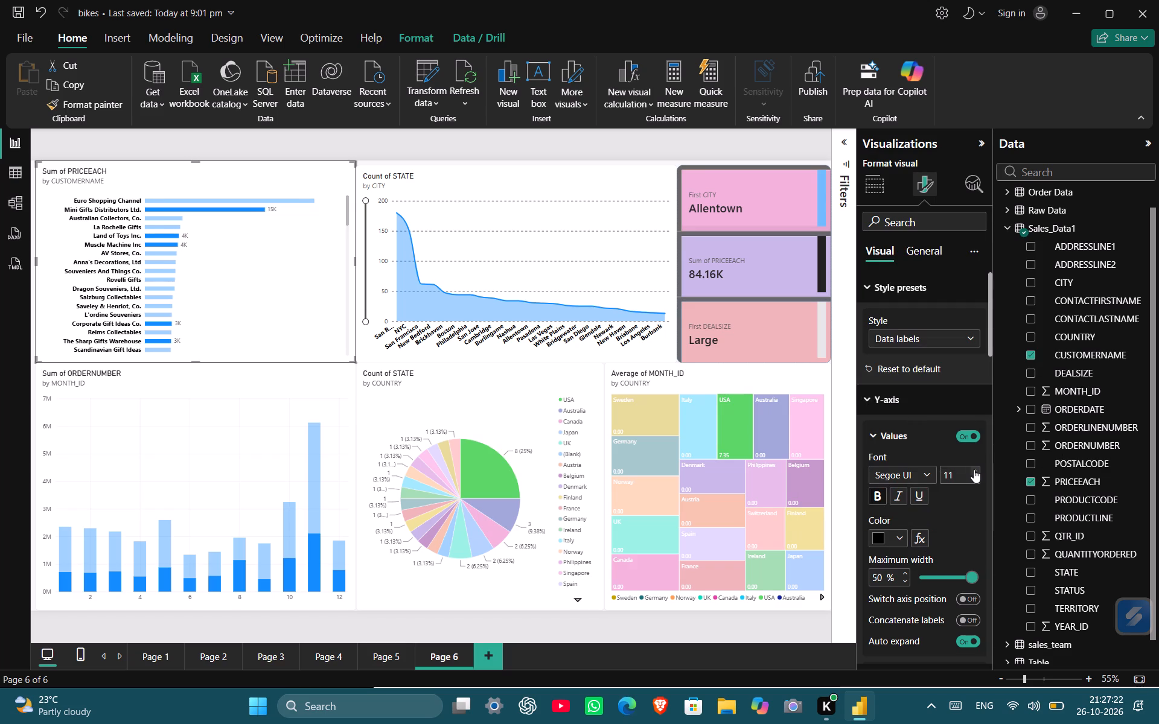
Reduce the maximum width of the bar chart's Y-axis values to 19%.
scroll(925, 538, "down", 1)
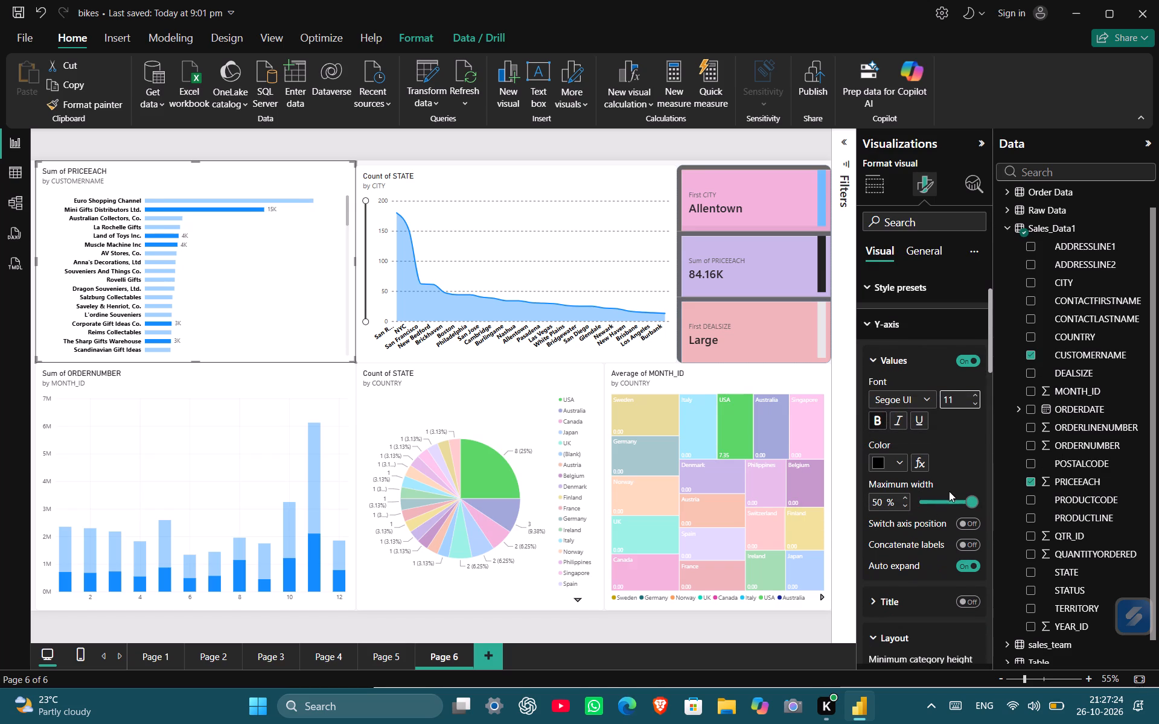
left_click_drag(971, 502, 942, 502)
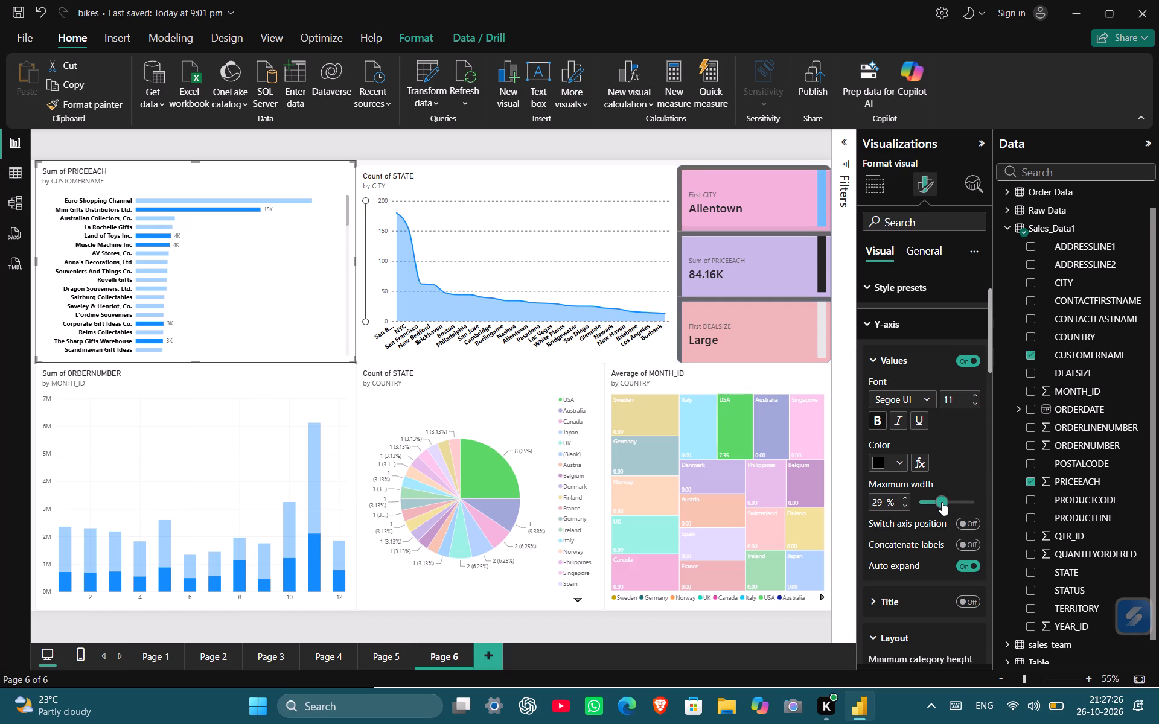
left_click_drag(942, 502, 925, 501)
left_click_drag(925, 501, 937, 501)
left_click_drag(937, 501, 934, 501)
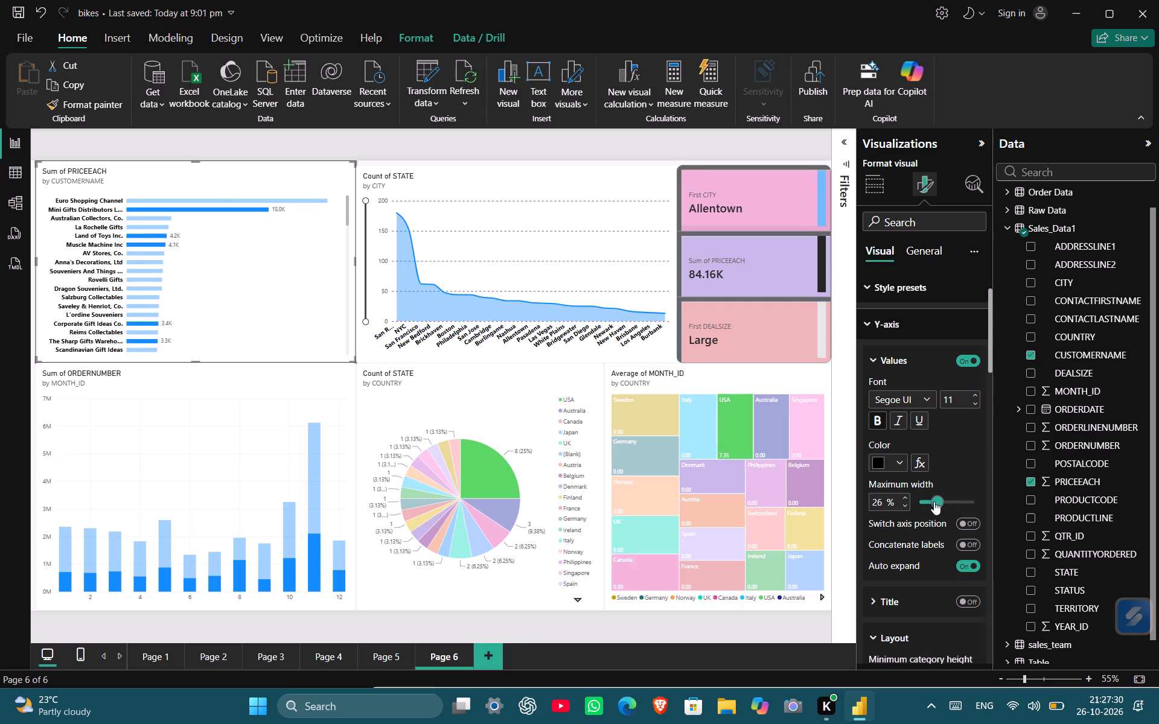
left_click_drag(934, 501, 927, 501)
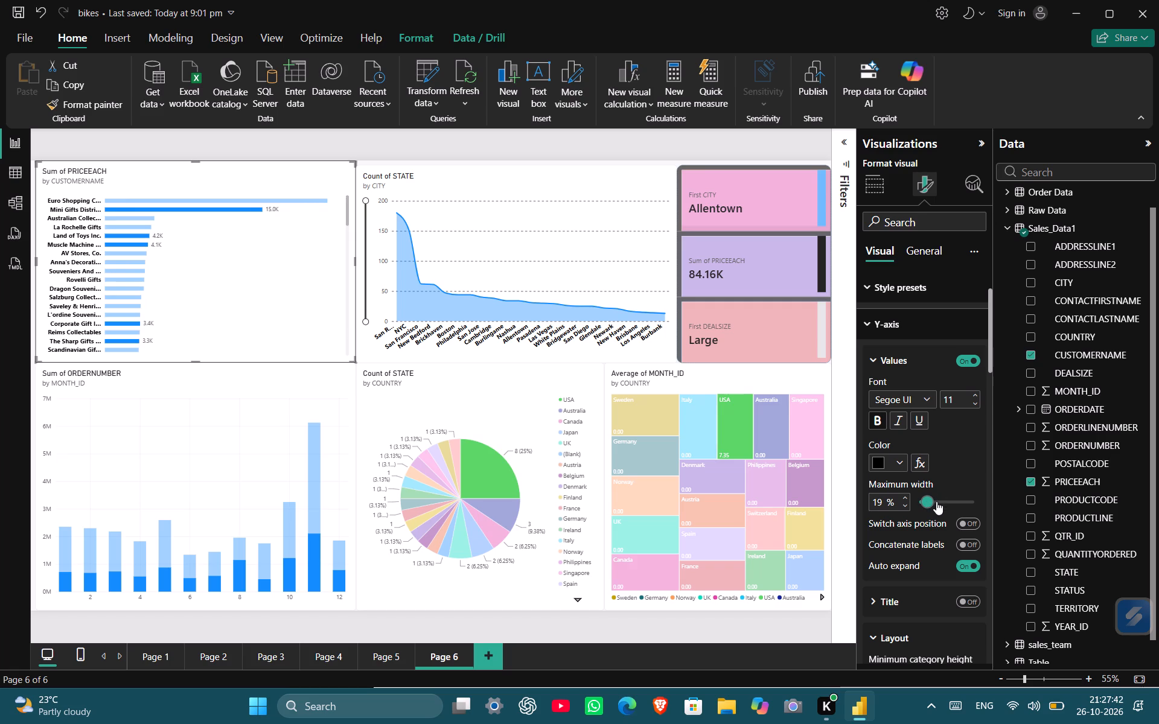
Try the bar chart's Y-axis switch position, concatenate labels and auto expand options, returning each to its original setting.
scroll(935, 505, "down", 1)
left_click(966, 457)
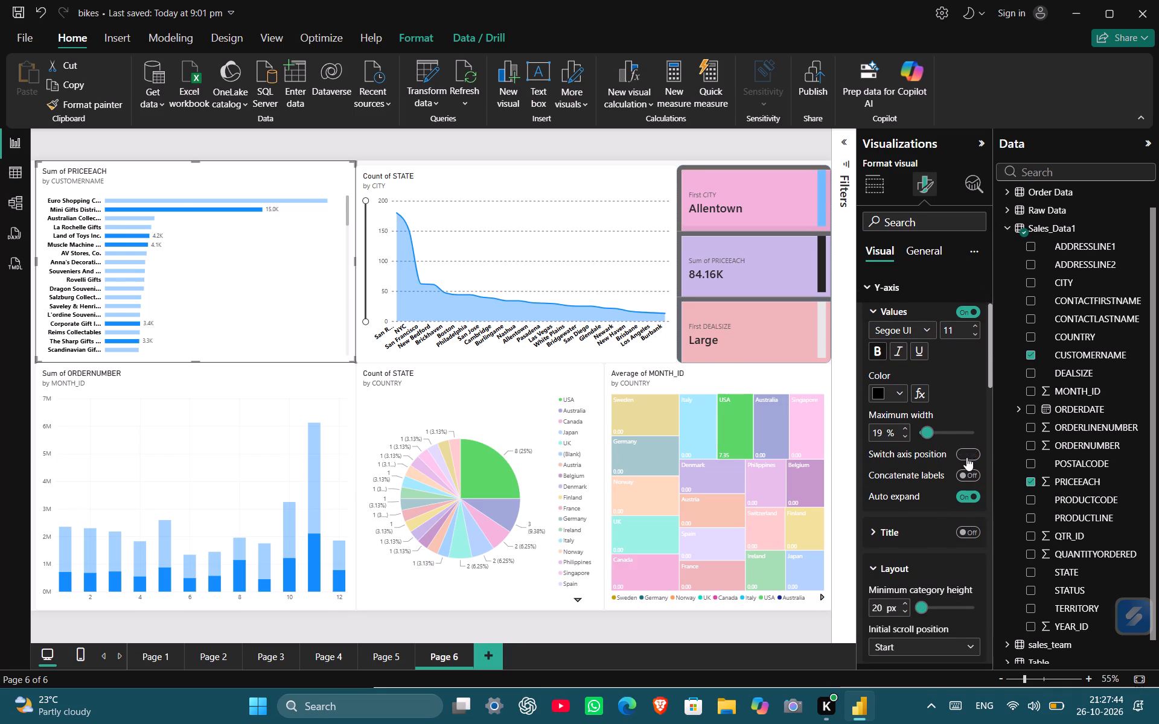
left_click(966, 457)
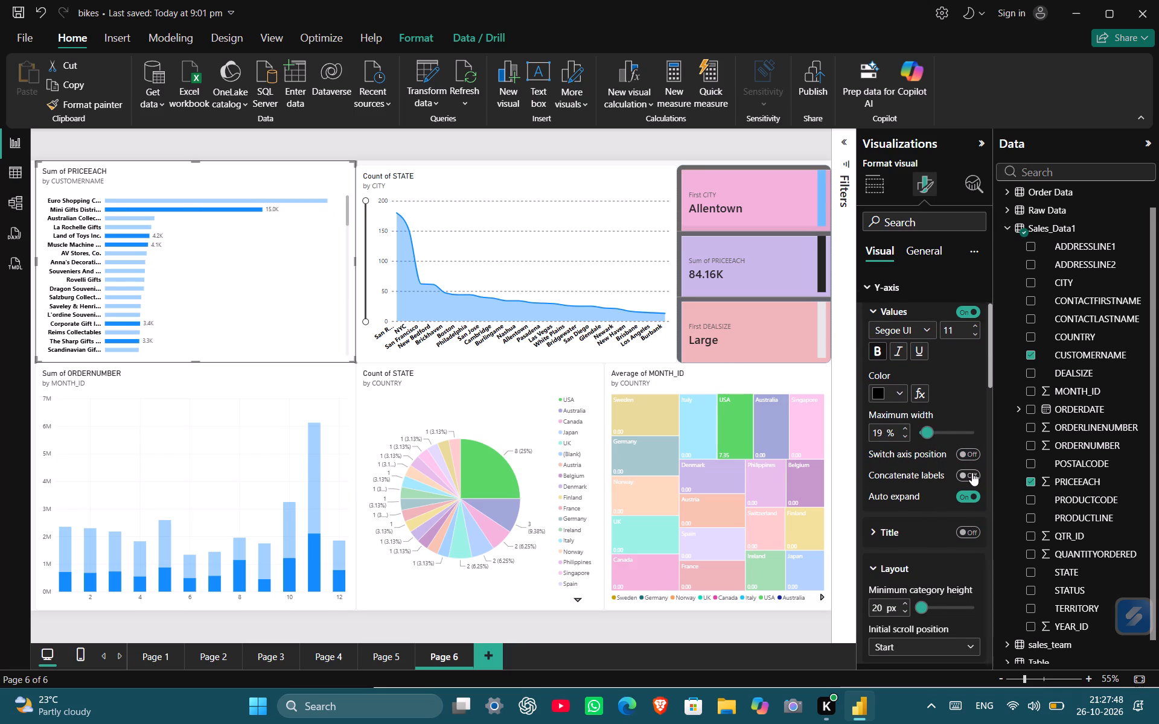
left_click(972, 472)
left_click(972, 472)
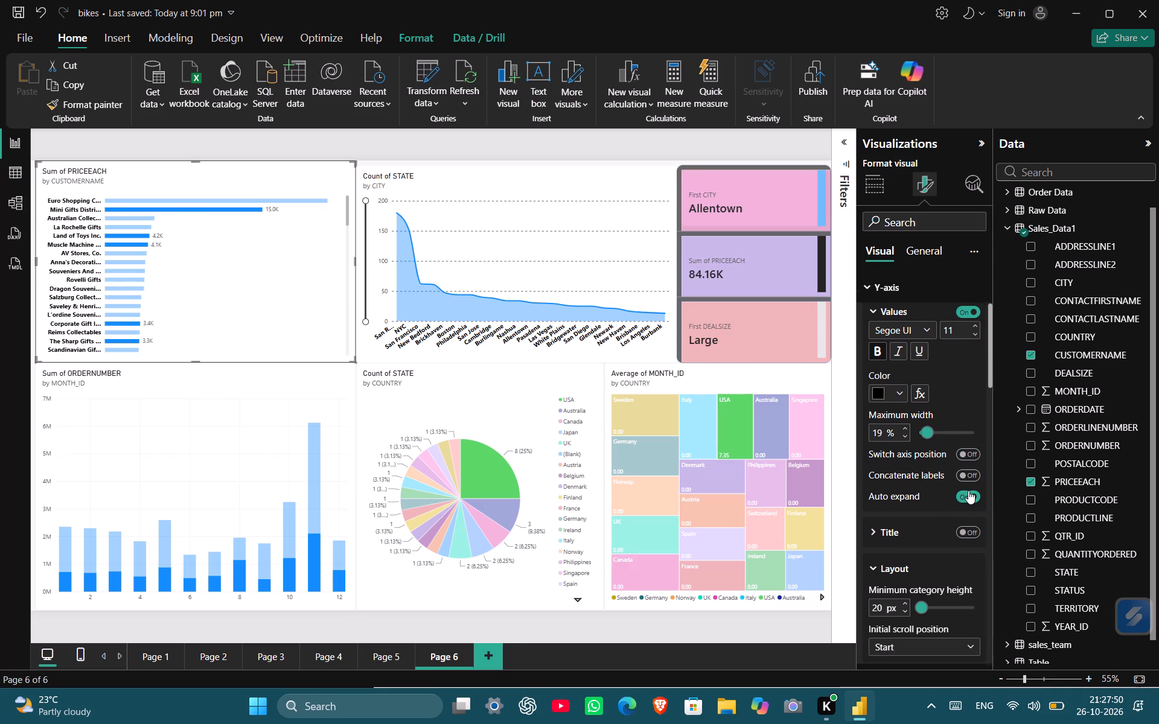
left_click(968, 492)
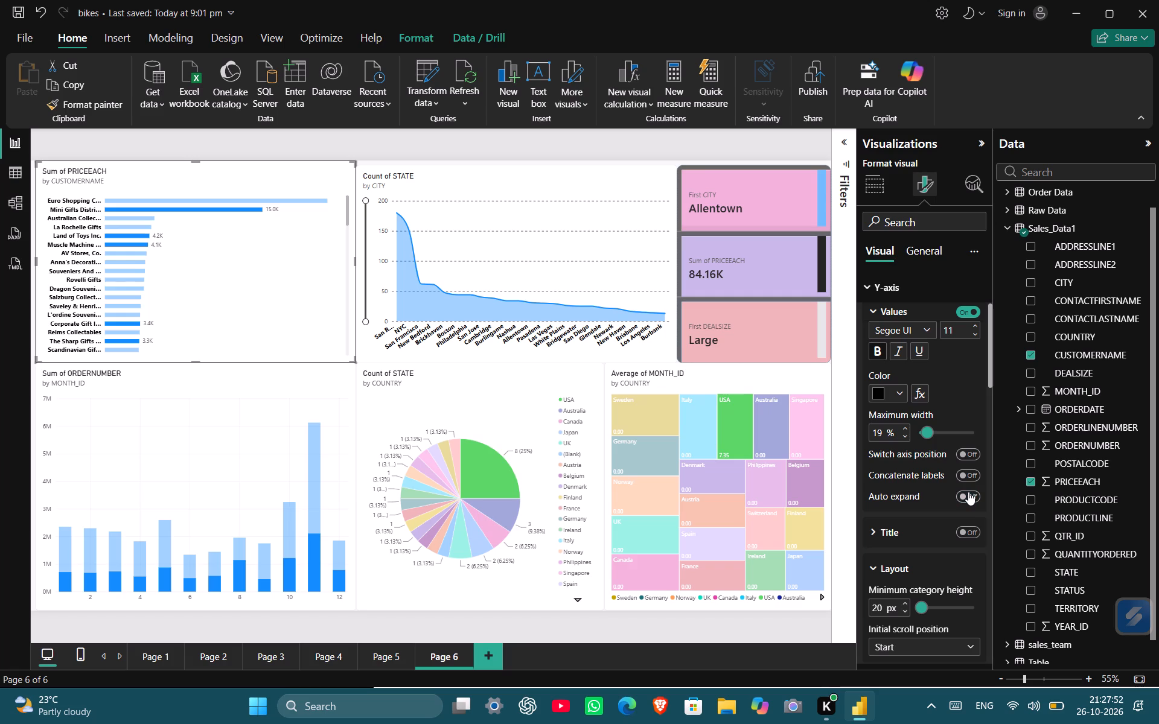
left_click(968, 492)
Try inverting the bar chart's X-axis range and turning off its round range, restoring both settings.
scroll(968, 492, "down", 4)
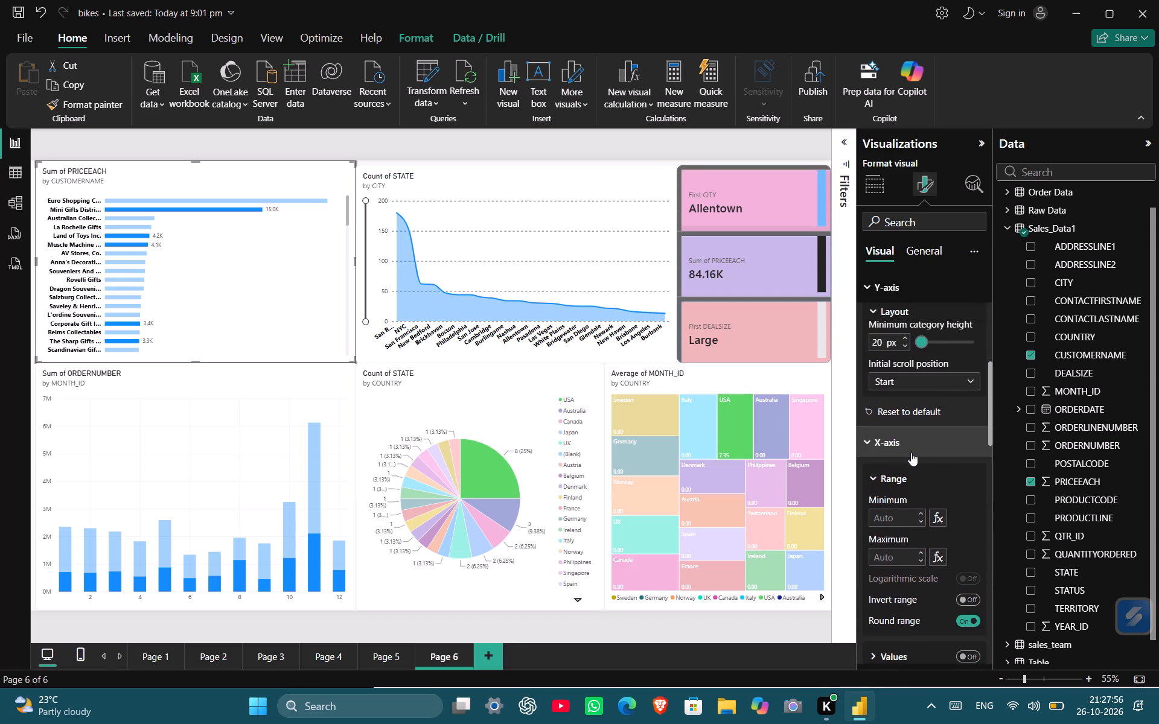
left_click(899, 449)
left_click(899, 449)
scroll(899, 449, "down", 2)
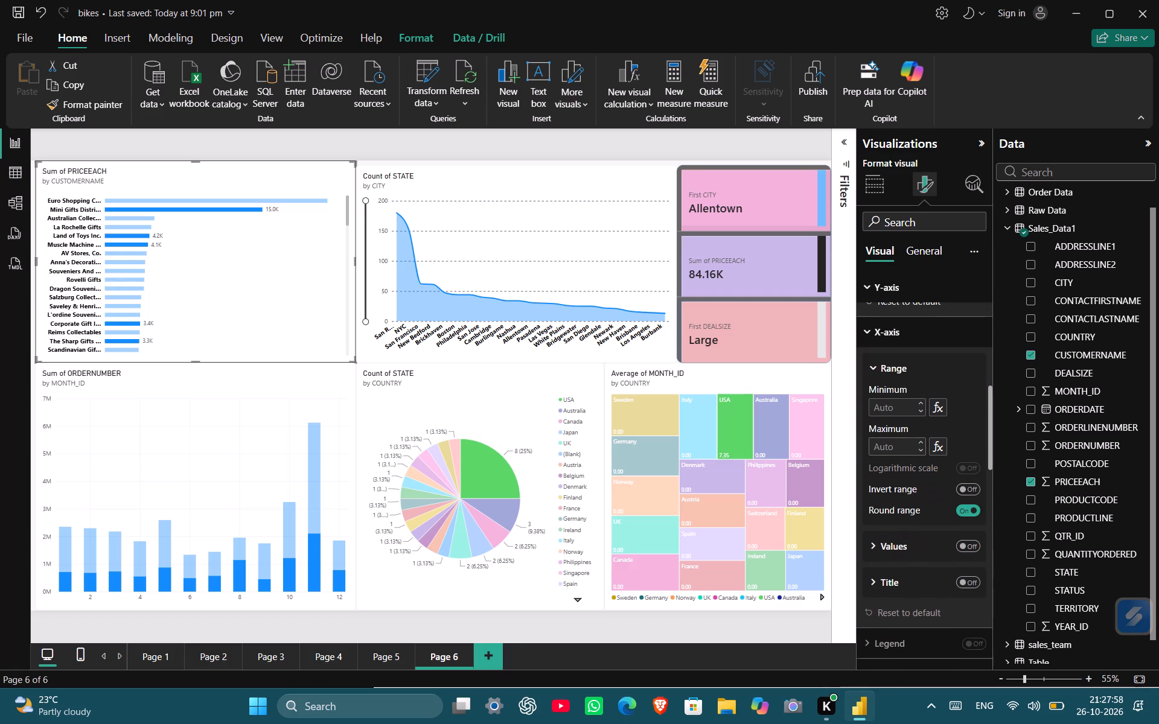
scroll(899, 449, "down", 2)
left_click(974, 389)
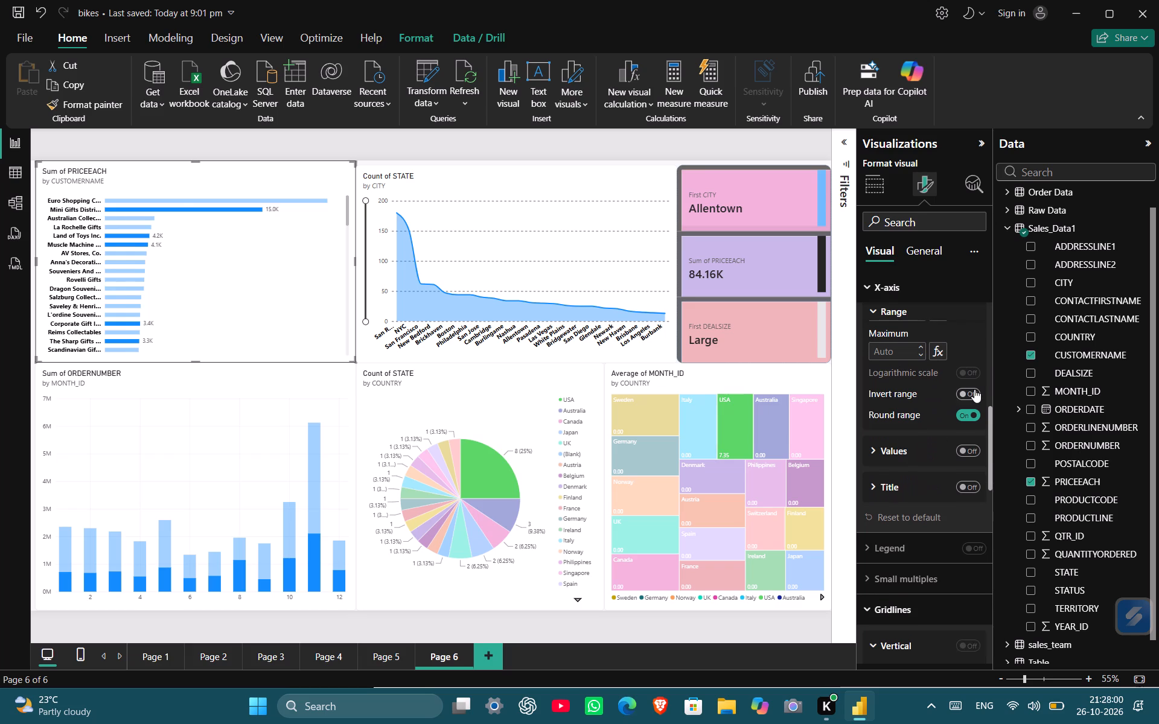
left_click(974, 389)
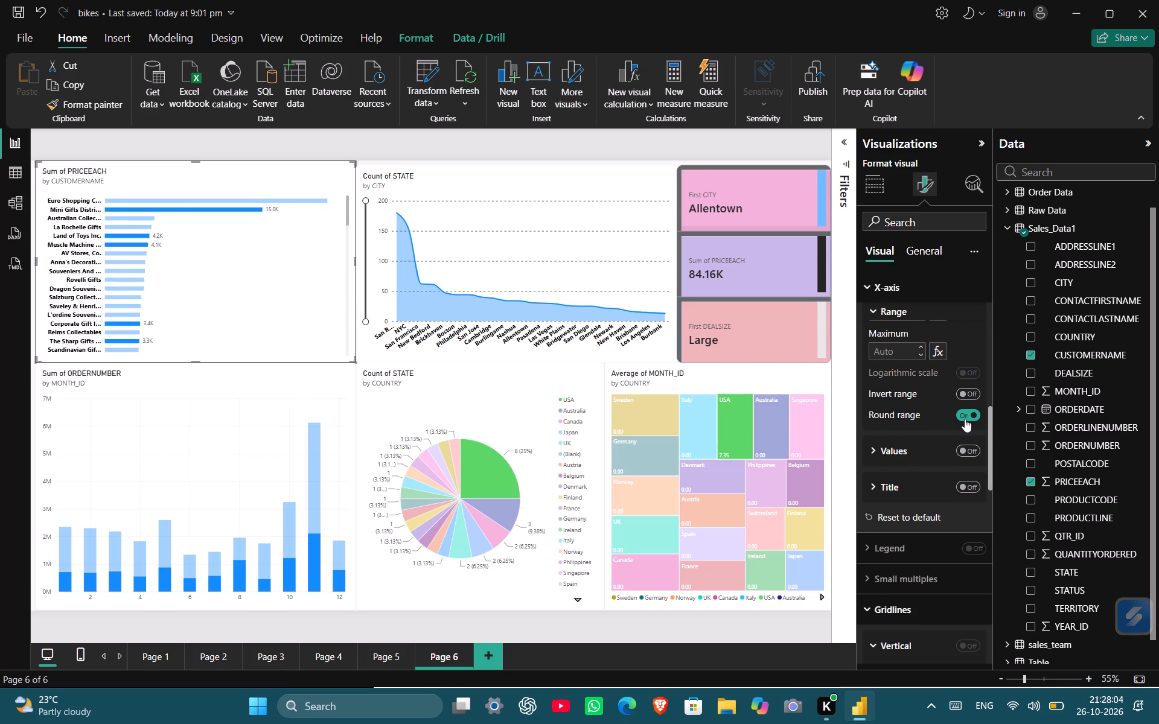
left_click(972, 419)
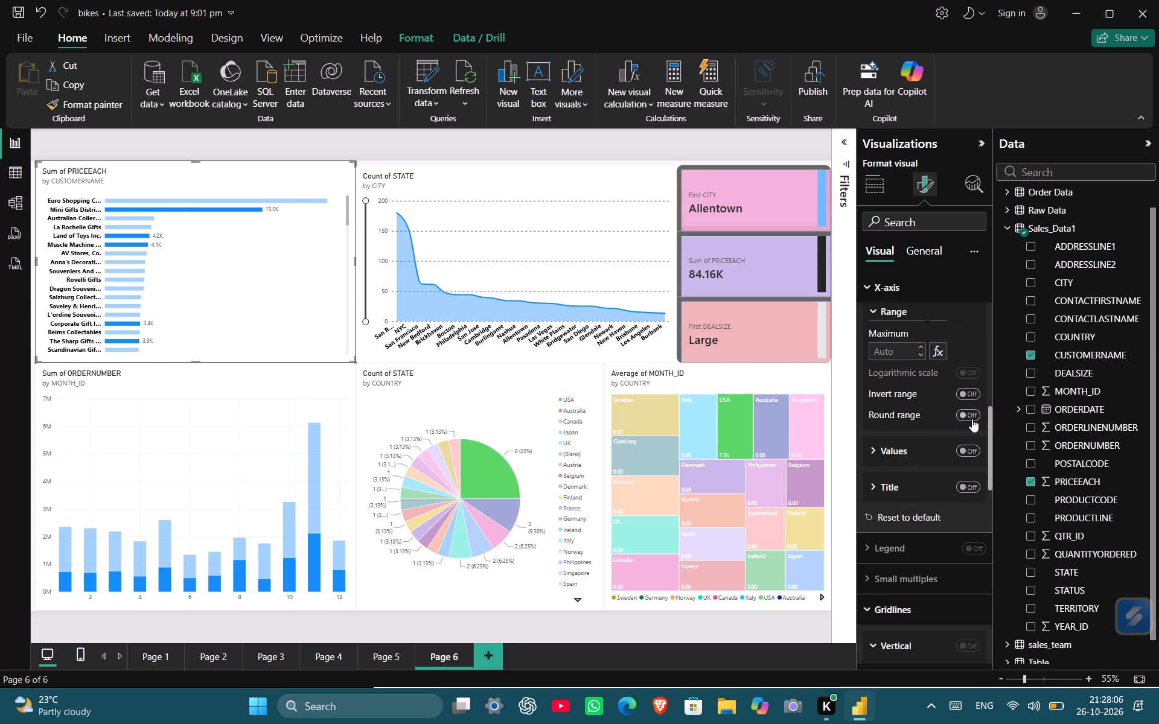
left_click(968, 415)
Turn on the bar chart's X-axis values and make them bold.
left_click(965, 449)
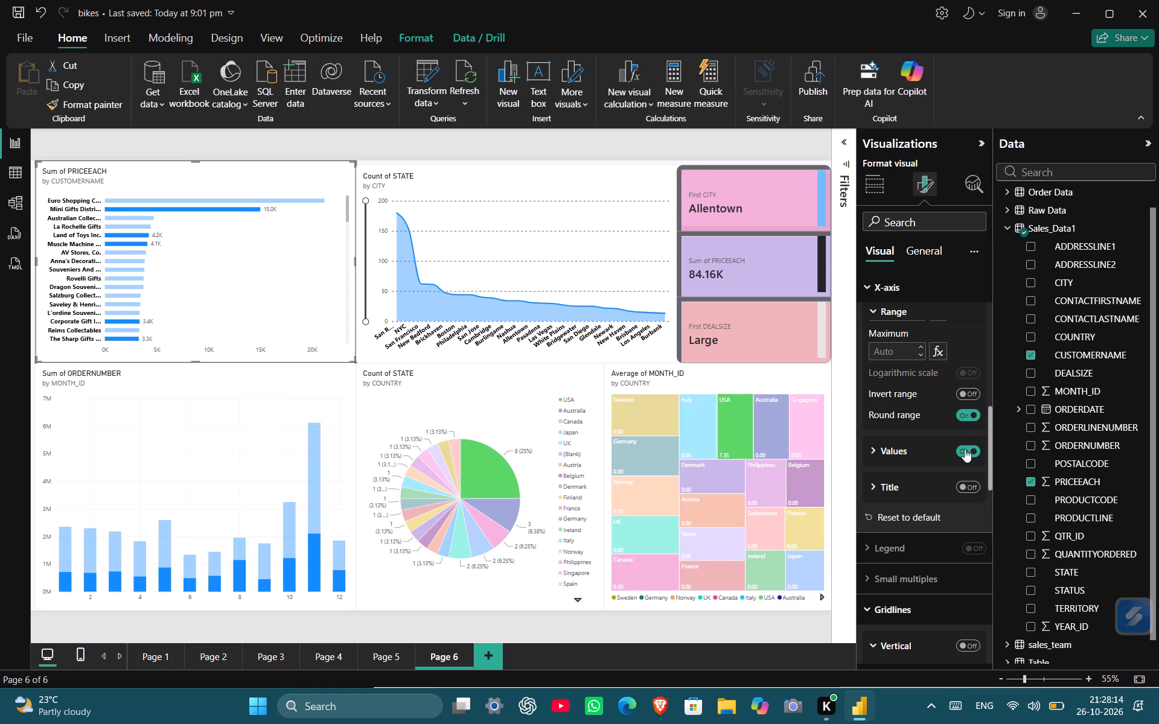
scroll(922, 456, "down", 1)
left_click(880, 360)
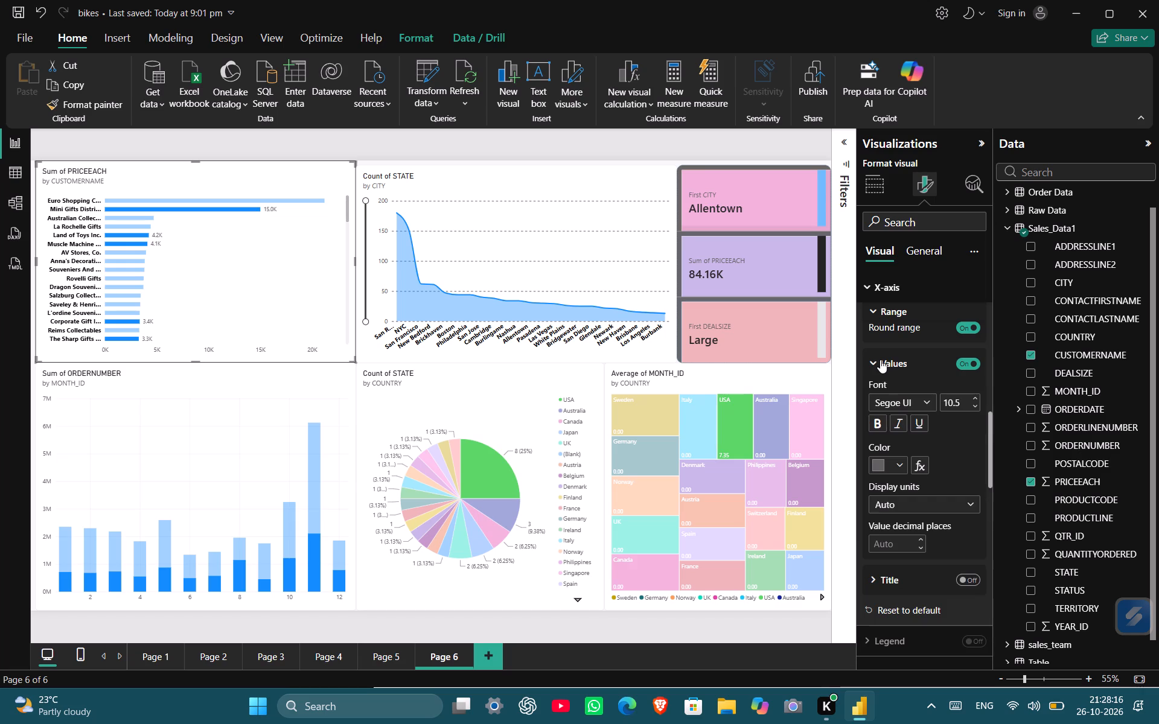
left_click(881, 422)
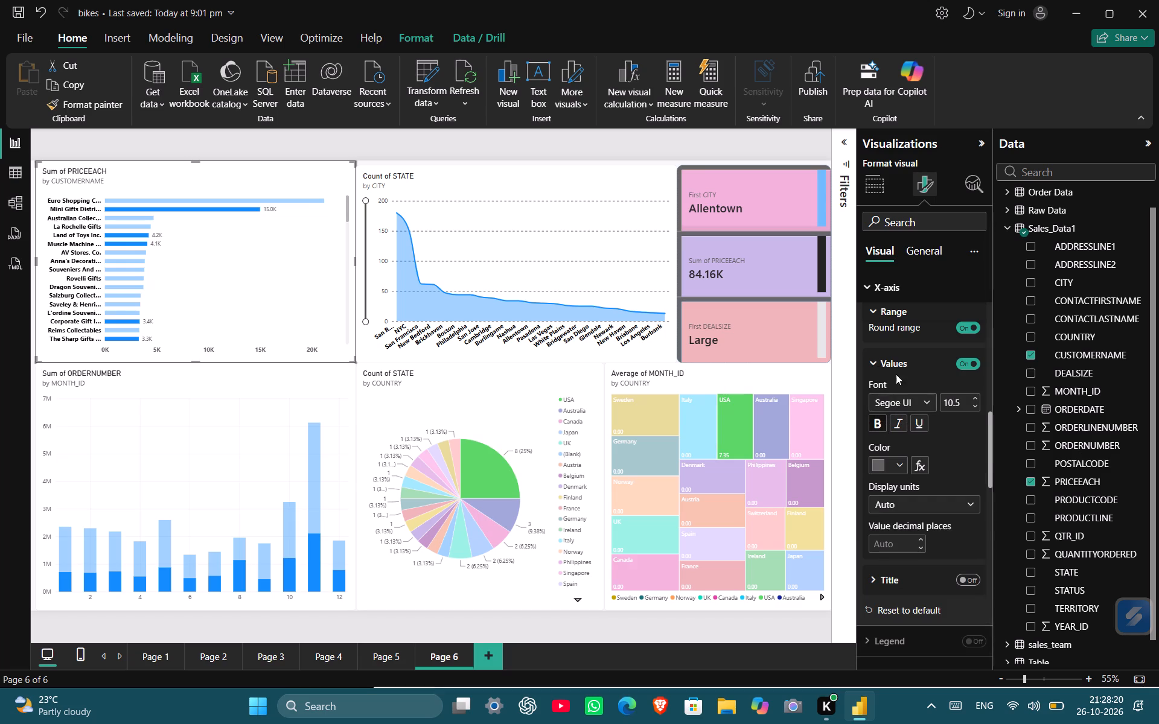
left_click(896, 364)
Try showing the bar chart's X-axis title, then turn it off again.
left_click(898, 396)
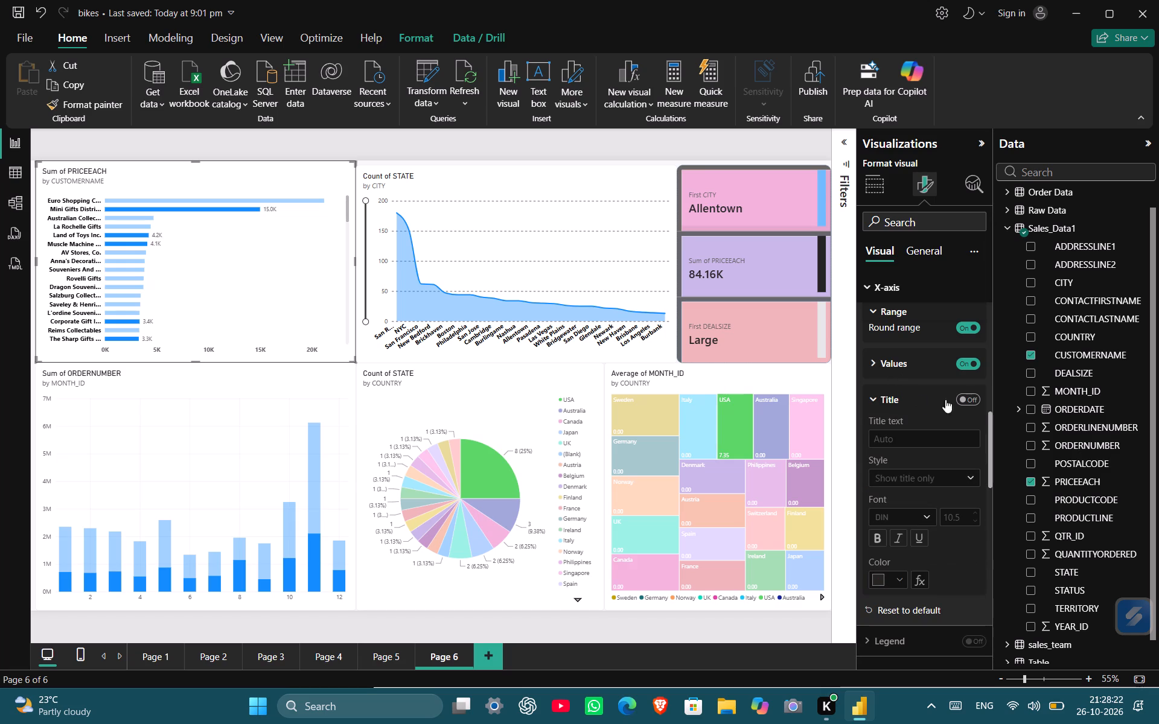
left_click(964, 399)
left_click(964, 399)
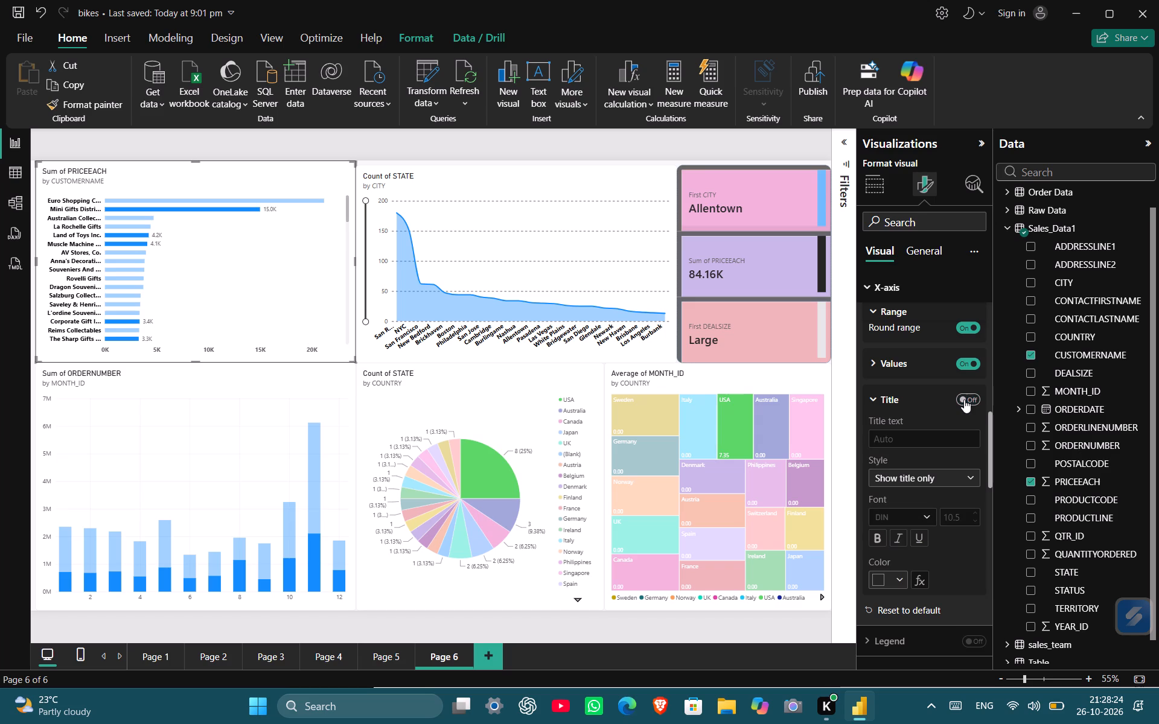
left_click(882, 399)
Turn on the bar chart's vertical gridlines and colour them black.
scroll(882, 399, "down", 2)
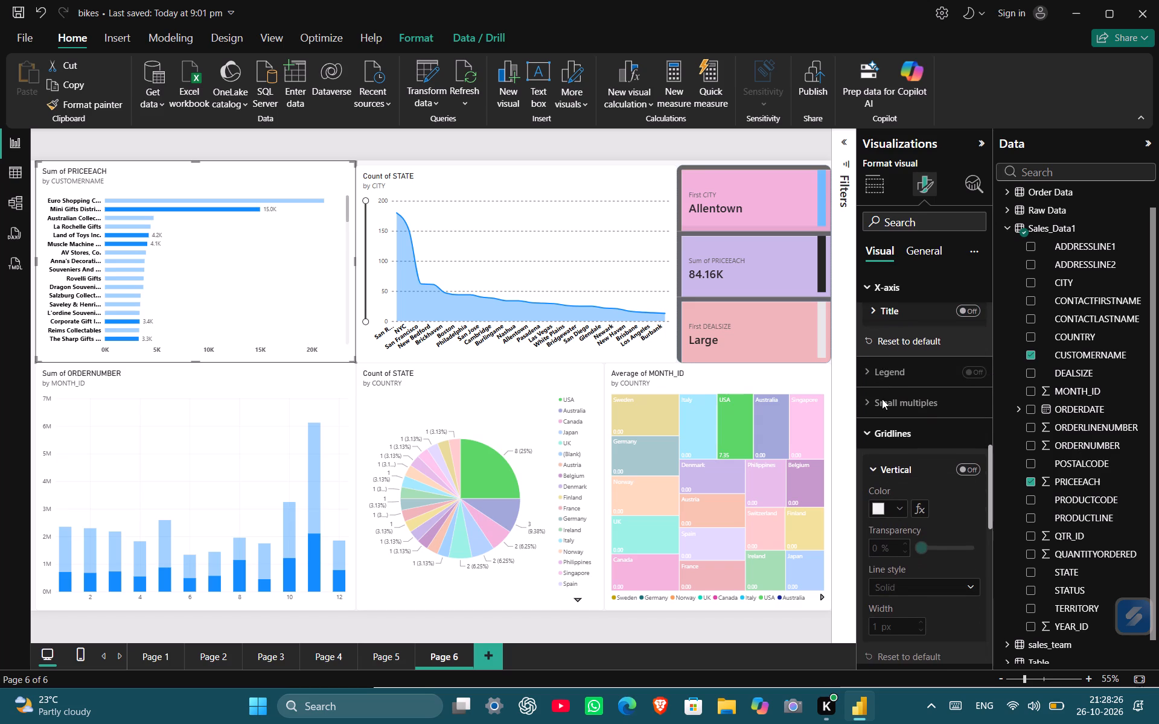
left_click(882, 439)
scroll(882, 439, "down", 1)
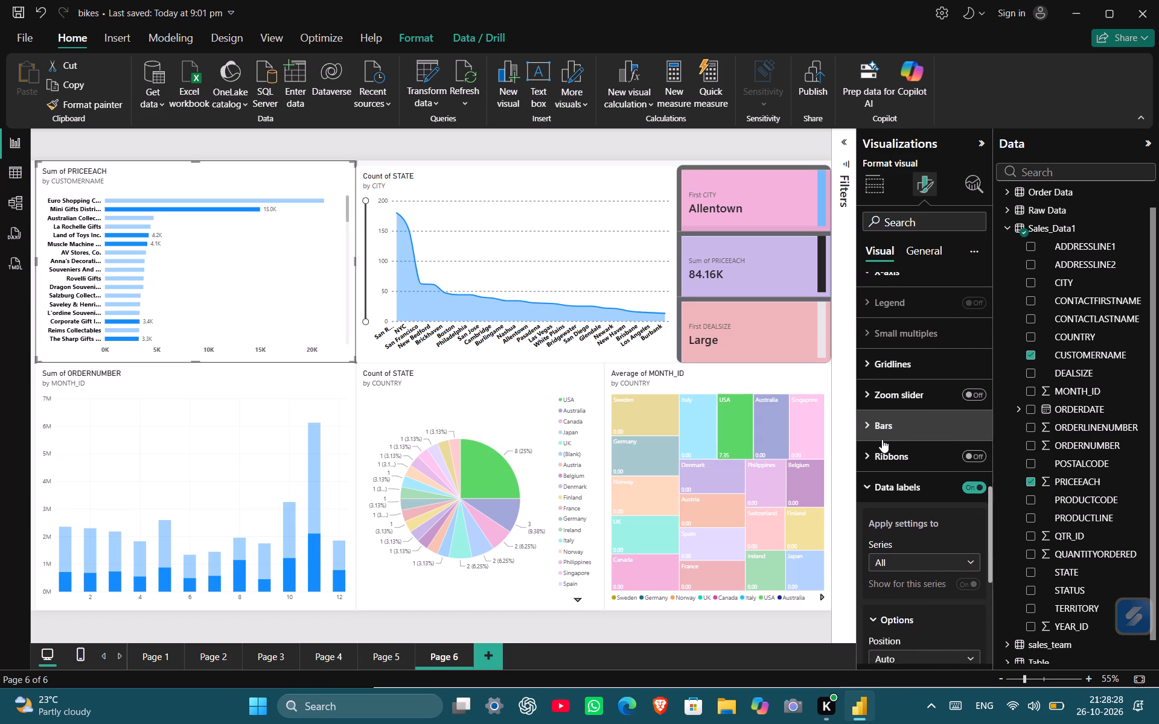
left_click(872, 365)
left_click(965, 398)
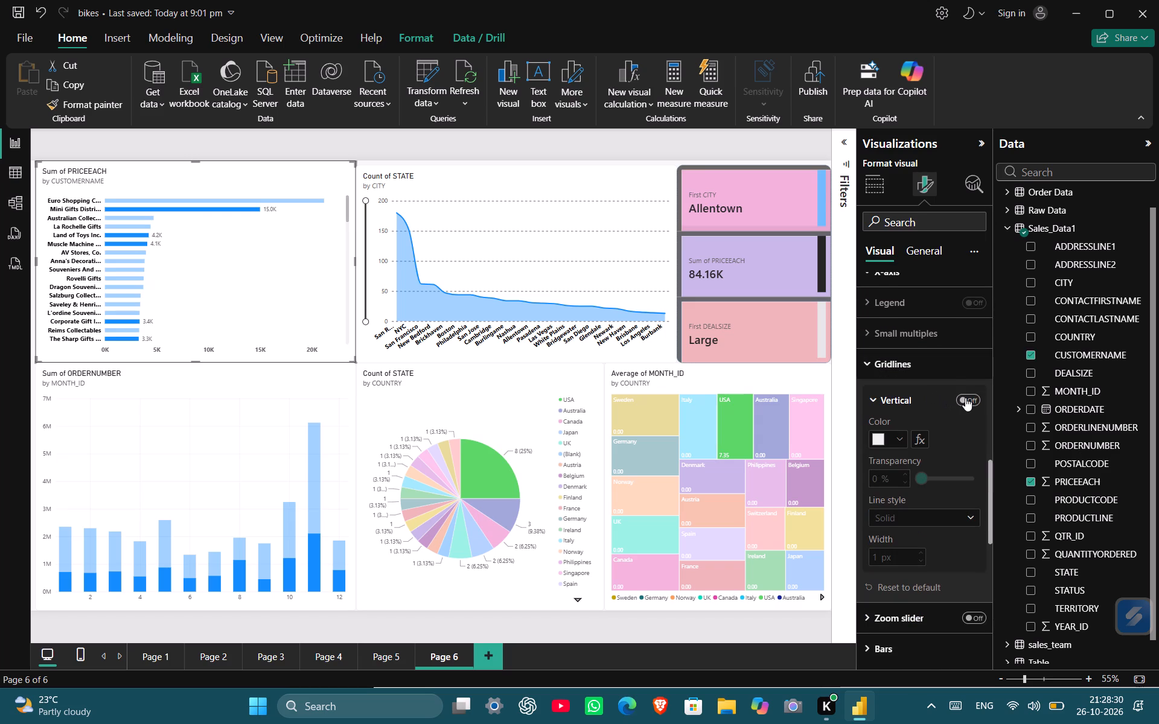
left_click(905, 444)
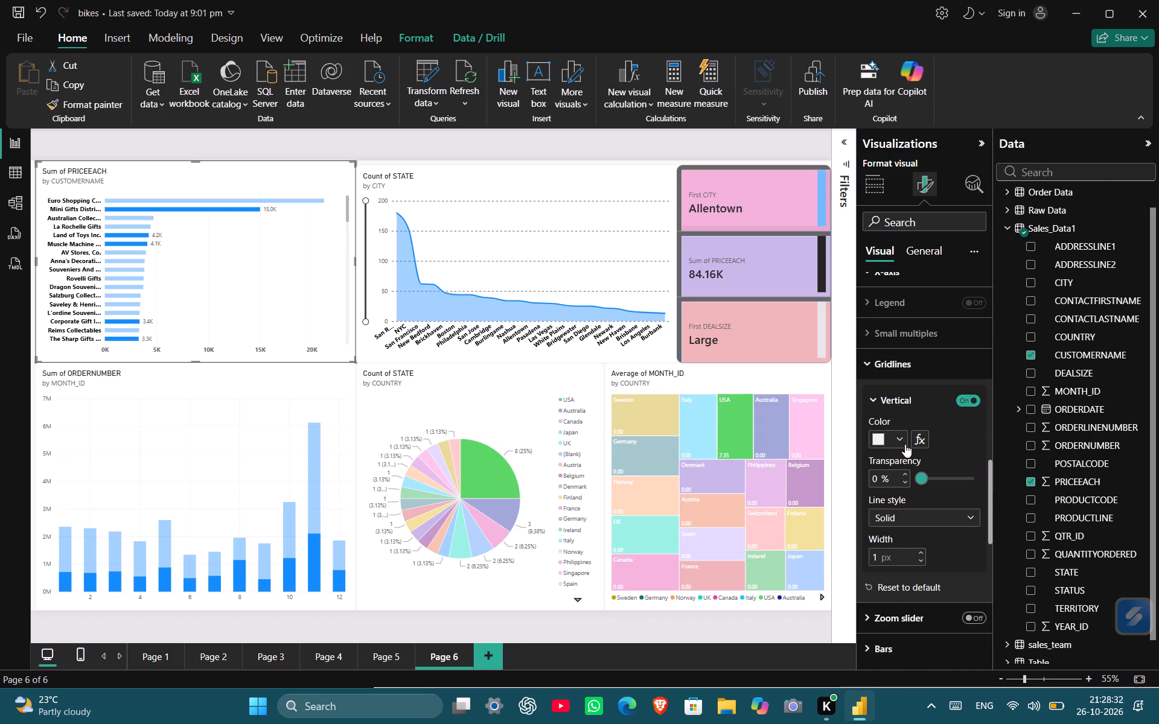
left_click(890, 340)
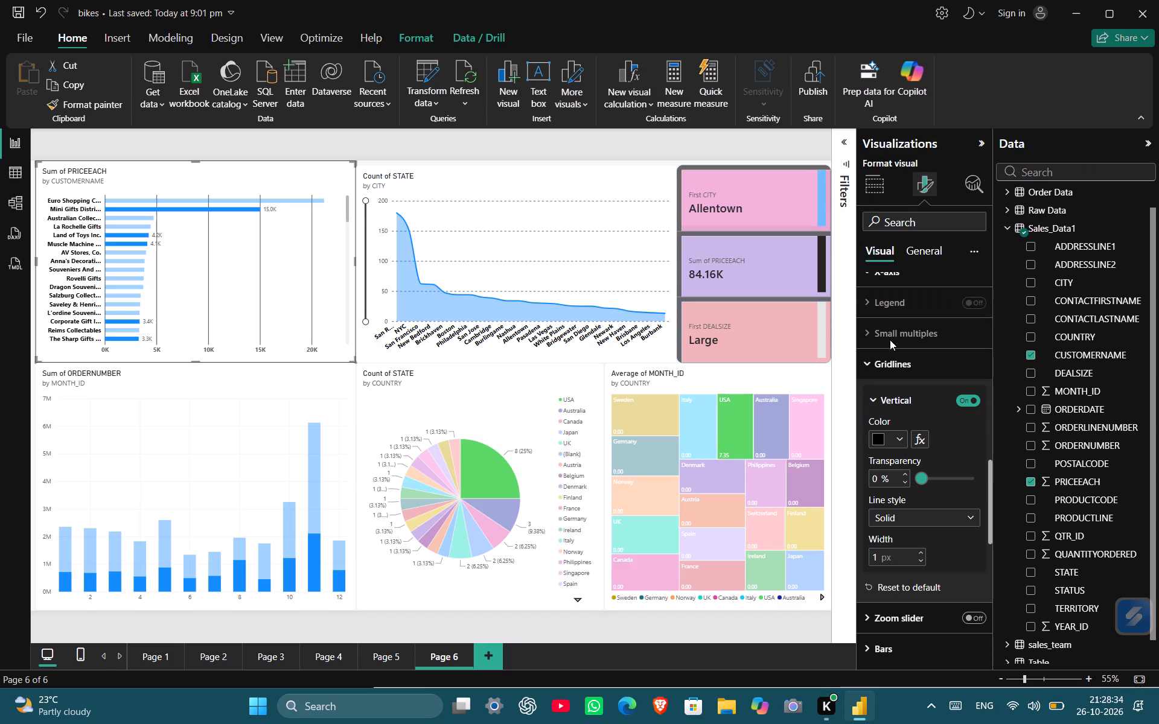
Make the PRICEEACH bar chart's vertical gridlines dotted with 26% transparency.
left_click(907, 433)
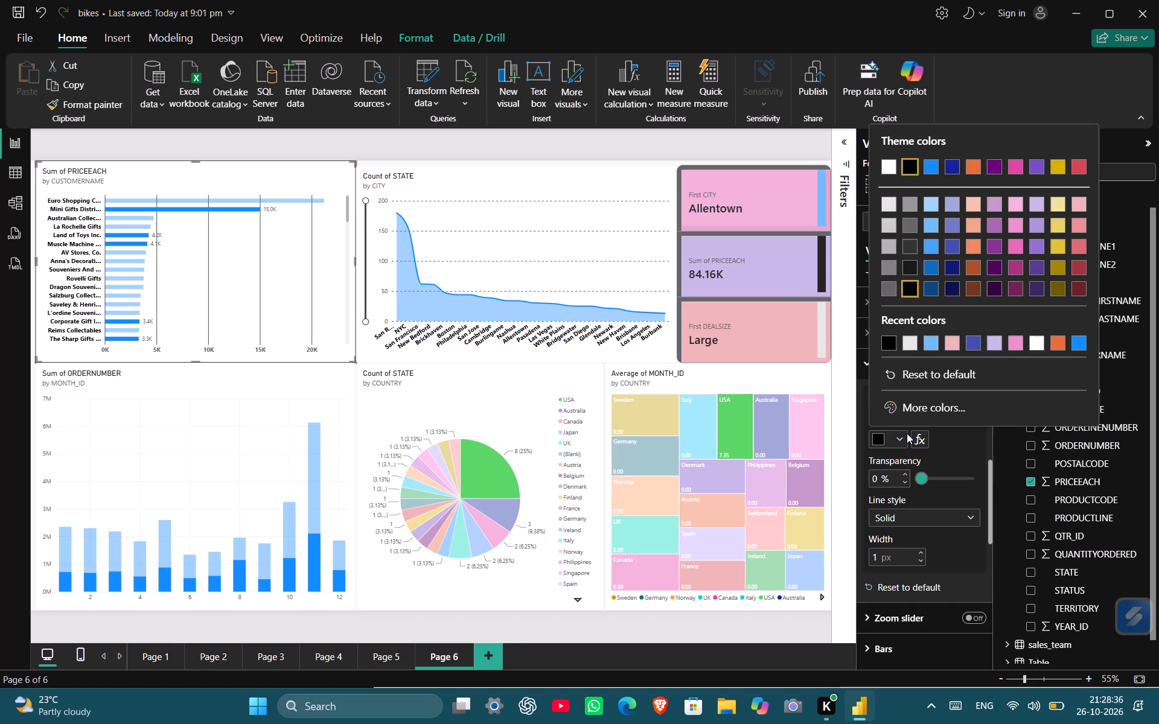
left_click(907, 433)
left_click_drag(924, 479, 948, 478)
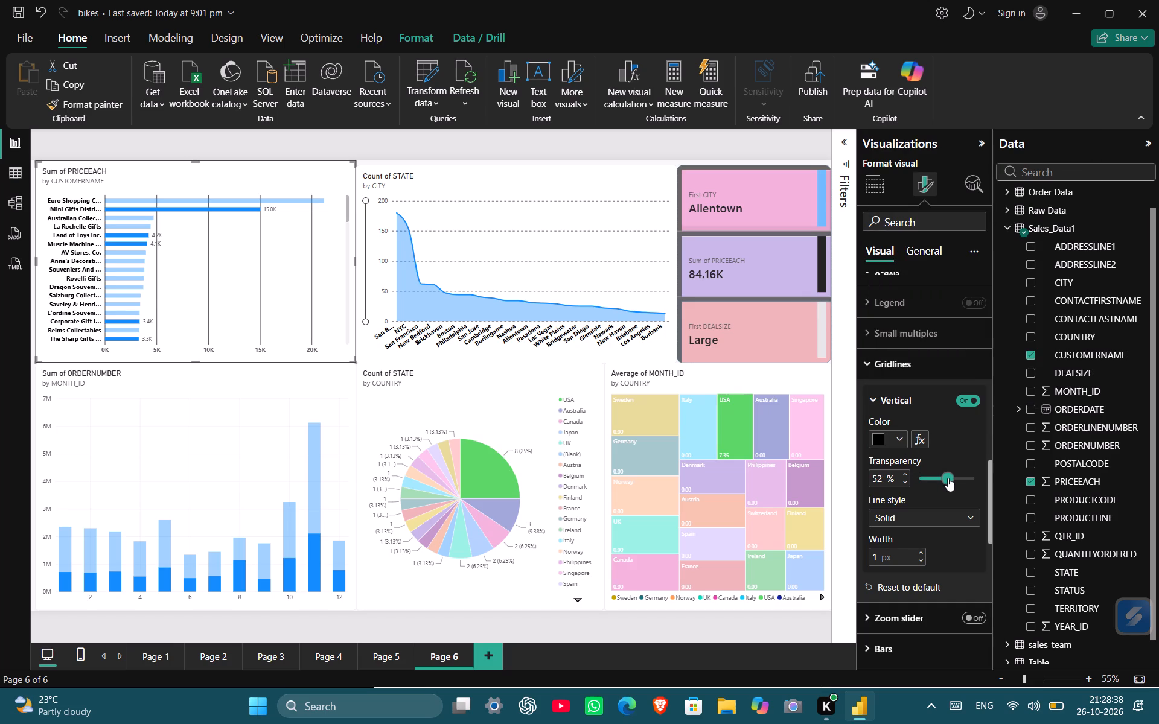
scroll(948, 478, "down", 1)
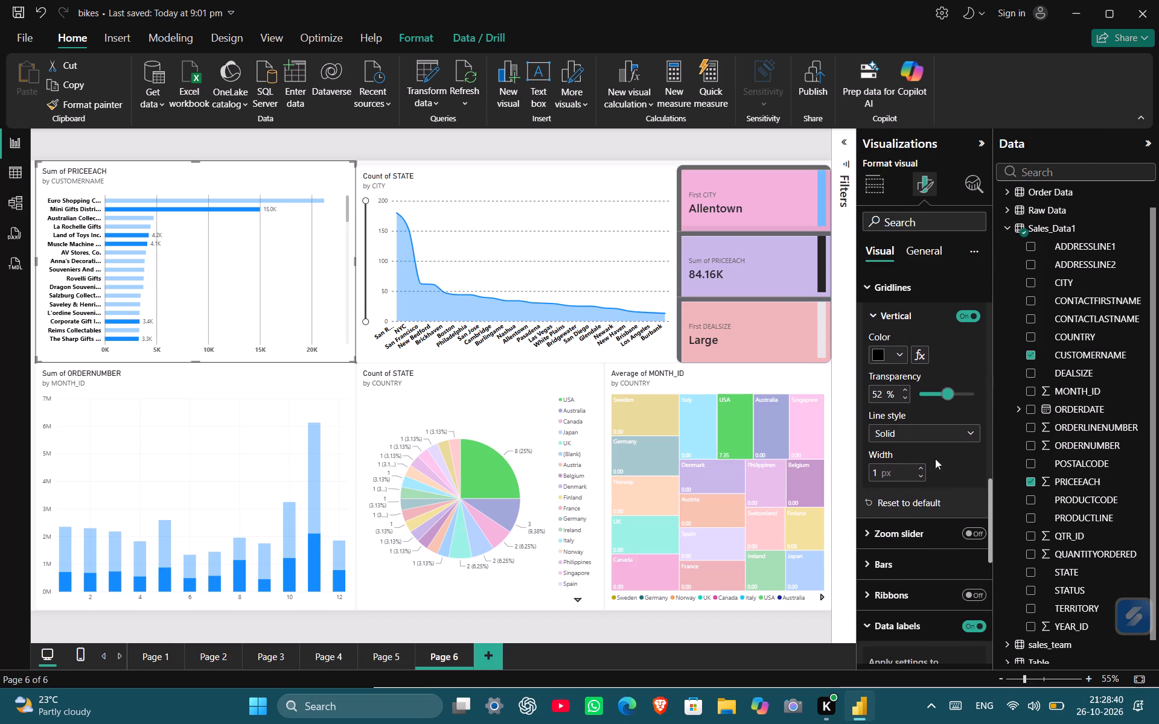
left_click(919, 430)
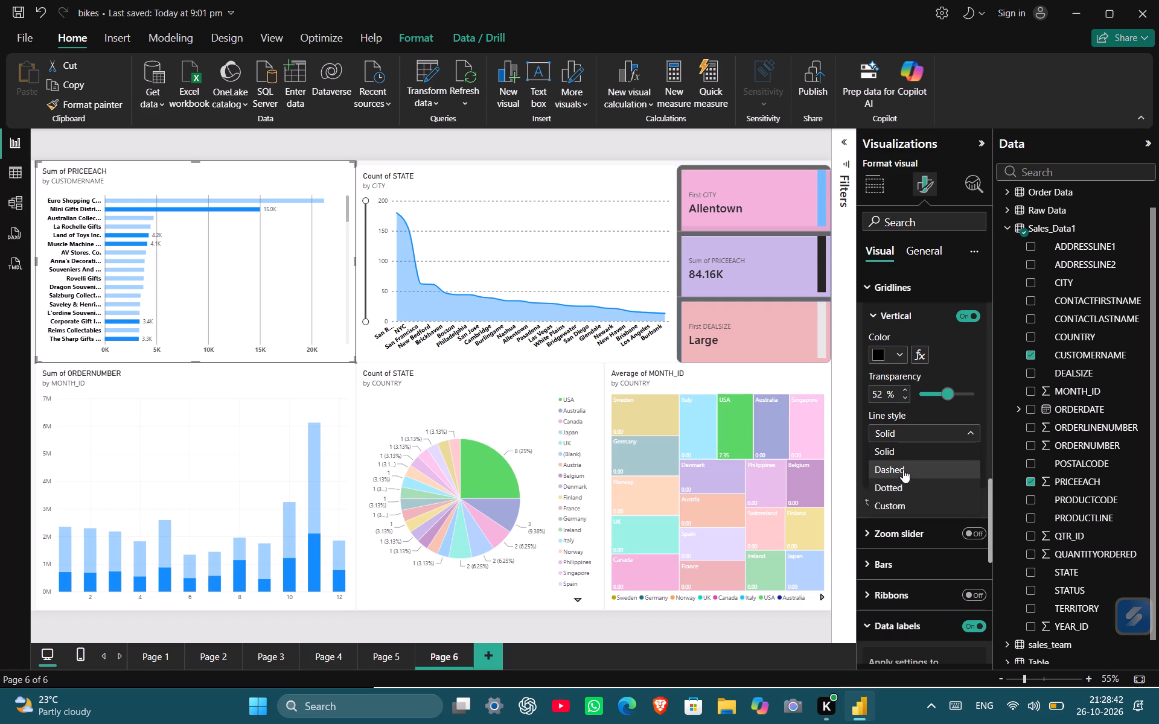
left_click(901, 485)
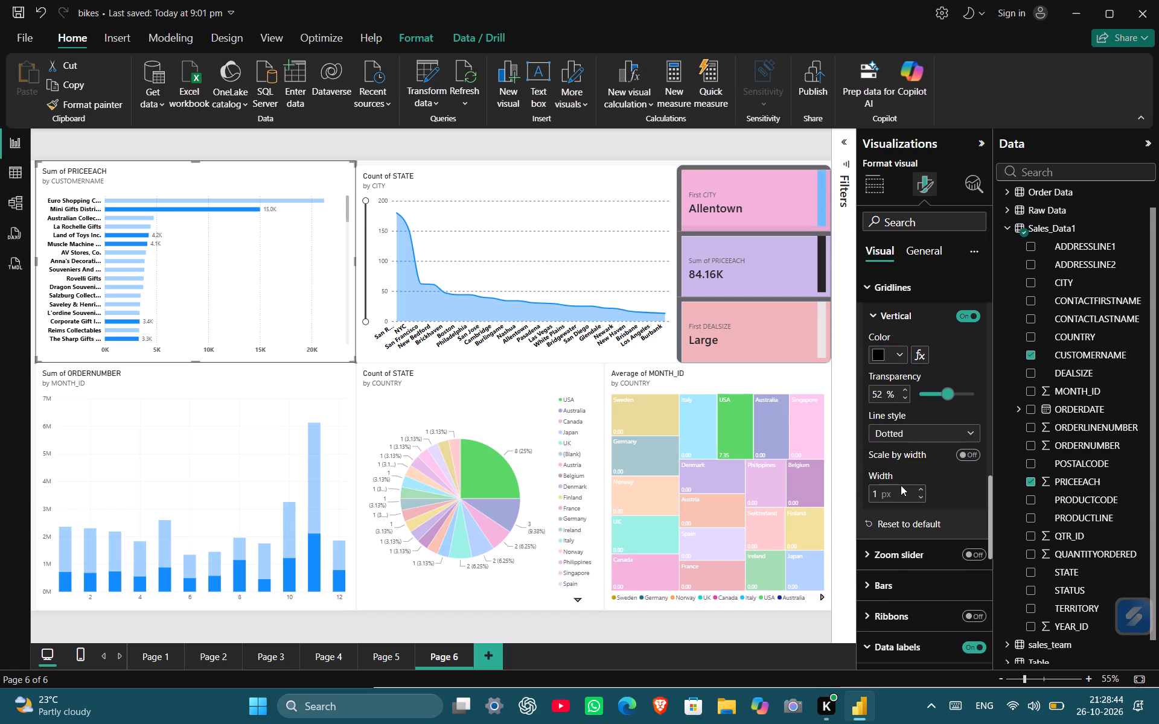
left_click(934, 391)
Turn on the zoom slider for the PRICEEACH bar chart.
scroll(925, 474, "down", 2)
left_click(974, 441)
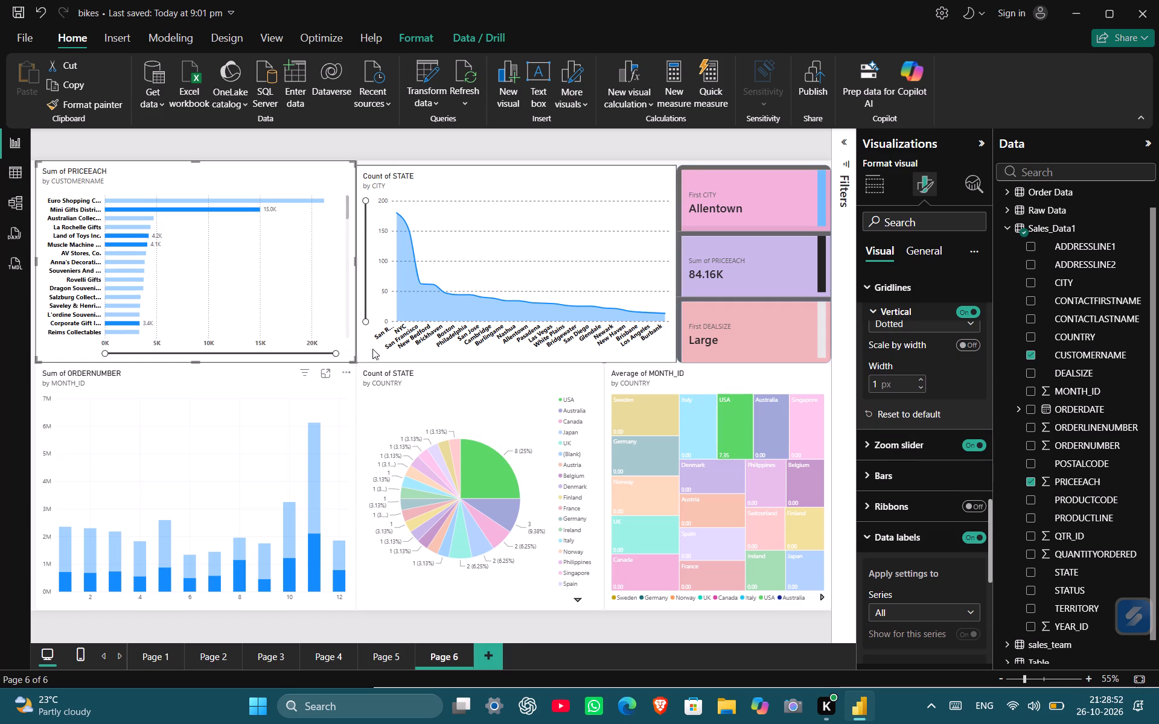
left_click(338, 353)
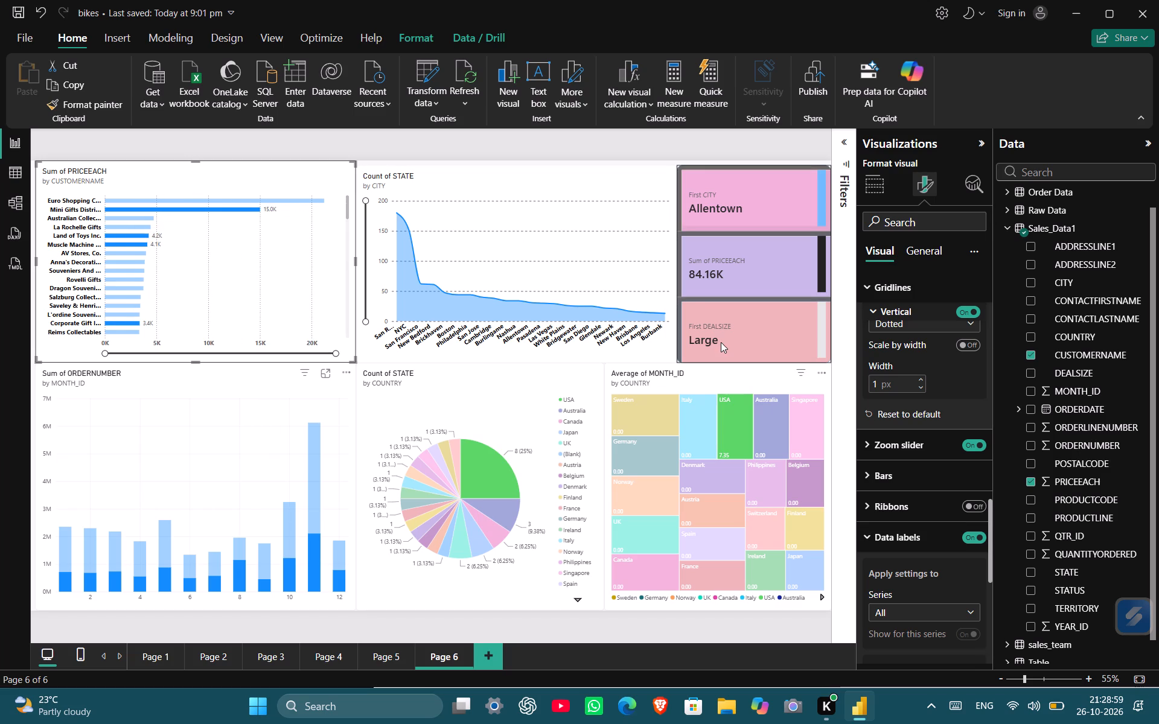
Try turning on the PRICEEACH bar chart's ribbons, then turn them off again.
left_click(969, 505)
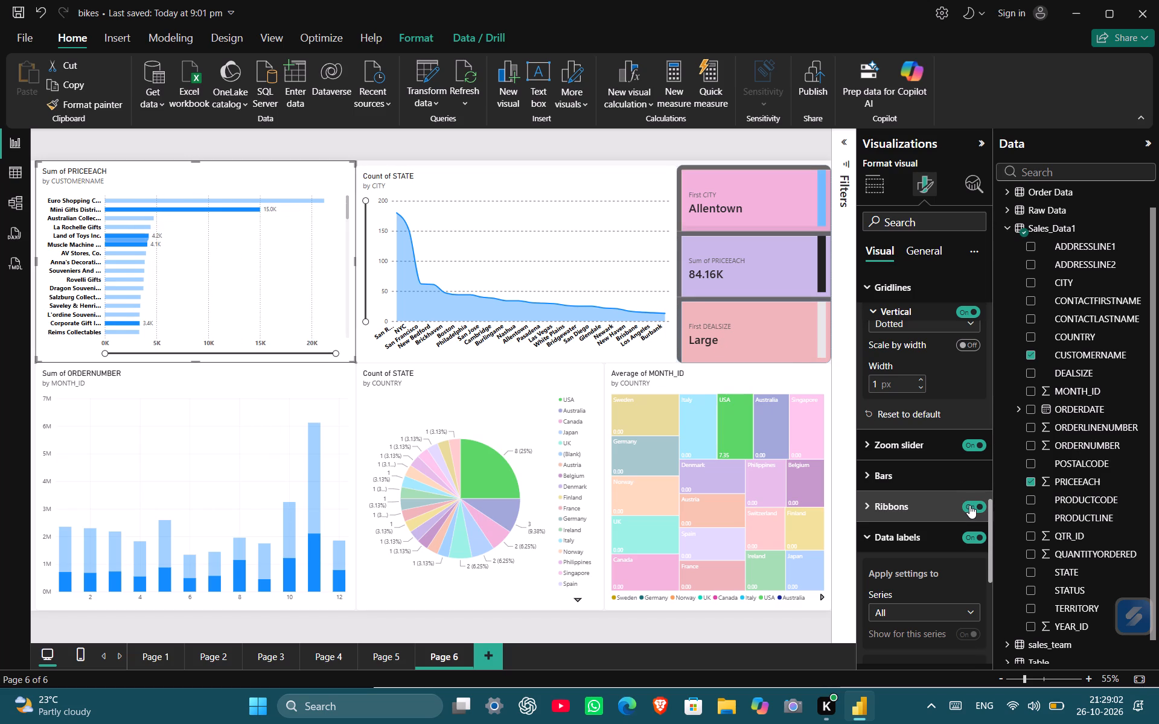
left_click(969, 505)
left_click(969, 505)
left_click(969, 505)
Turn off the PRICEEACH bar chart's data labels and collapse their settings.
scroll(969, 505, "down", 2)
left_click(974, 442)
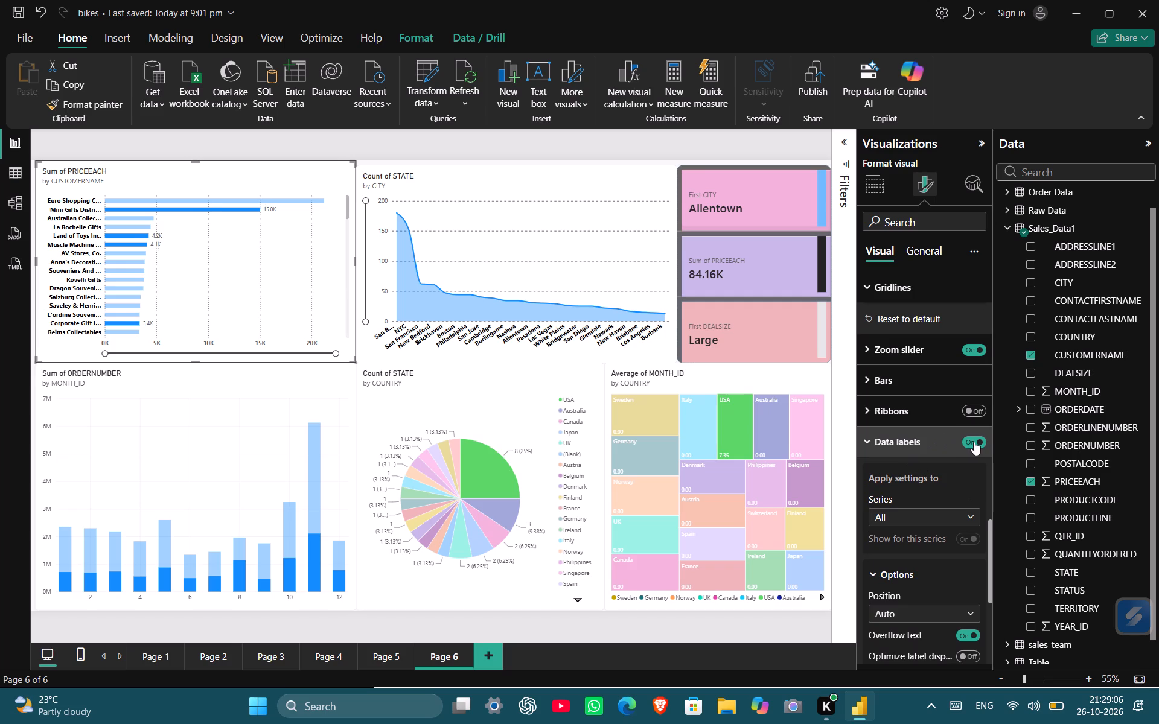
left_click(974, 442)
left_click(974, 442)
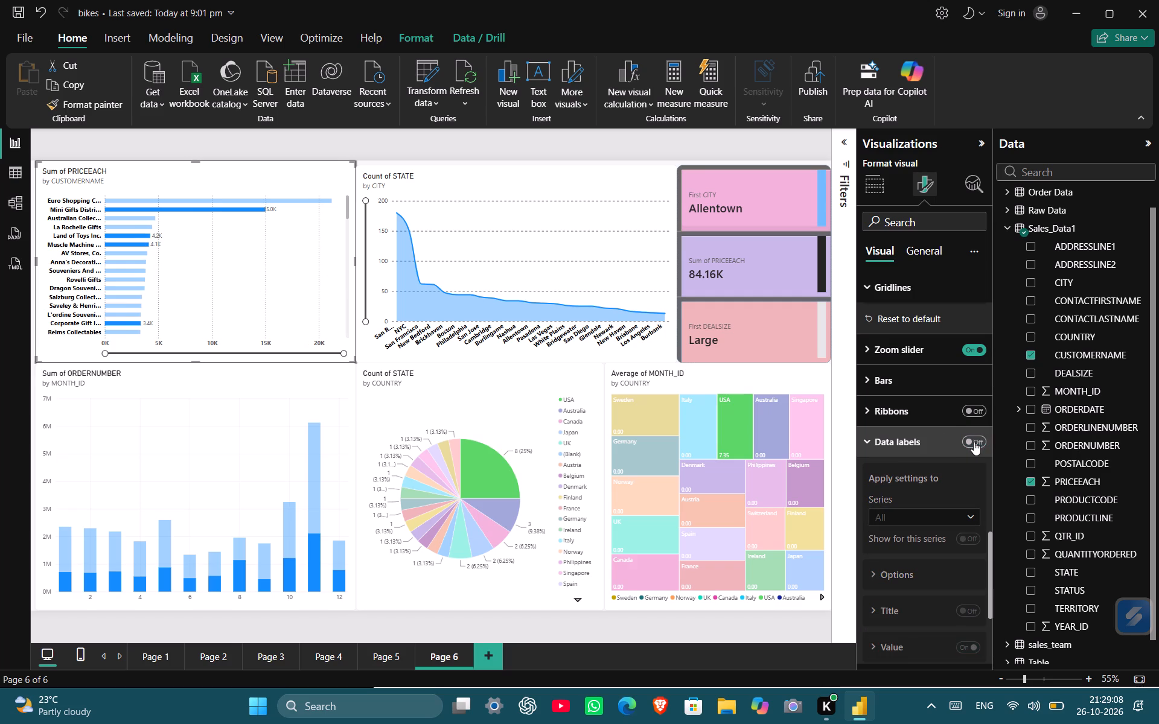
scroll(924, 449, "down", 1)
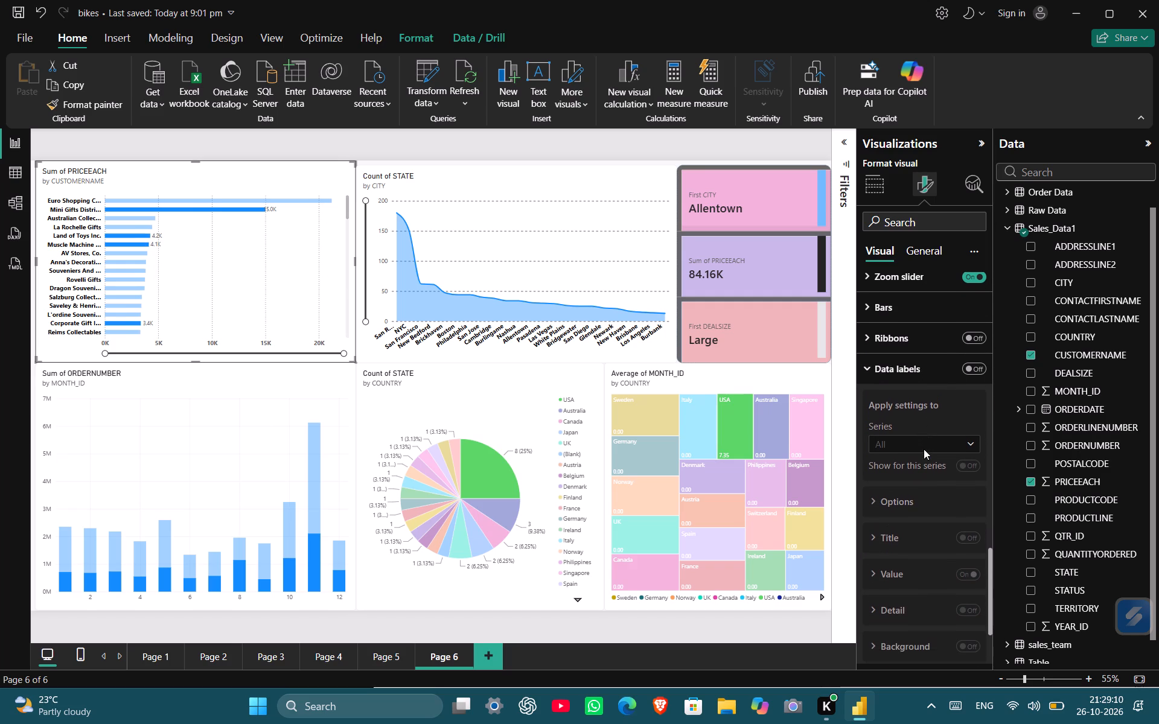
left_click(867, 373)
Add the picture backiee-217218.jpg from the Pictures library as the PRICEEACH bar chart's plot area background.
scroll(921, 511, "down", 1)
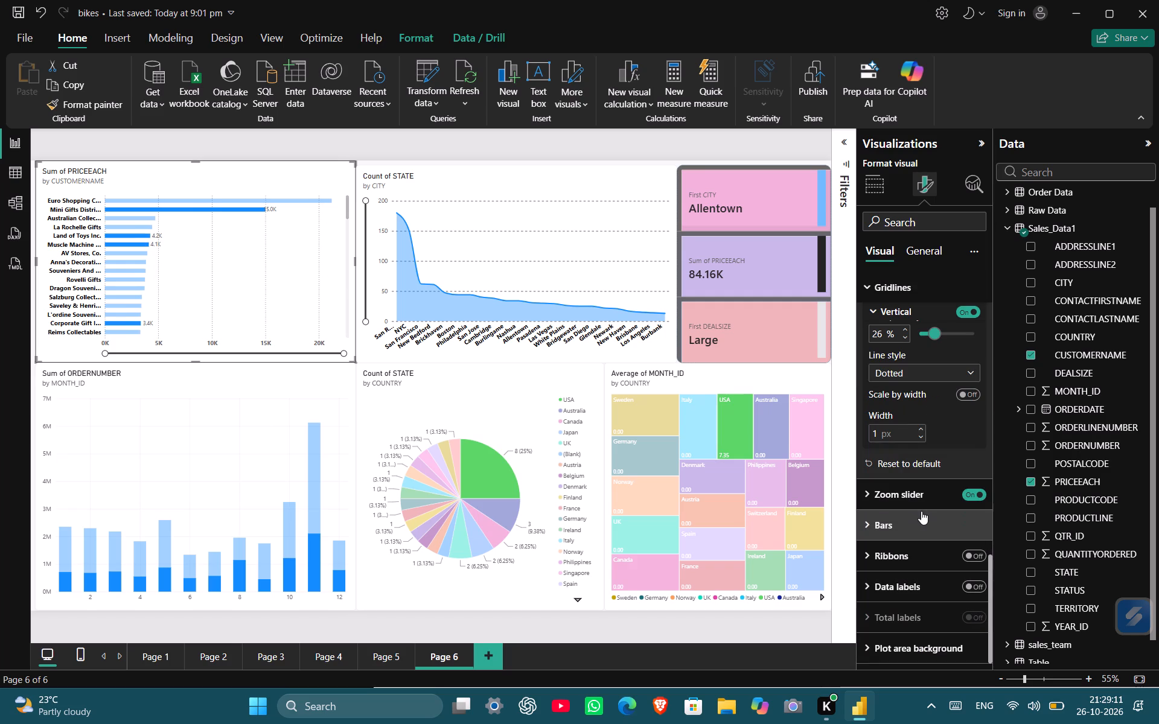
scroll(921, 511, "down", 1)
left_click(892, 647)
scroll(892, 647, "down", 3)
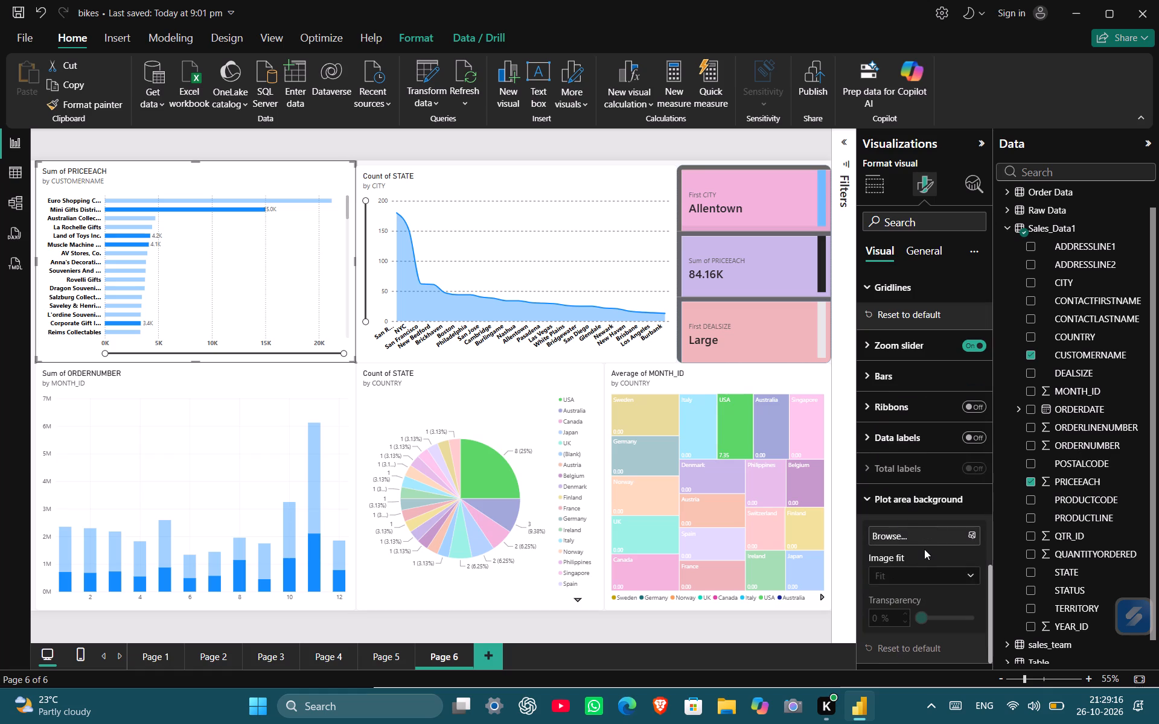
left_click(912, 535)
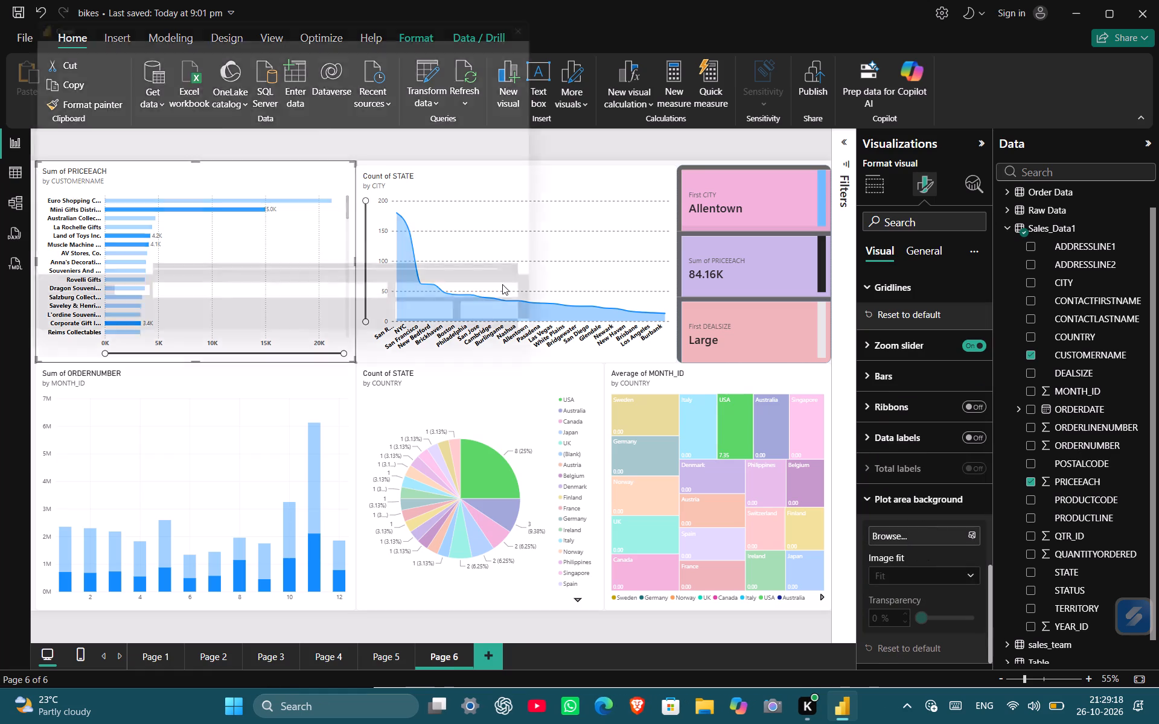
left_click(69, 211)
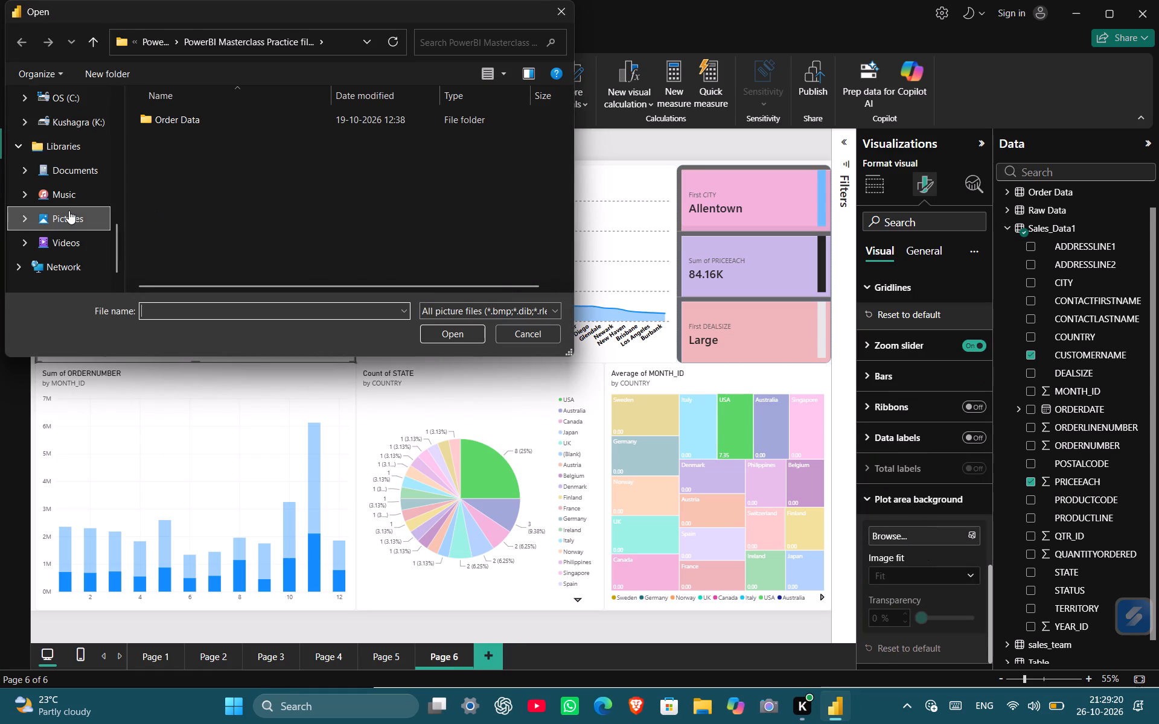
scroll(65, 230, "up", 3)
left_click(249, 183)
key("Return")
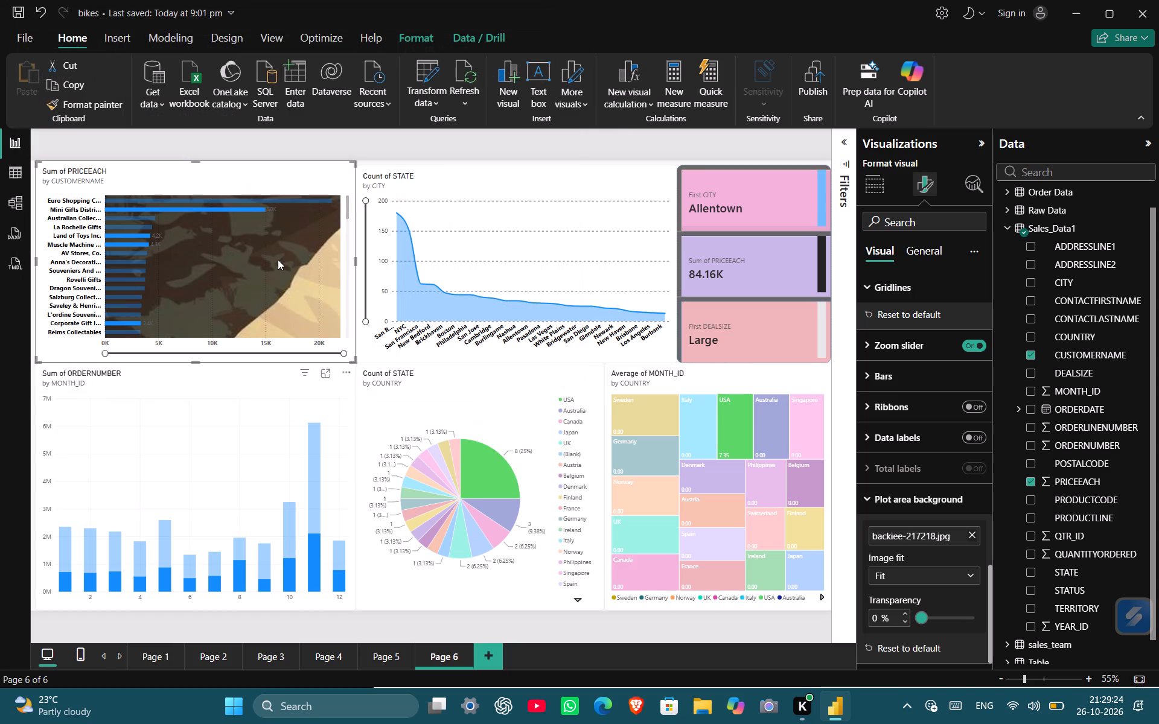
Set the PRICEEACH bar chart's background image fit to Stretch and its transparency to 69%.
left_click(915, 581)
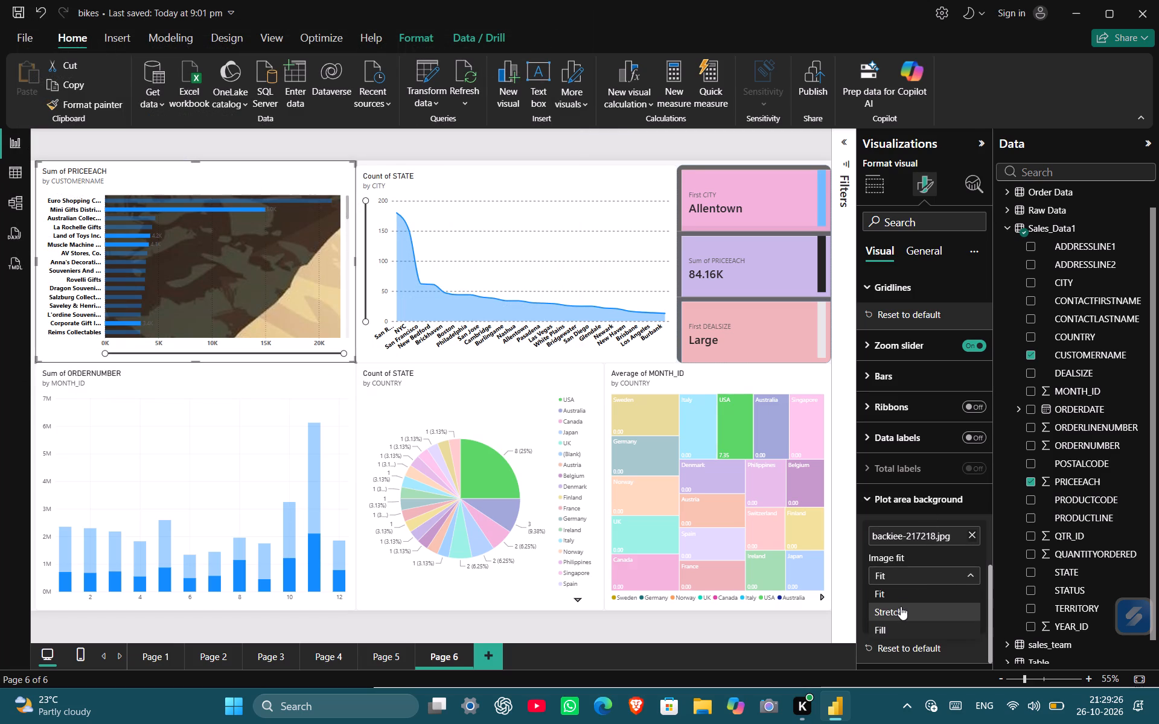
left_click(901, 606)
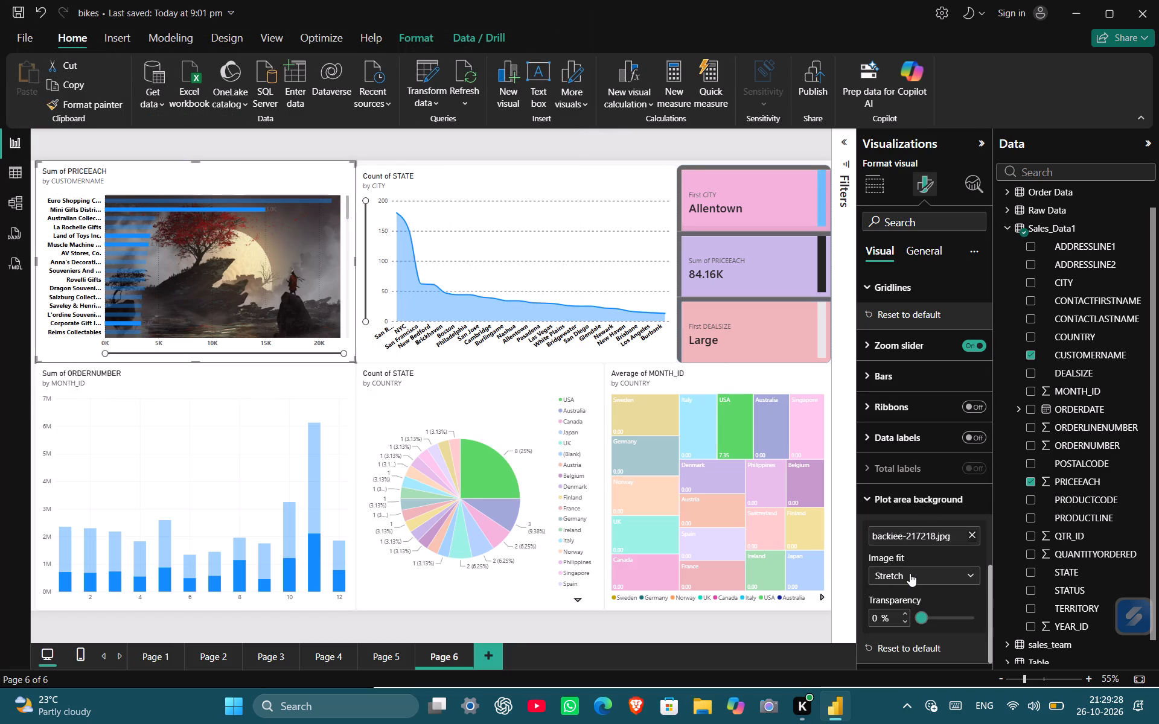
left_click(910, 573)
left_click(910, 573)
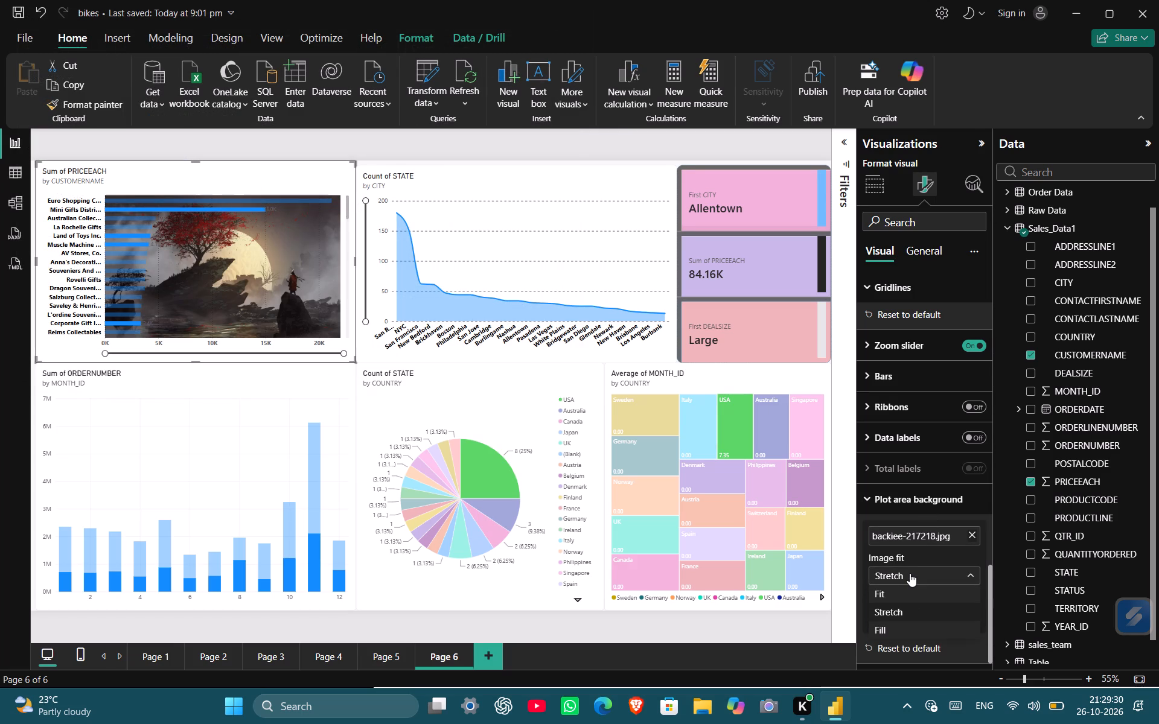
left_click_drag(927, 619, 948, 619)
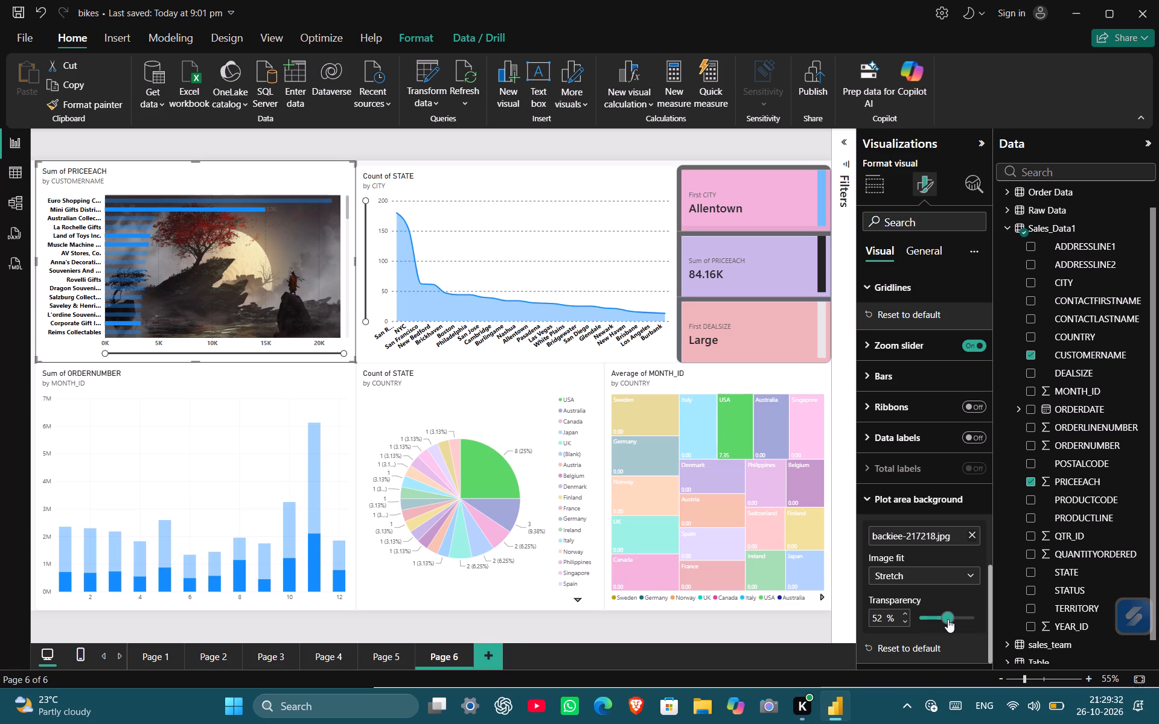
left_click_drag(948, 619, 956, 619)
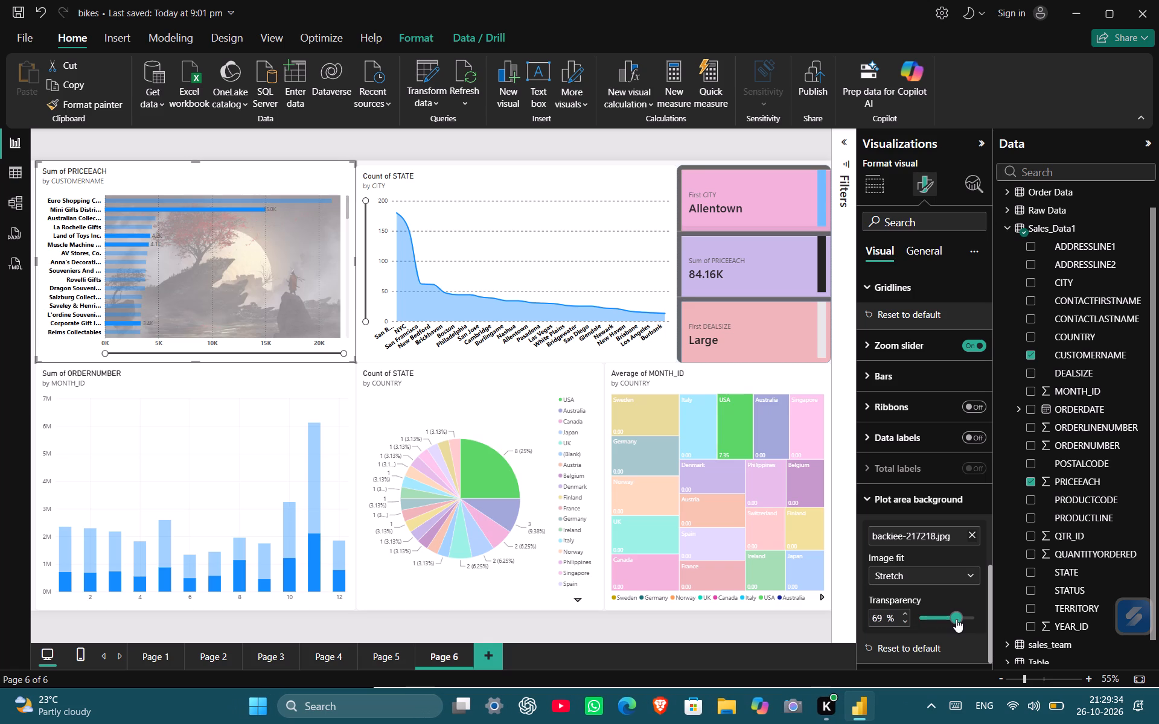
Add backiee-217218.jpg as the plot area background of the ORDERNUMBER by MONTH_ID column chart.
scroll(956, 619, "down", 1)
scroll(910, 383, "up", 5)
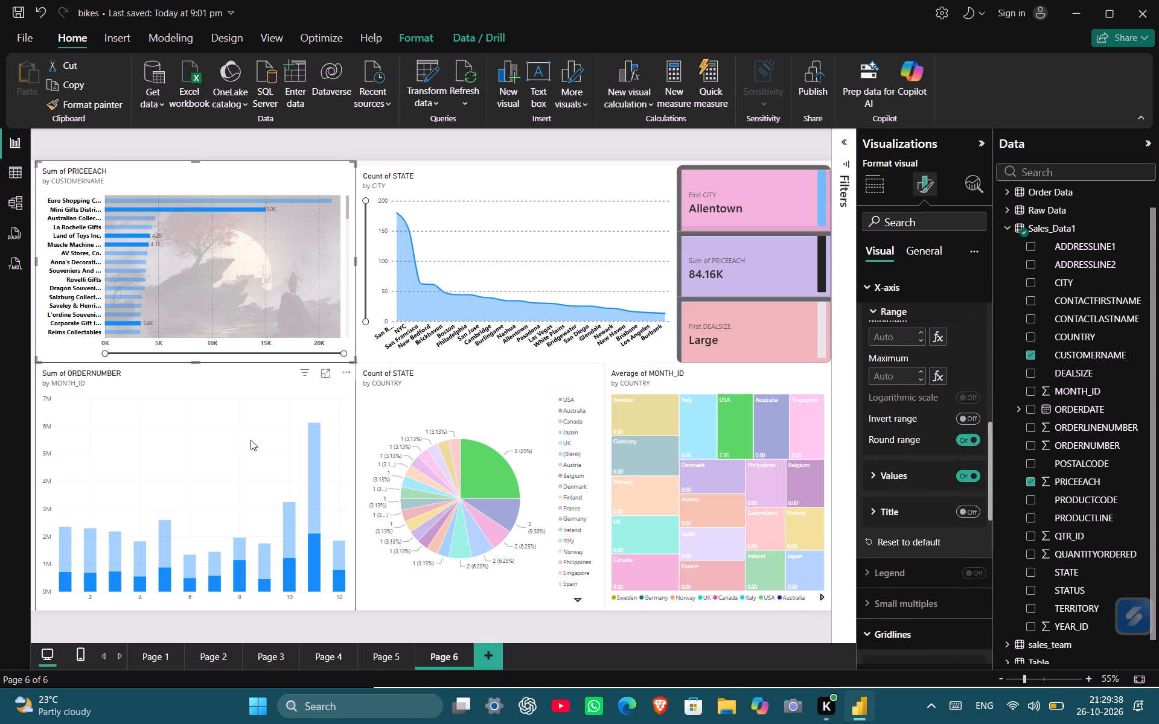
left_click(251, 440)
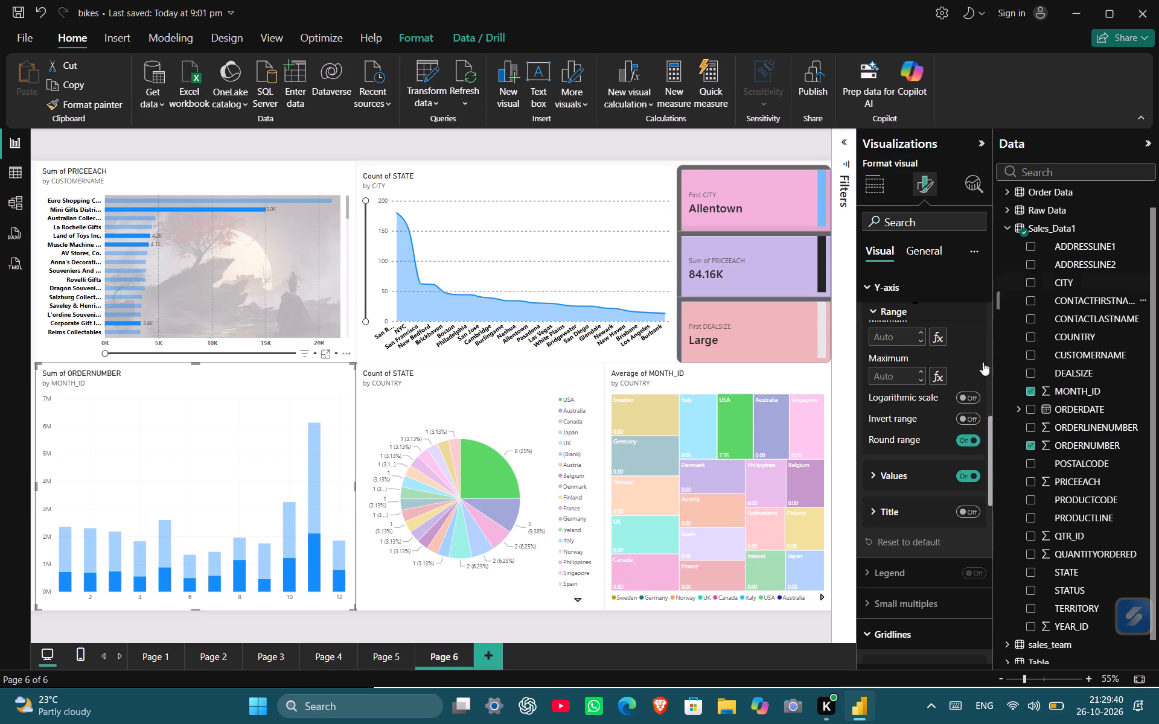
scroll(912, 444, "down", 6)
left_click(906, 565)
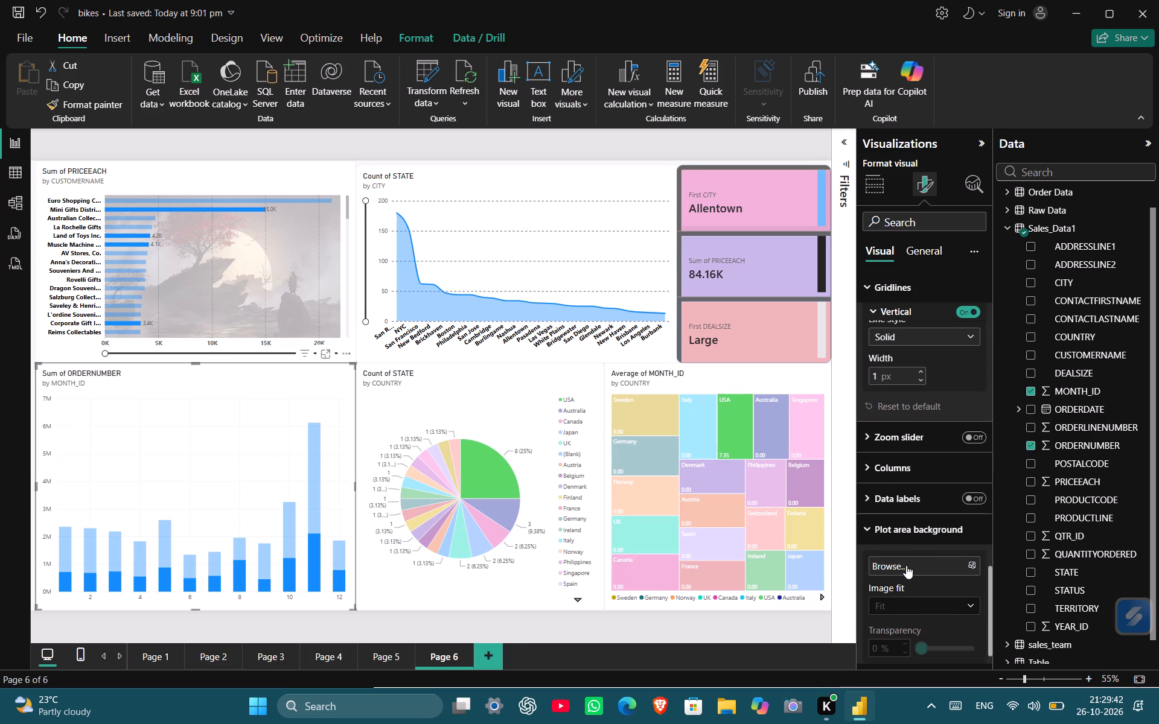
left_click(262, 160)
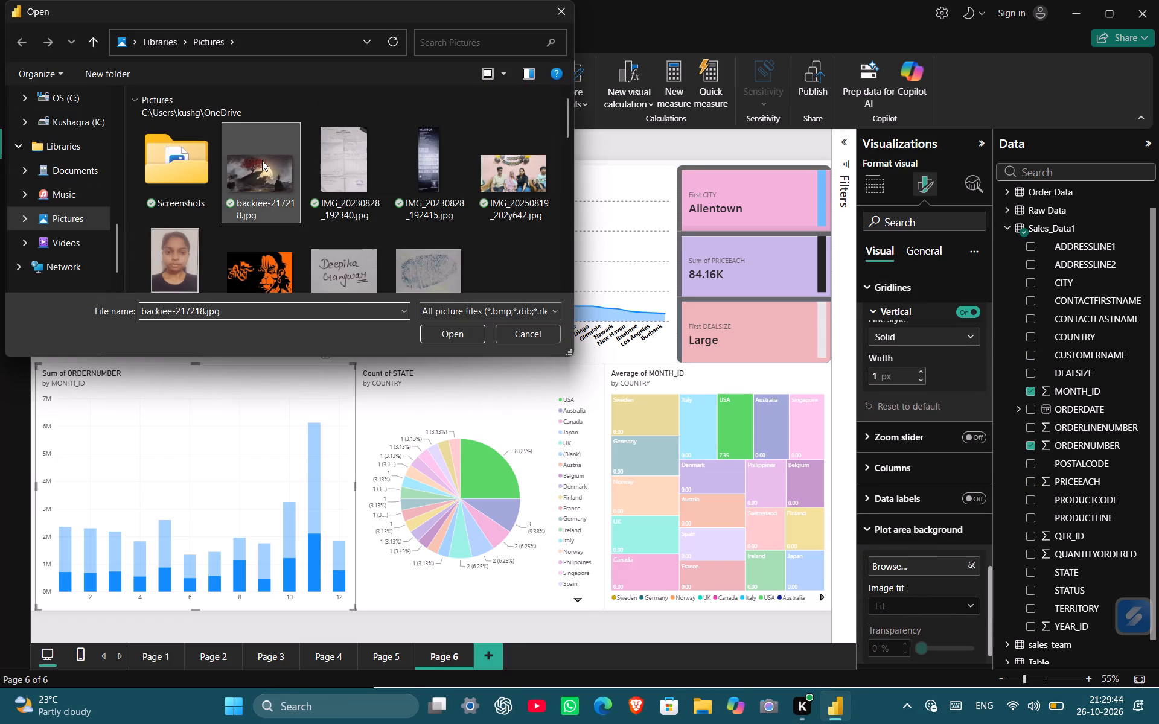
key("Return")
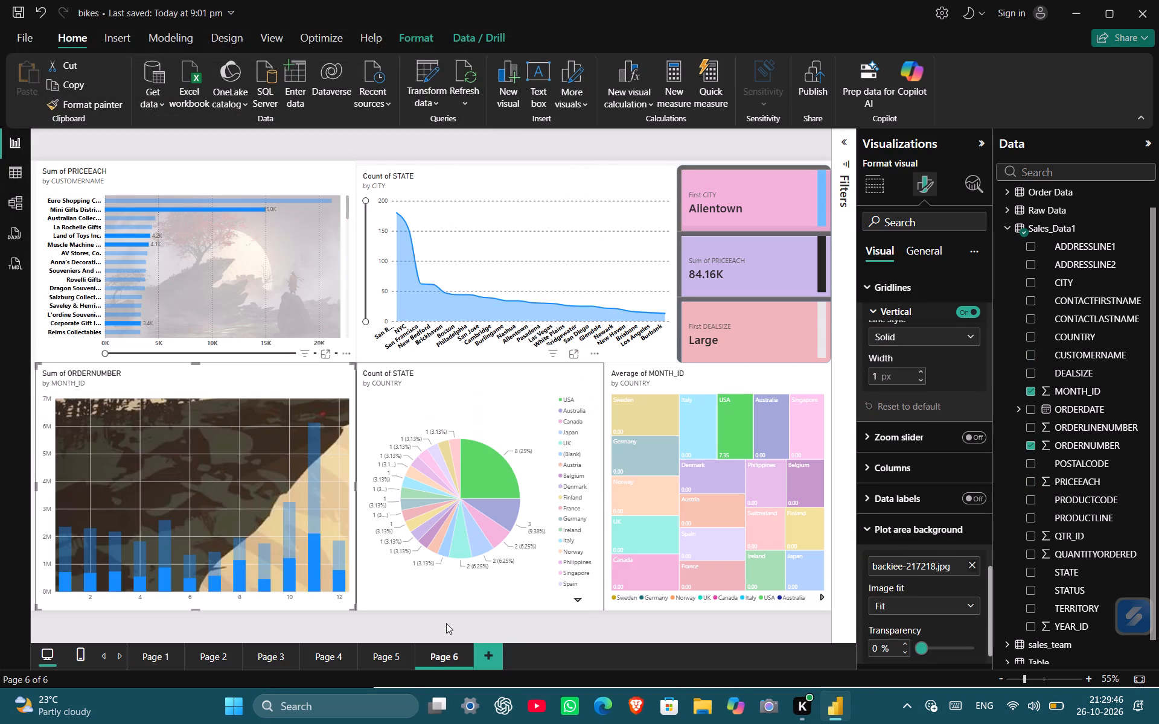
Set the ORDERNUMBER column chart's background image fit to Stretch and its transparency to 65%.
left_click(911, 605)
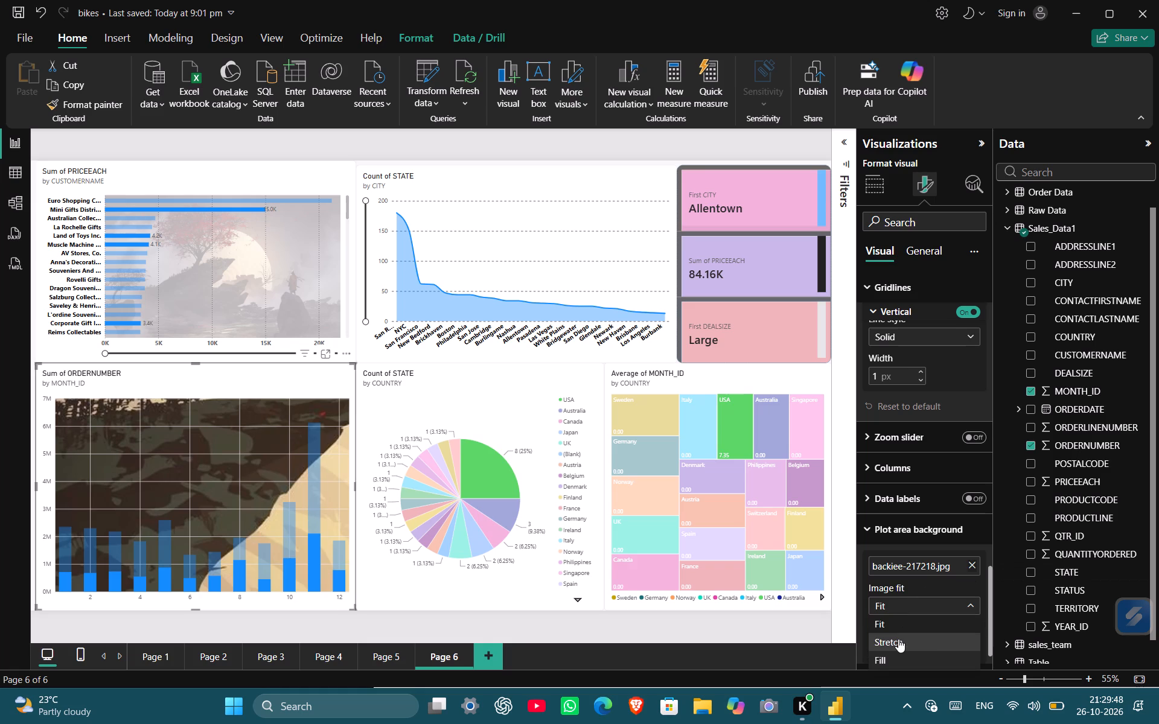
left_click(898, 639)
left_click_drag(932, 649, 947, 649)
left_click_drag(947, 649, 962, 649)
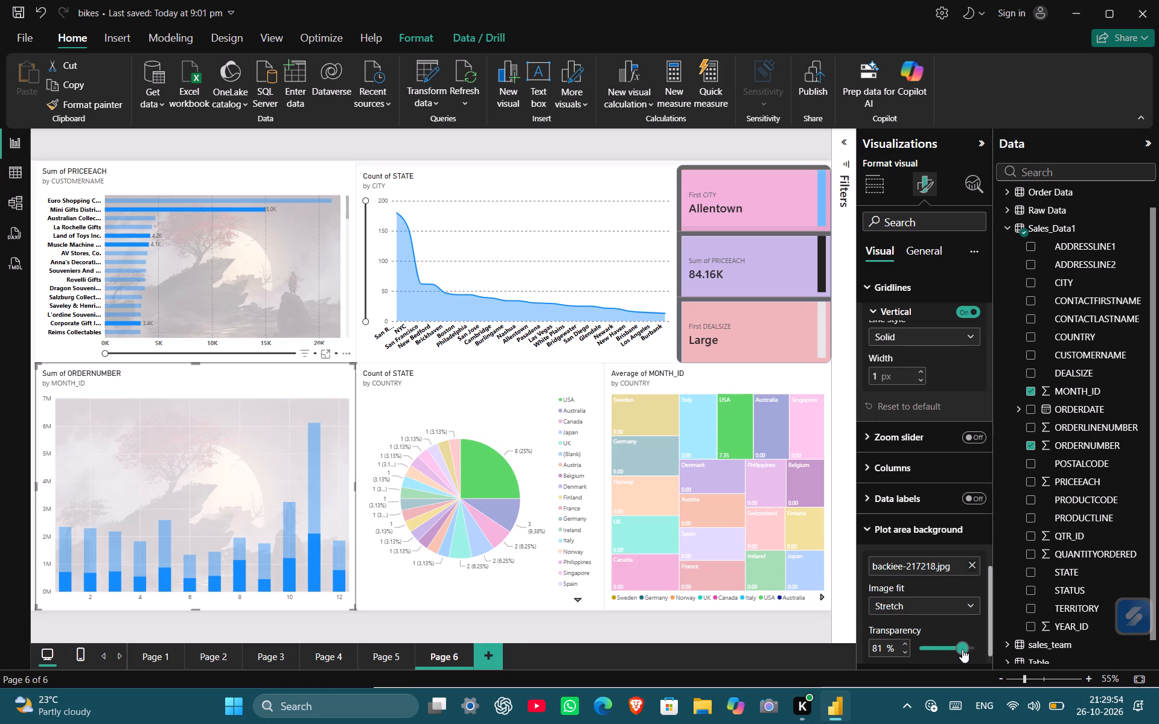
left_click_drag(962, 649, 954, 650)
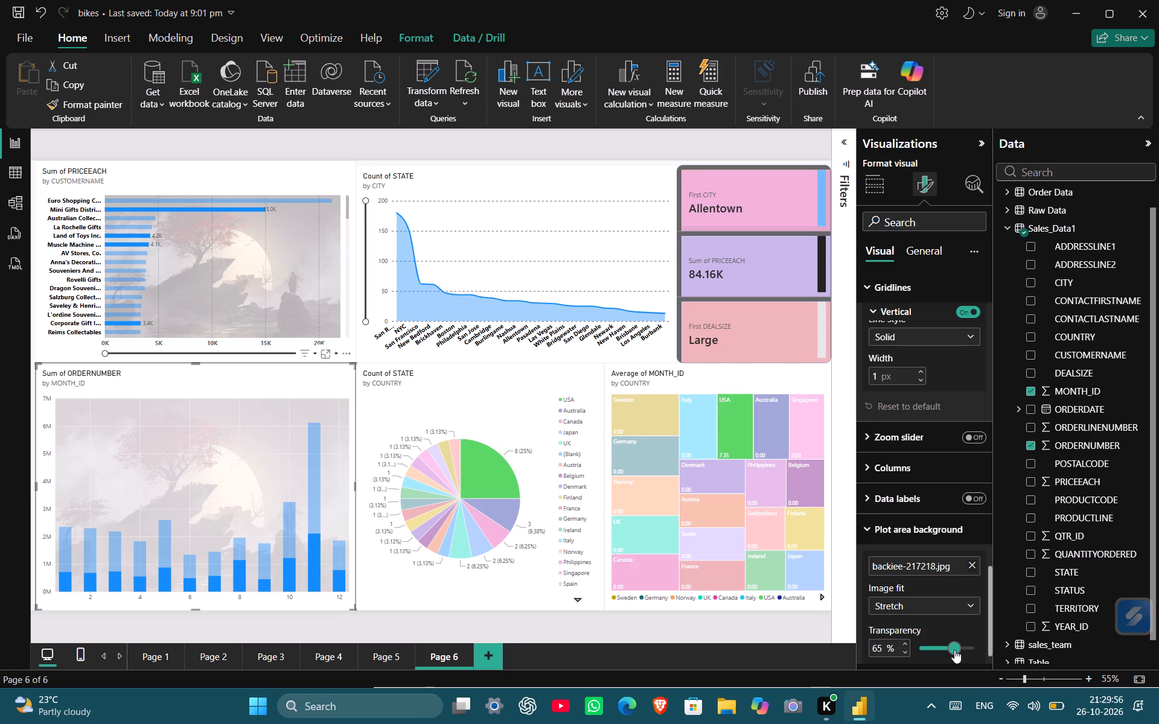
left_click(894, 535)
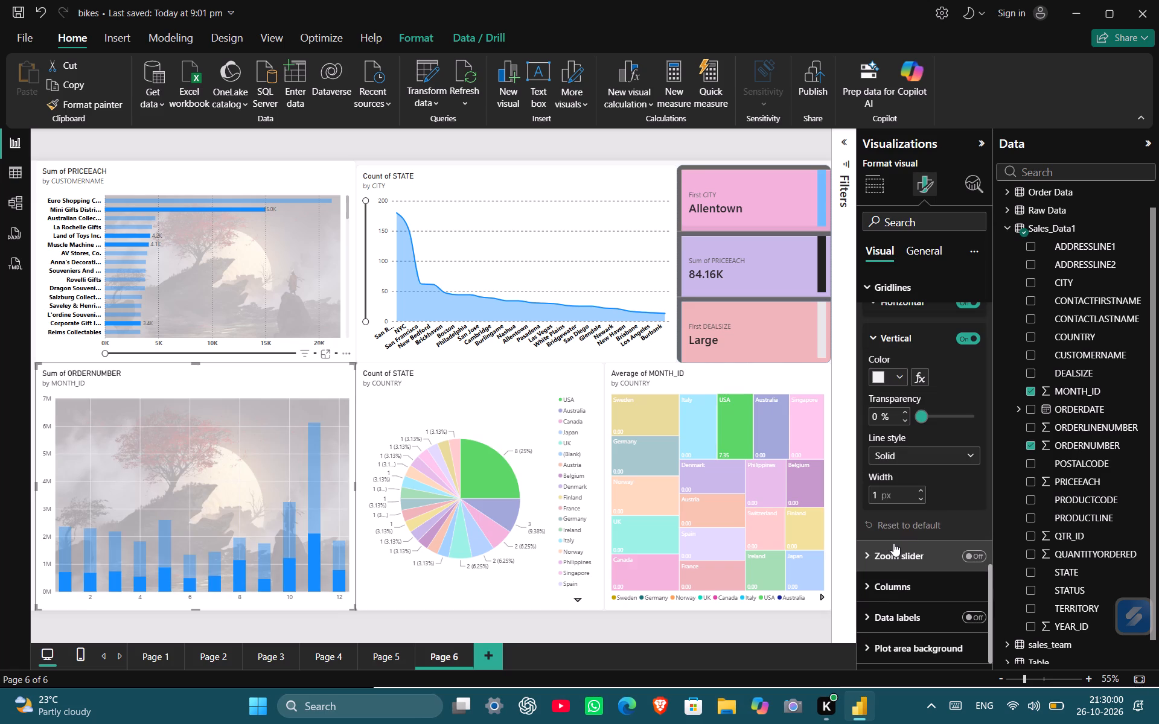
Turn on the zoom slider for the ORDERNUMBER column chart.
left_click(969, 557)
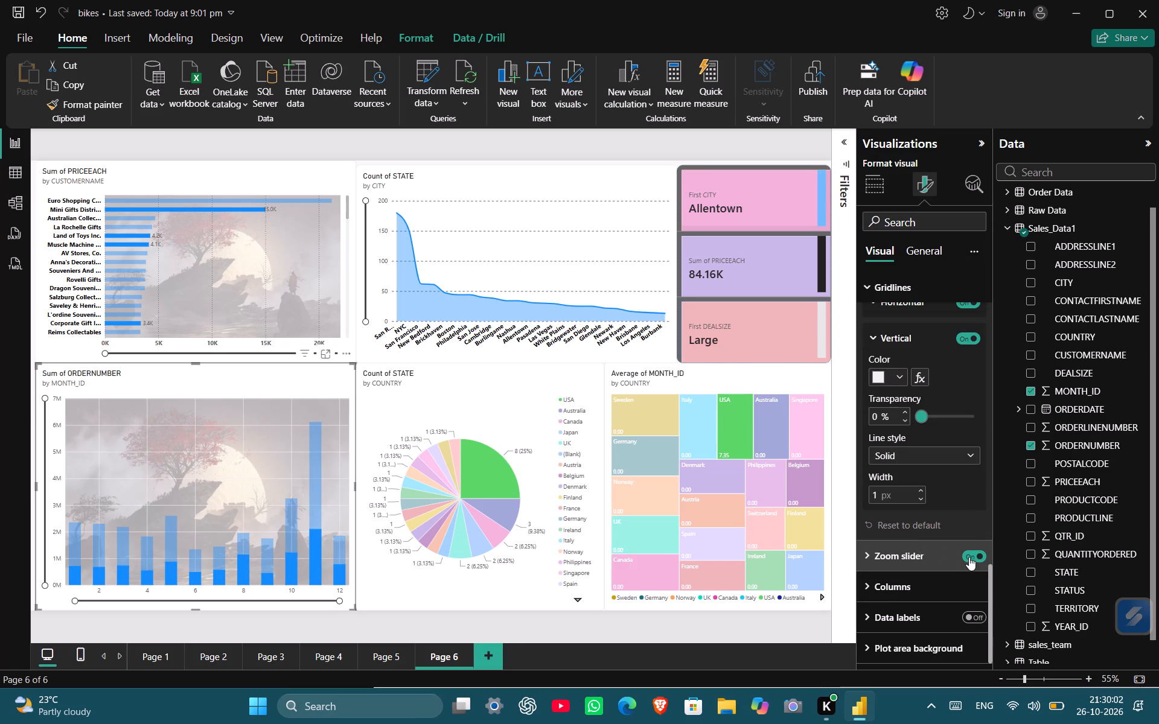
Change the column color of the ORDERNUMBER by MONTH_ID chart to medium pink for all categories.
left_click(895, 584)
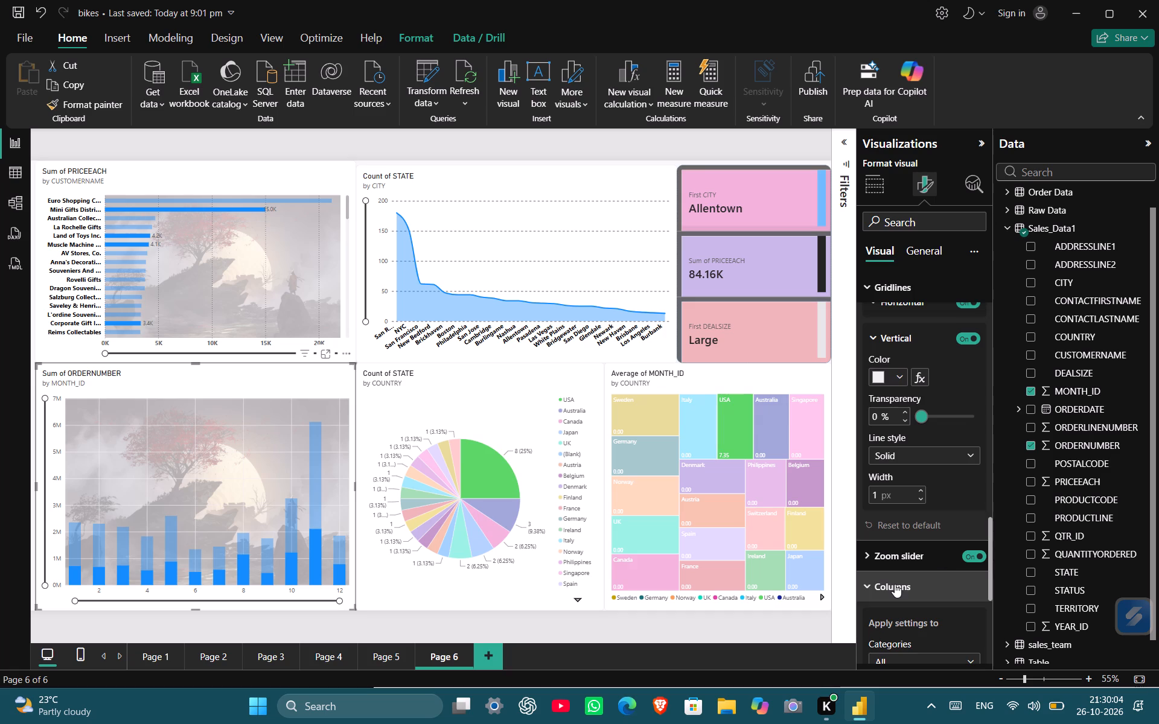
scroll(895, 584, "down", 3)
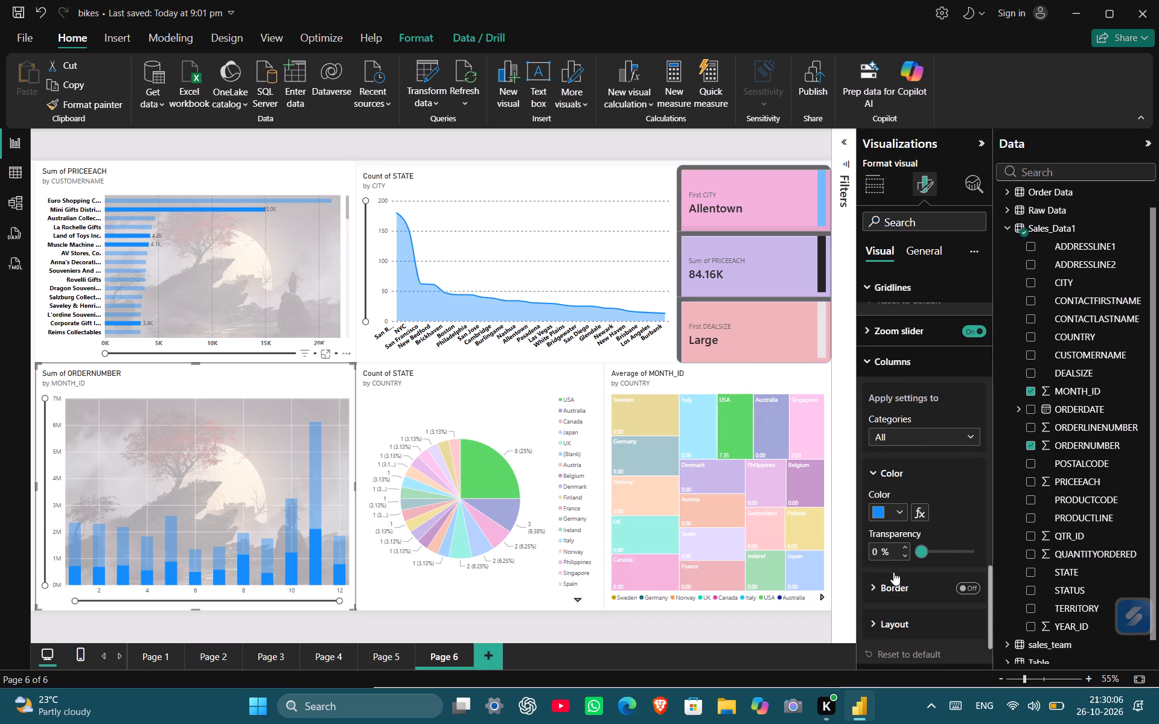
left_click(899, 515)
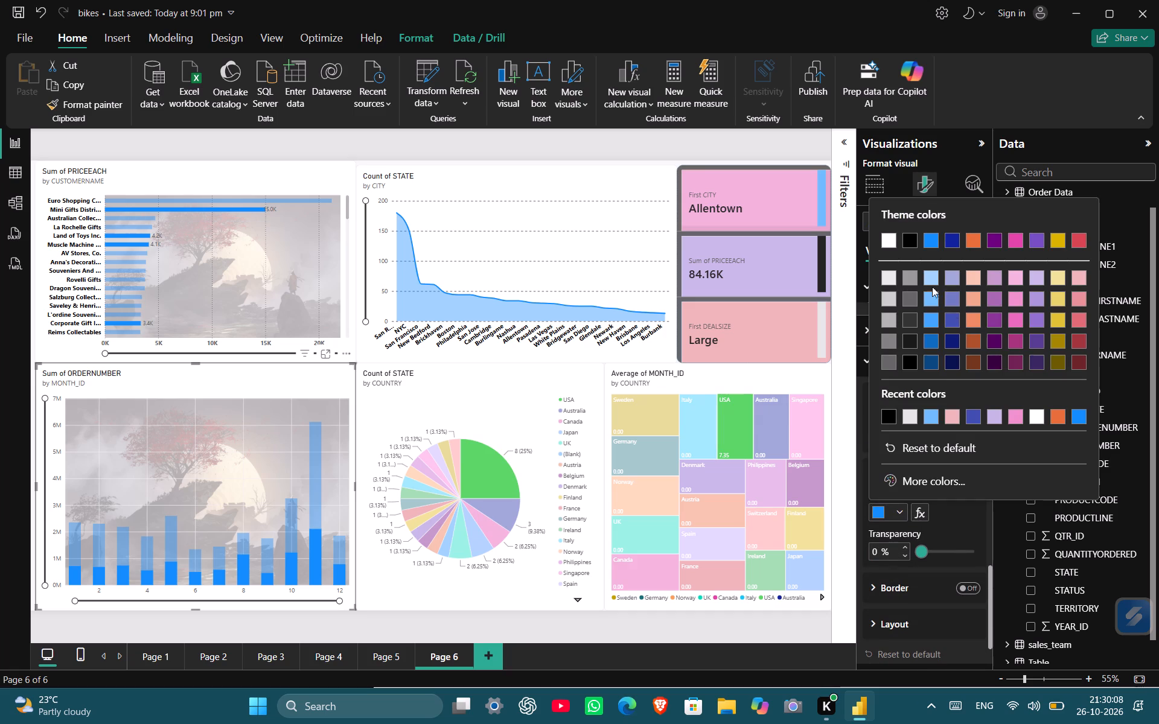
left_click(1015, 317)
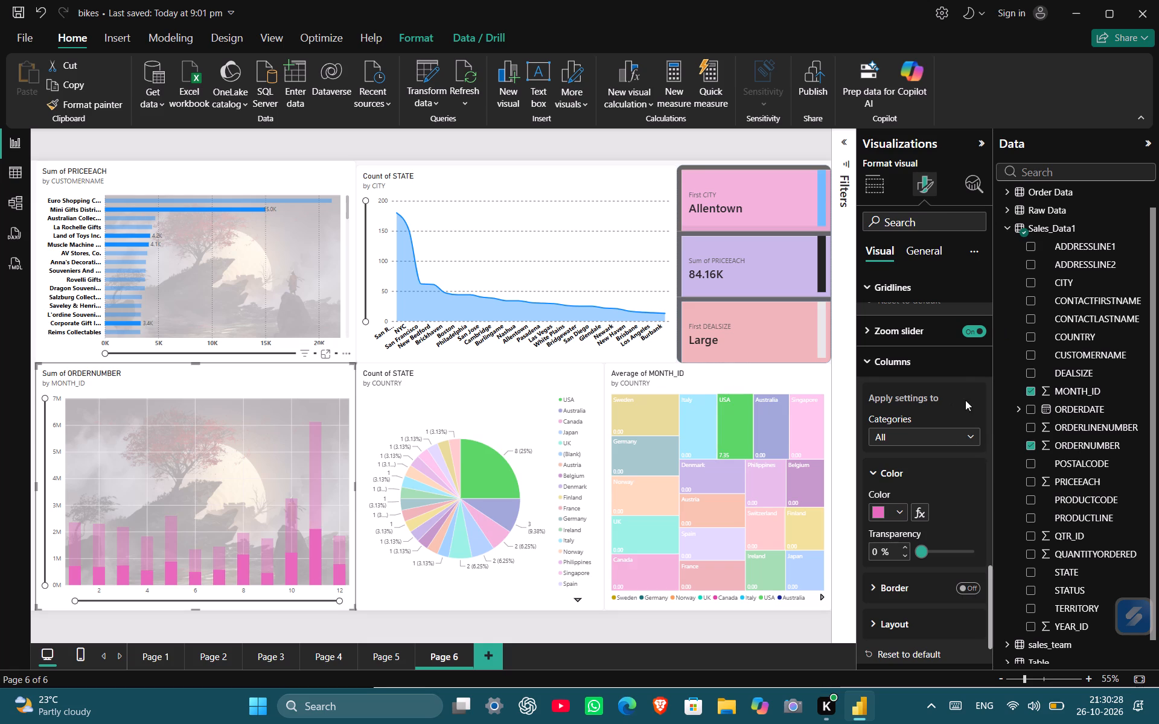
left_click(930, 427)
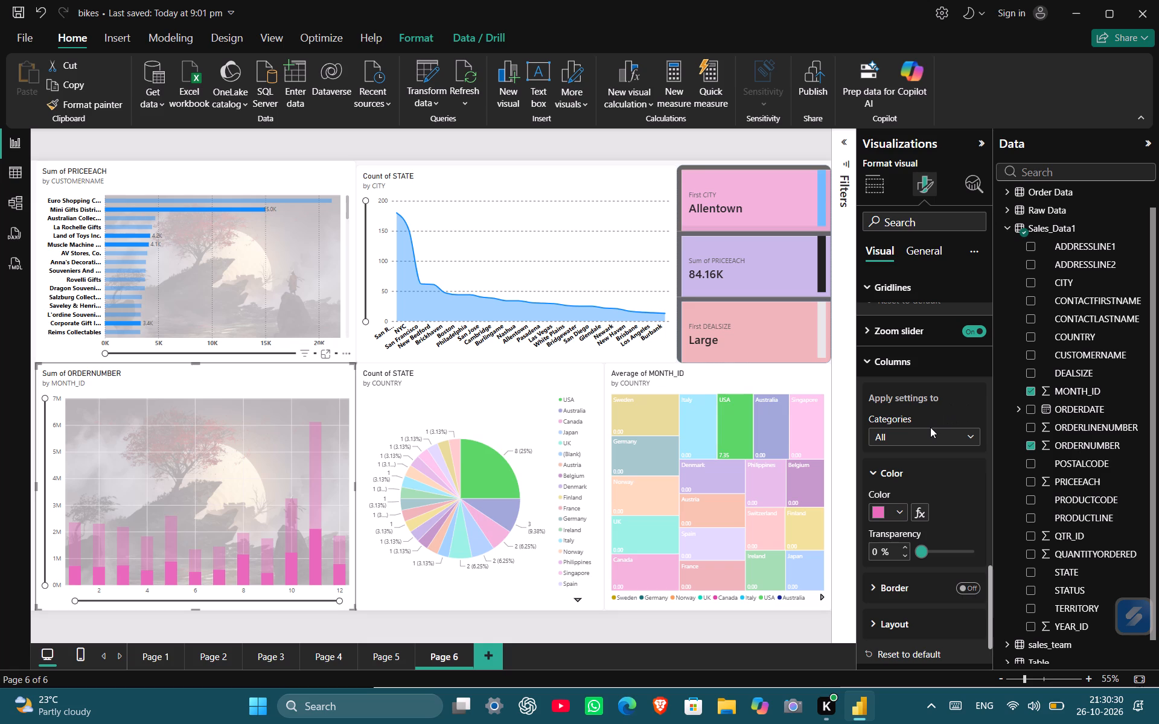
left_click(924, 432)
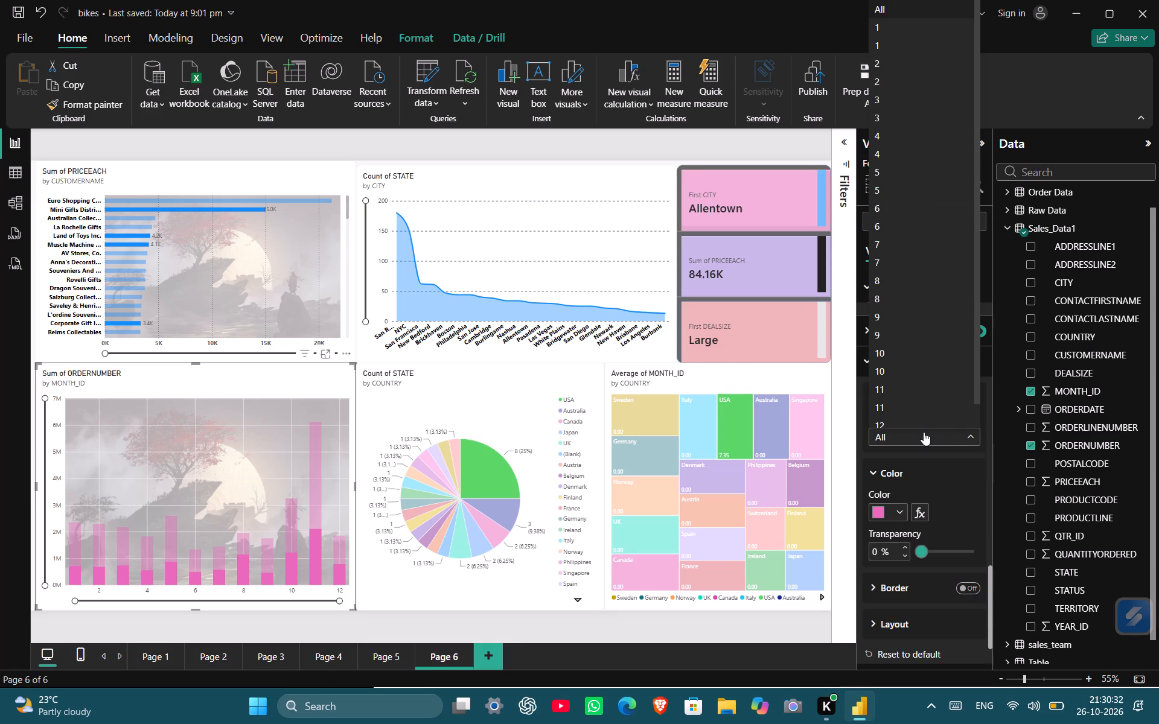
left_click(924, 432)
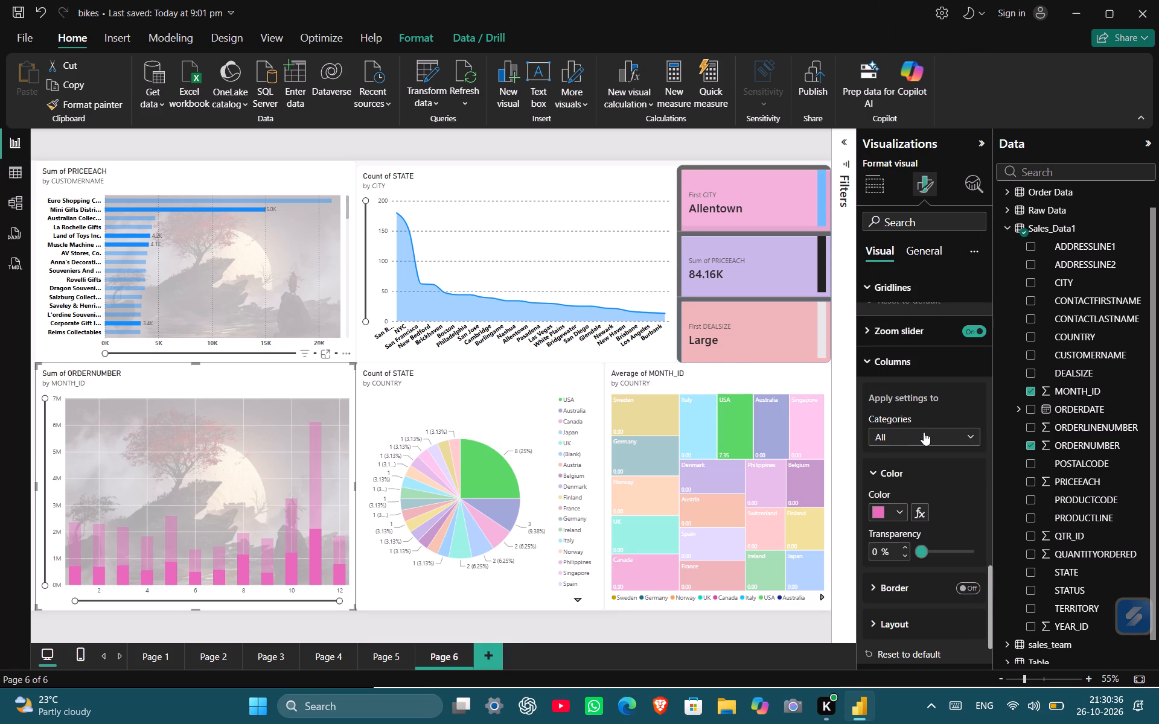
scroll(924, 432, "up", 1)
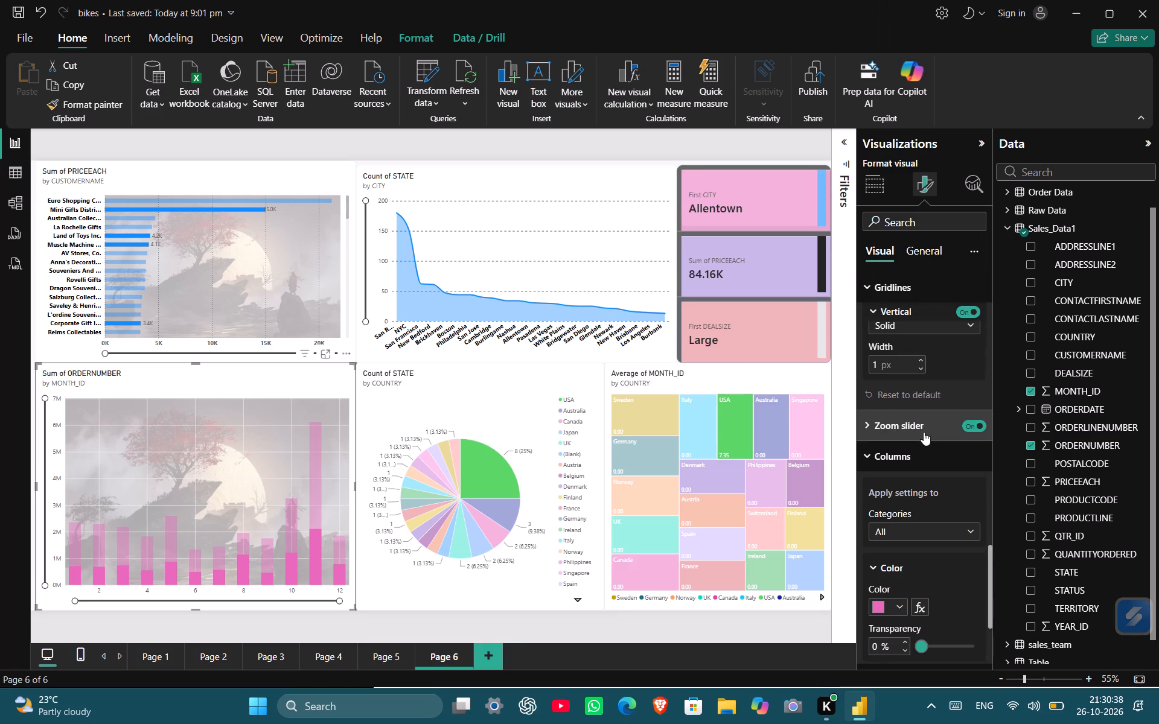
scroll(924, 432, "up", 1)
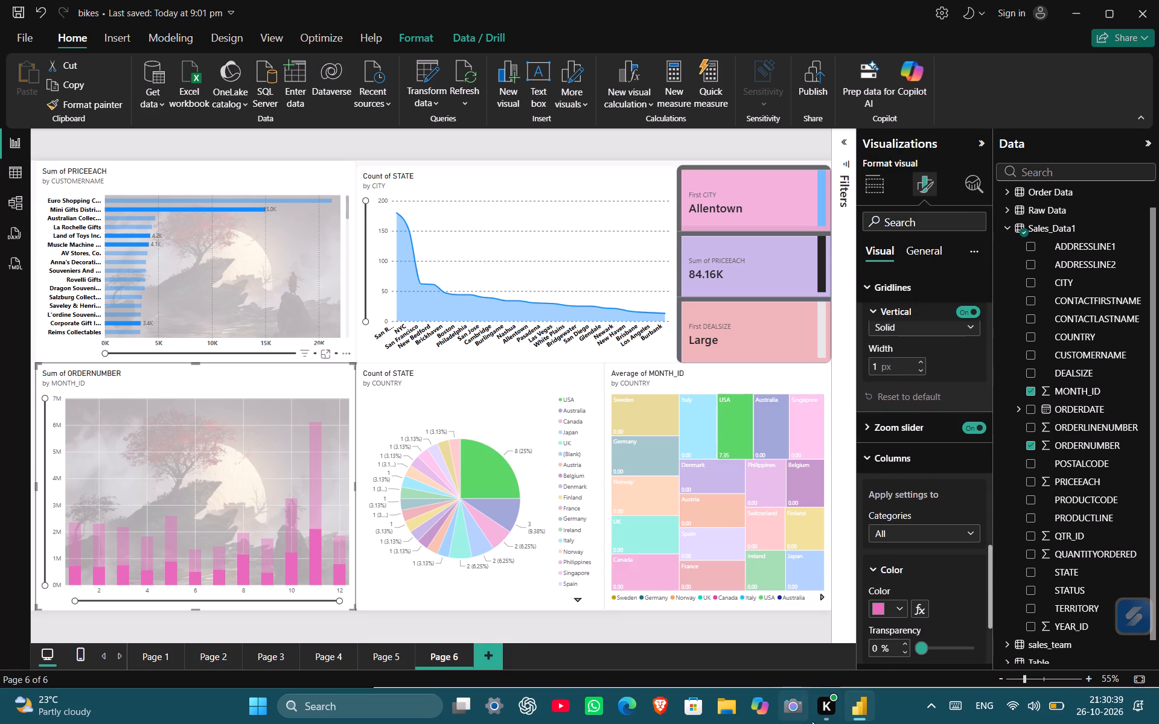
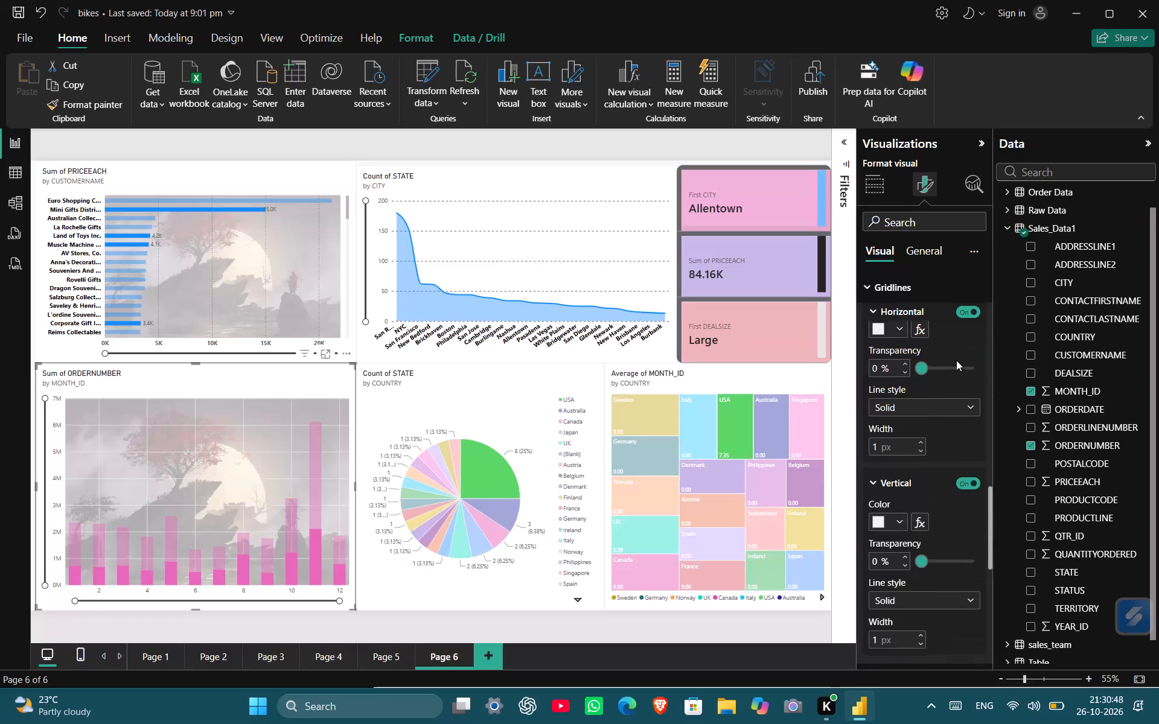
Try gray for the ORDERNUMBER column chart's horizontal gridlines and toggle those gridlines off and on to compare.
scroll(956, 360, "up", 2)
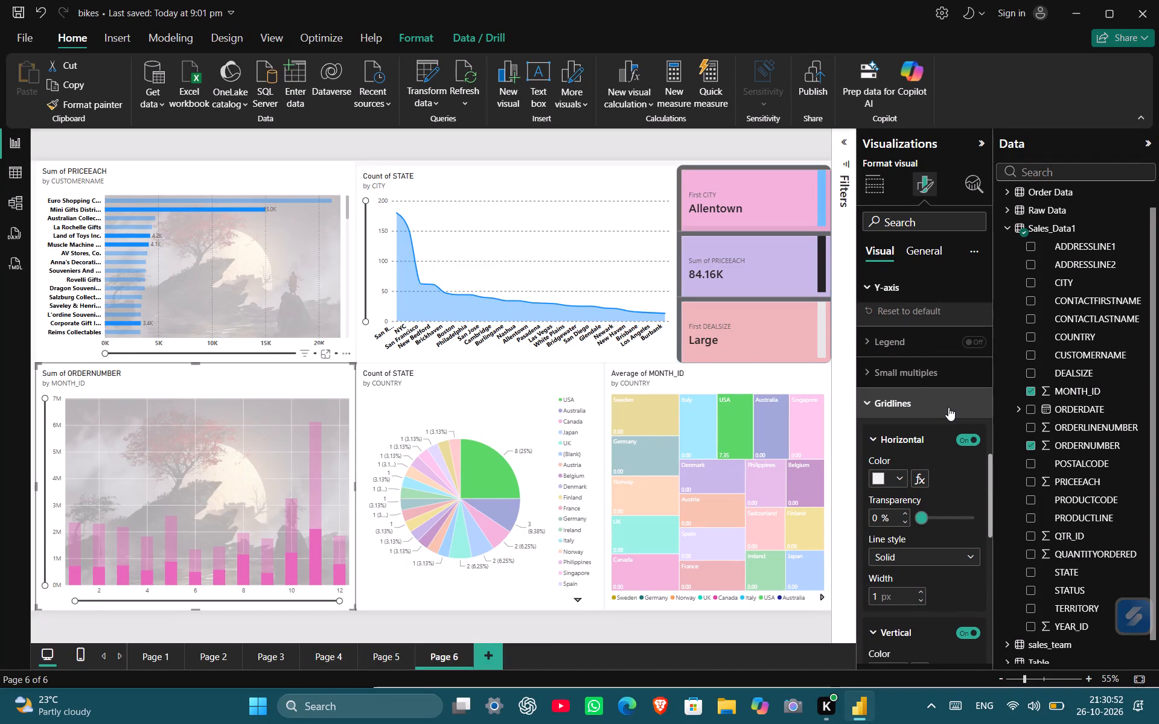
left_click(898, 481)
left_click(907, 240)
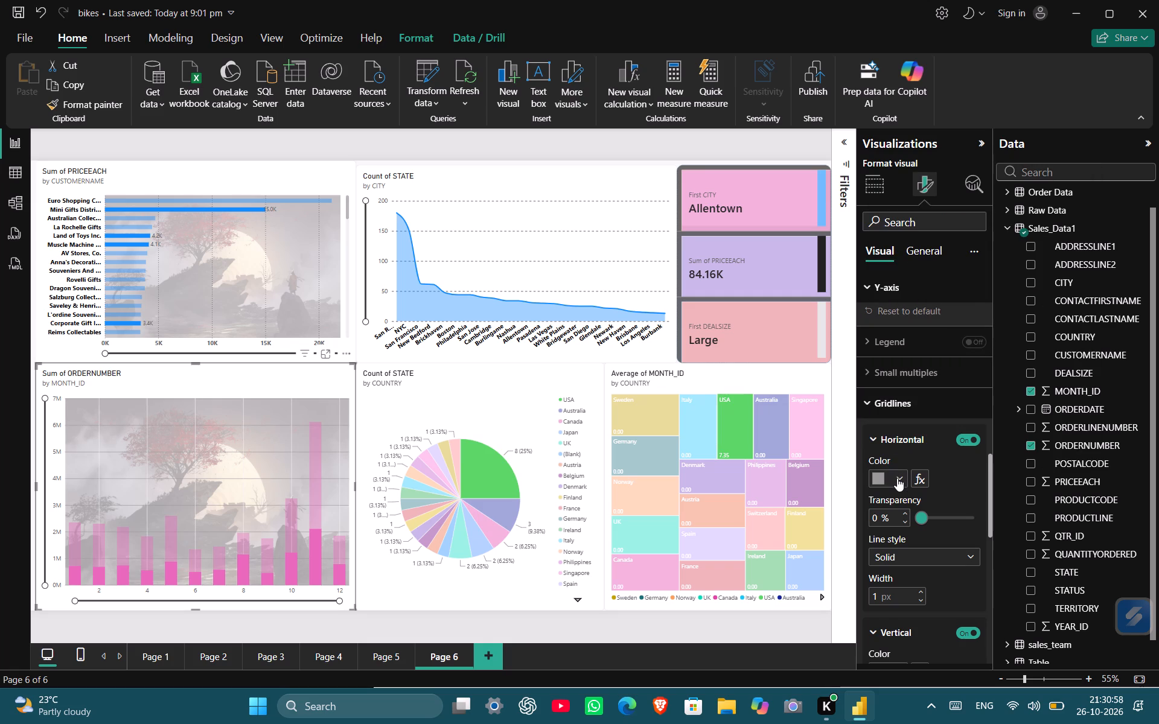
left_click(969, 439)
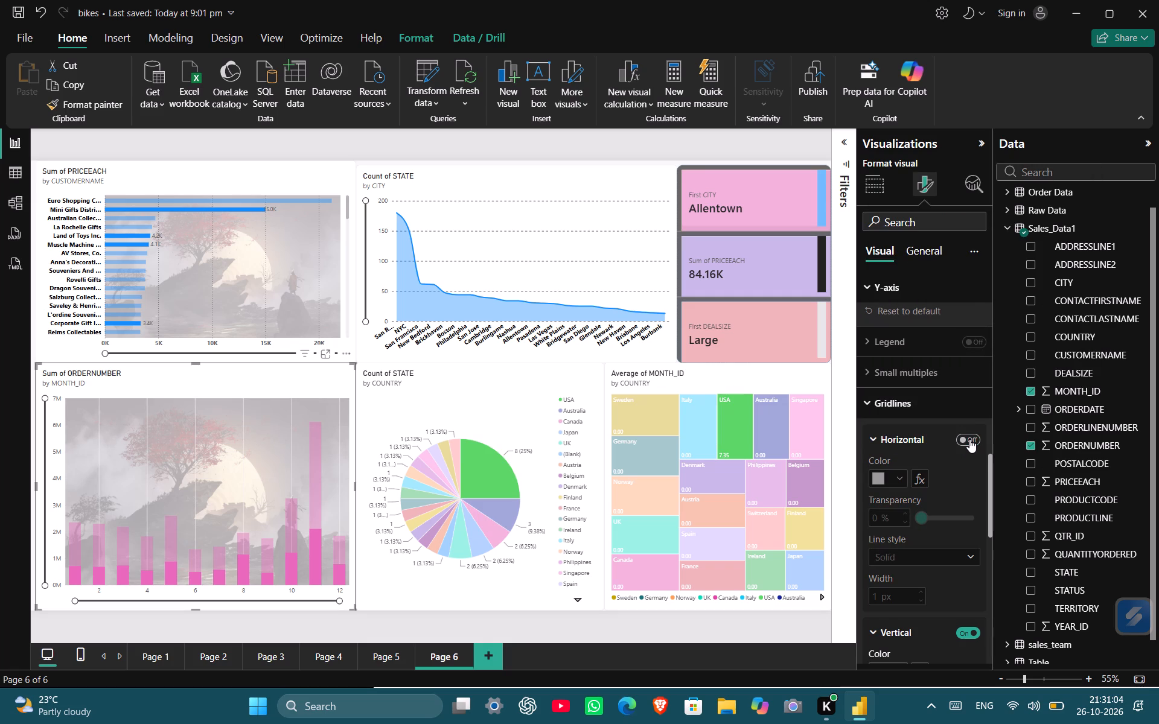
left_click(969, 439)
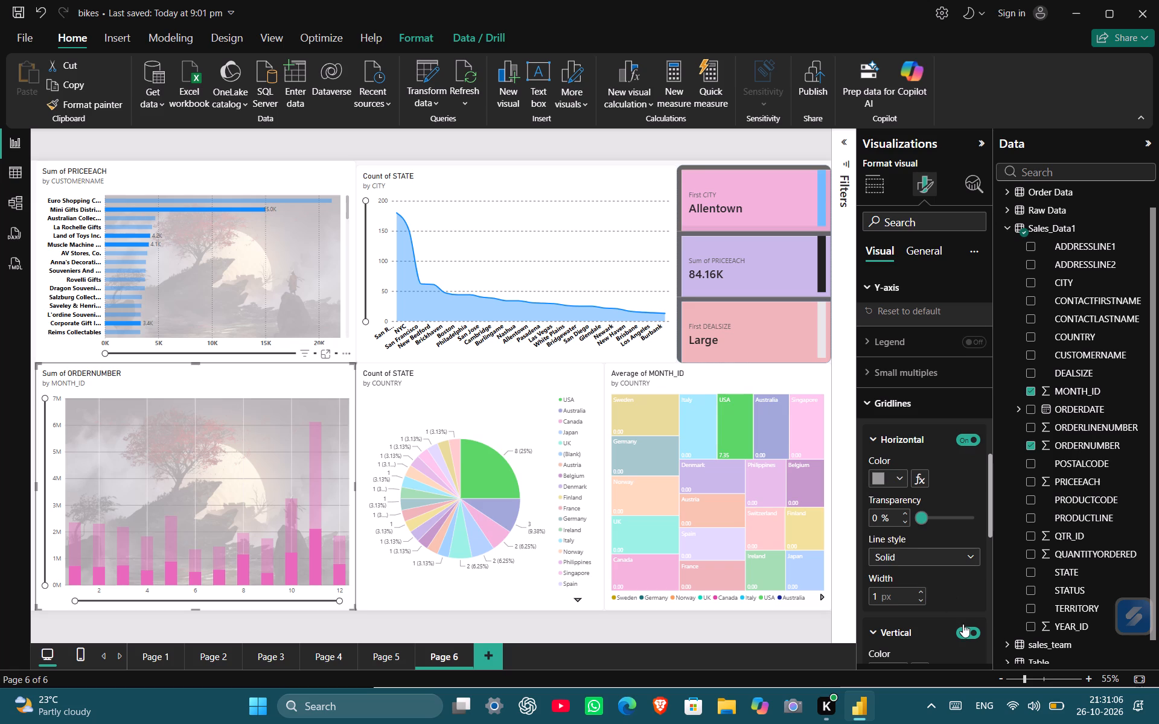
Turn off the vertical gridlines of the ORDERNUMBER by MONTH_ID column chart.
left_click(963, 630)
Set the ORDERNUMBER column chart's horizontal gridlines to black with a Dashed line style.
left_click_drag(927, 516, 920, 516)
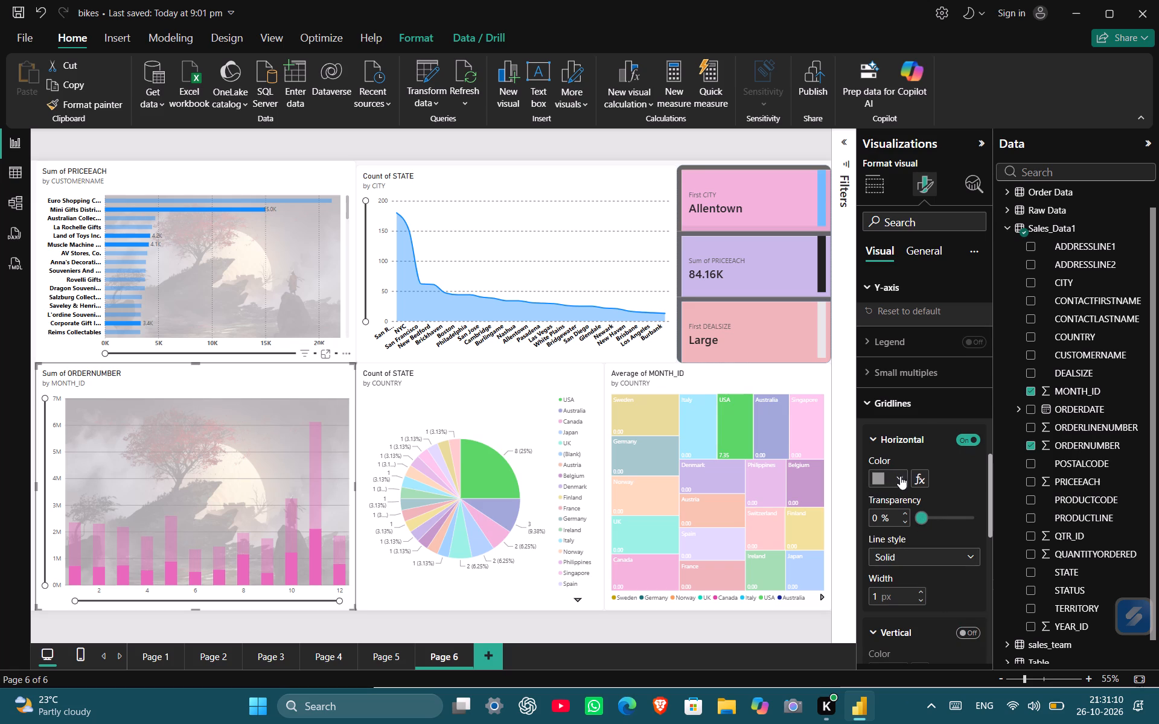
left_click(901, 477)
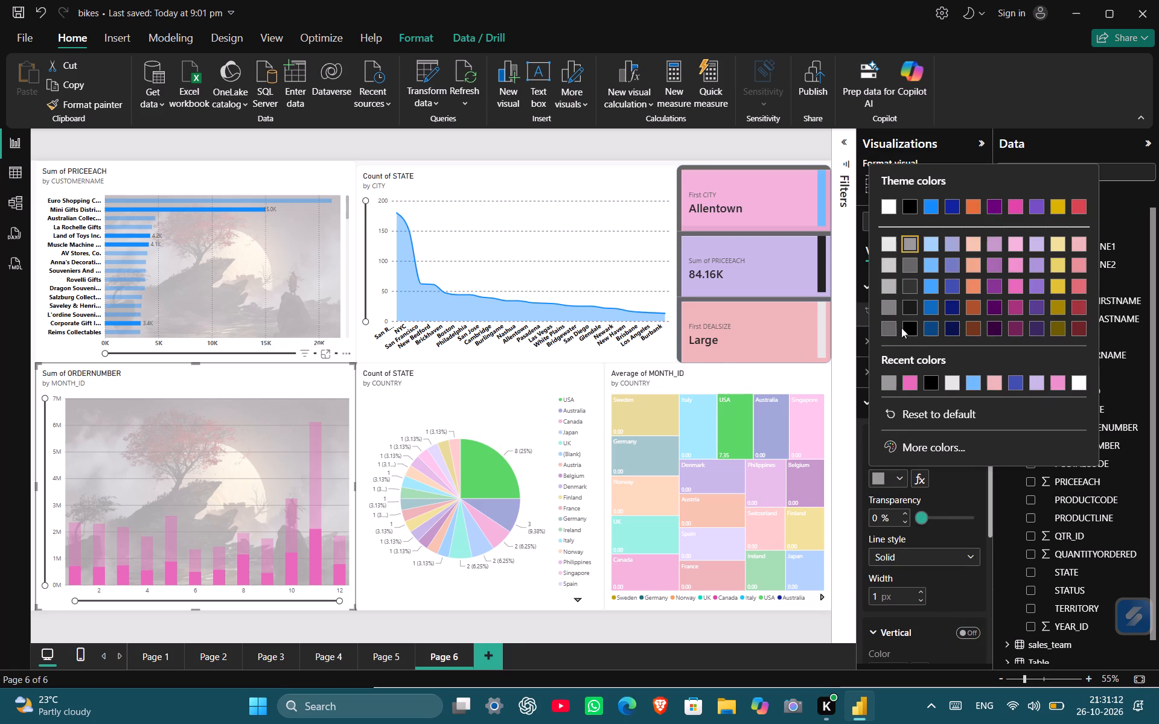
left_click(910, 325)
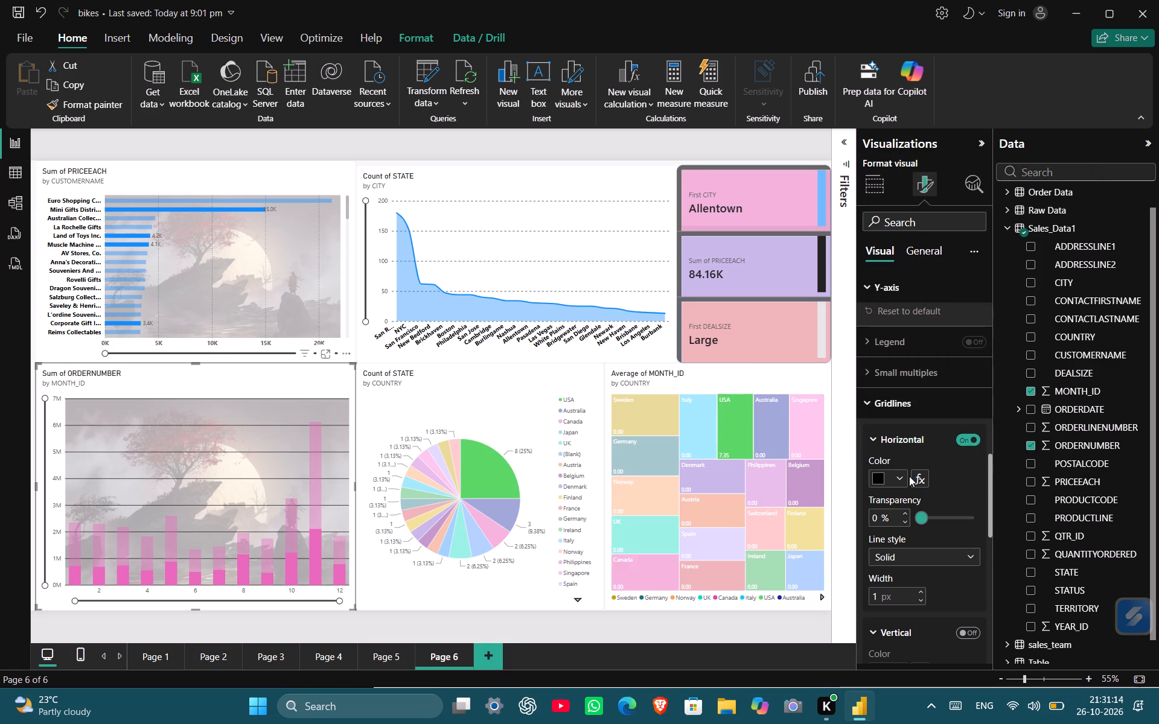
left_click(922, 554)
left_click(901, 597)
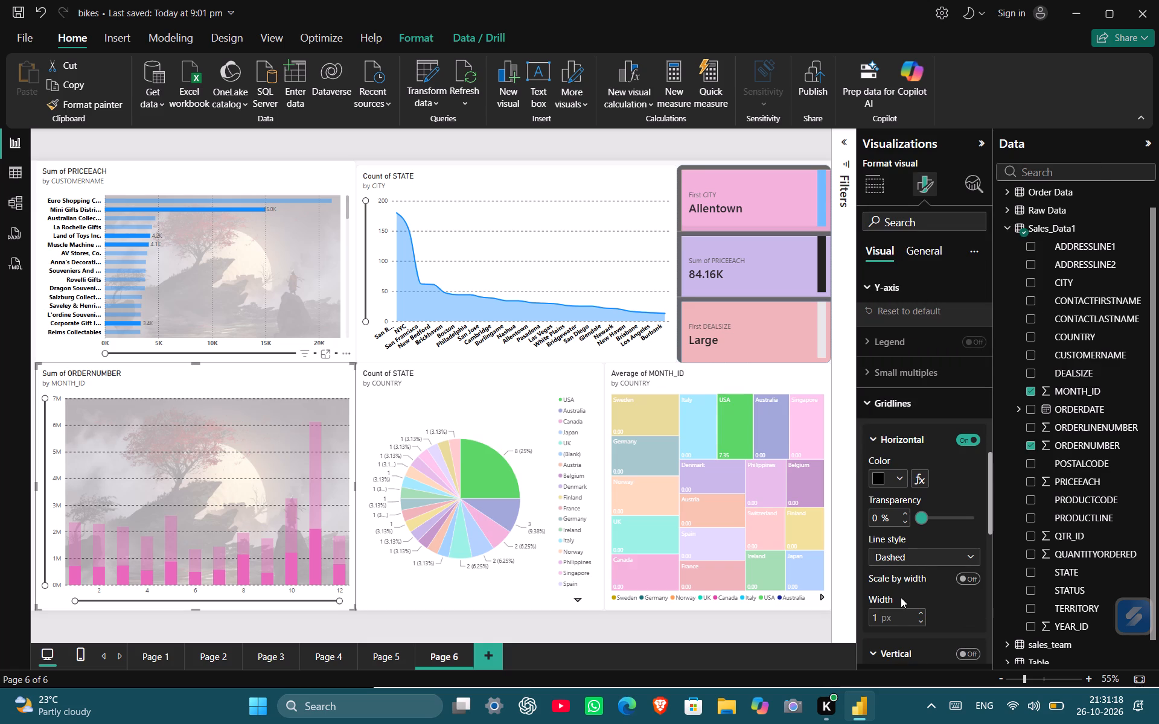
scroll(901, 507, "up", 2)
left_click(872, 516)
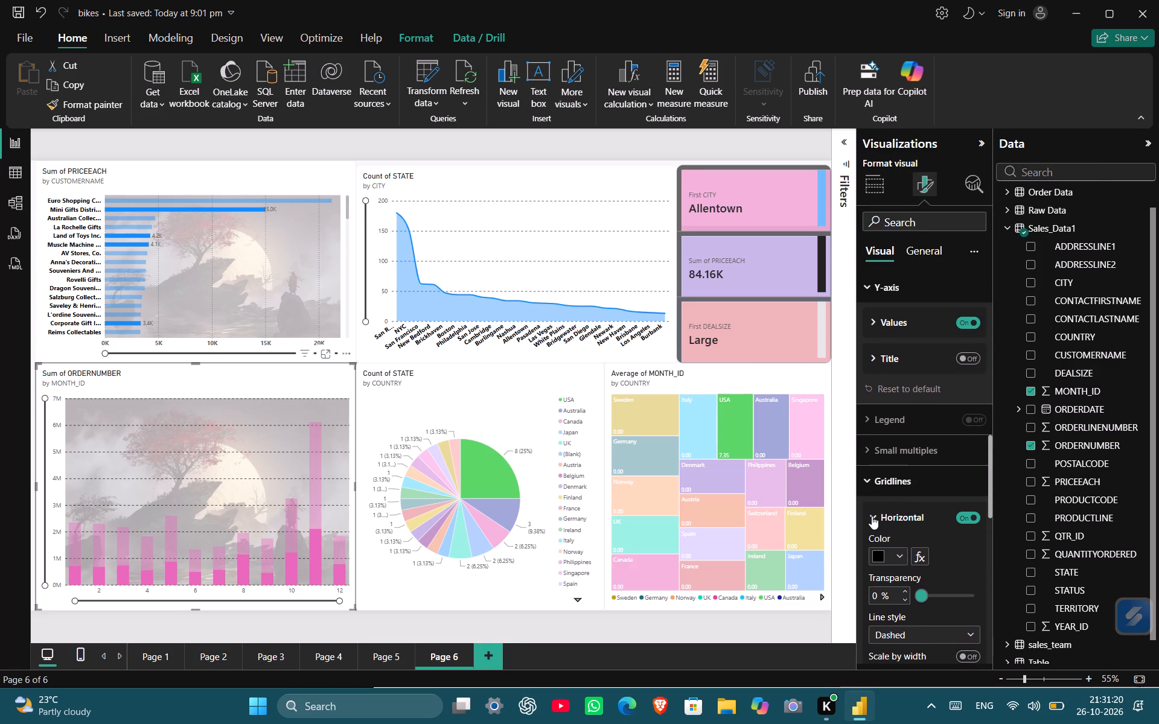
left_click(878, 475)
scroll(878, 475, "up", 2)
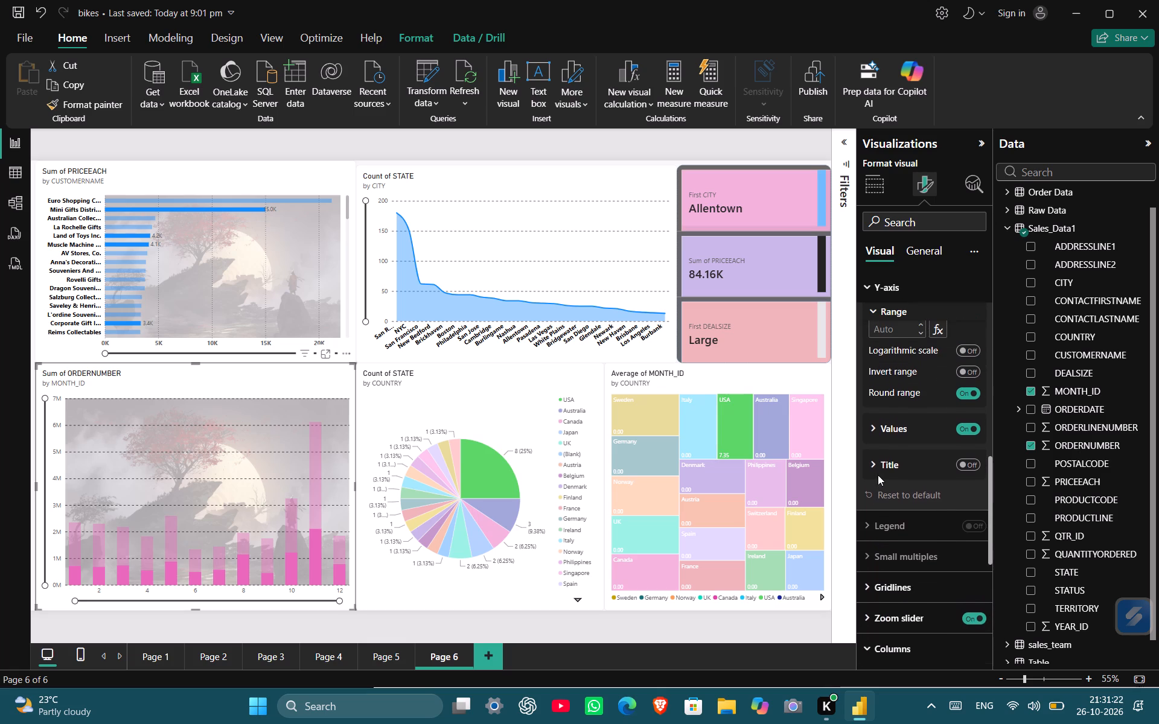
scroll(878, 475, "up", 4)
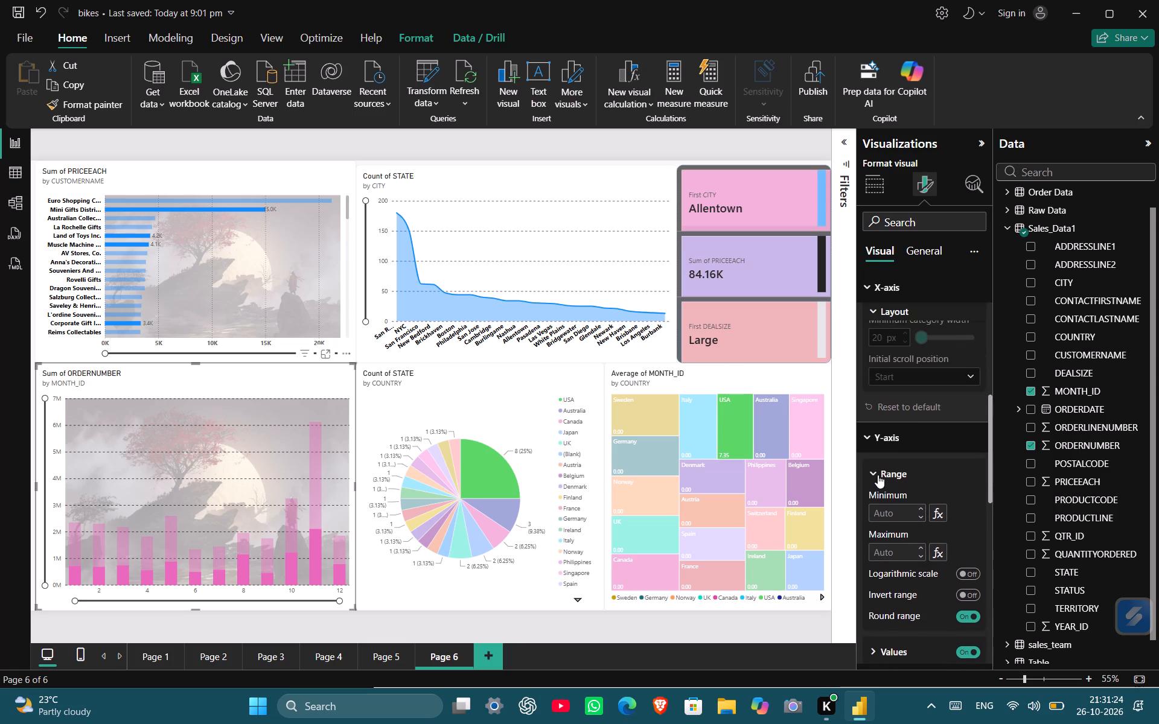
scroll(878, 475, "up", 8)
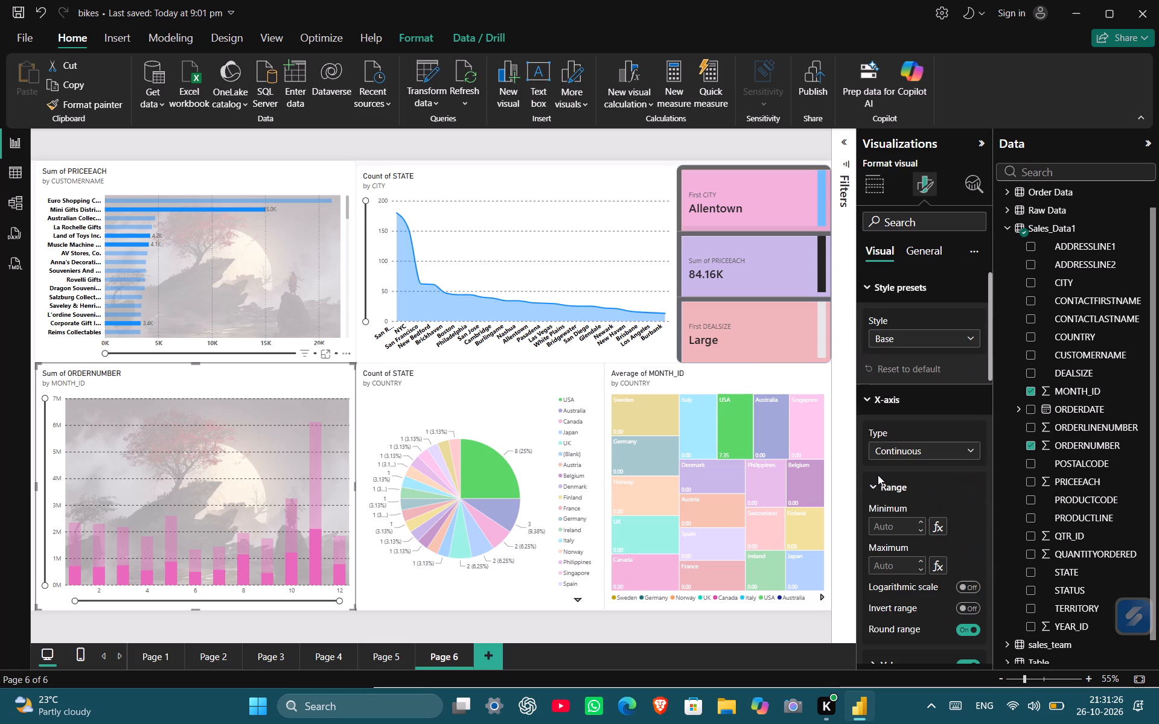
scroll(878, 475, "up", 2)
Cross-filter Page 6 by successive country slices of the Count of STATE pie chart, from Canada round to USA, and examine the other visuals.
left_click(485, 493)
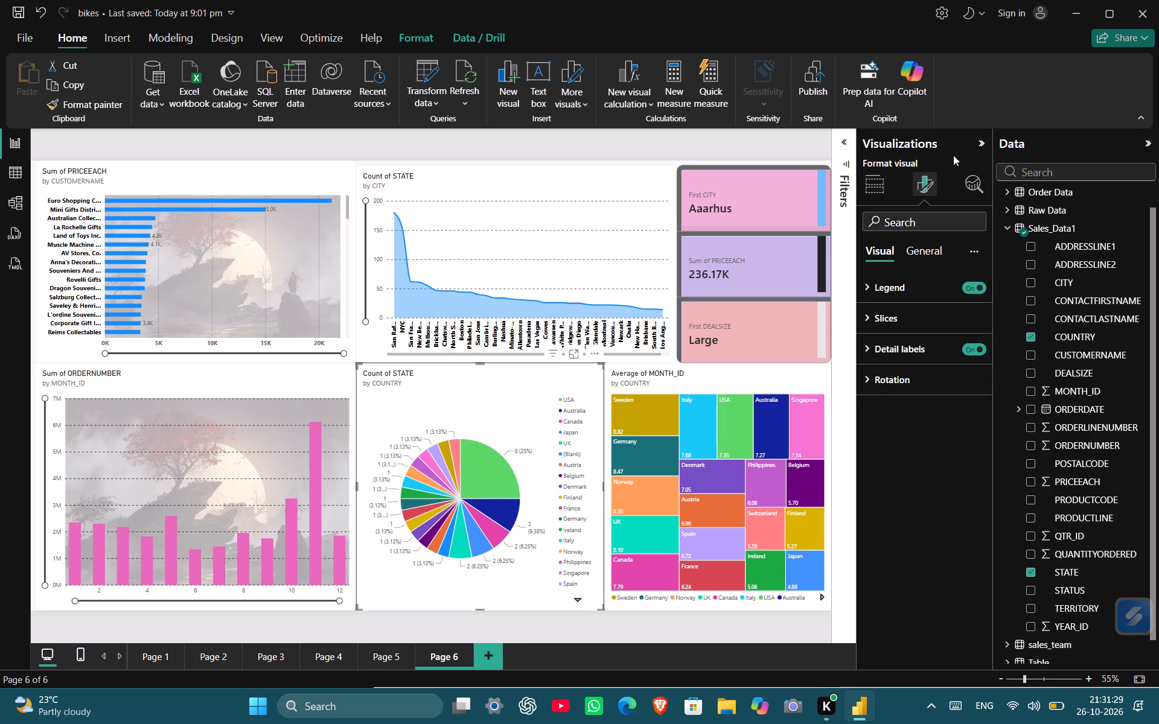
left_click(481, 513)
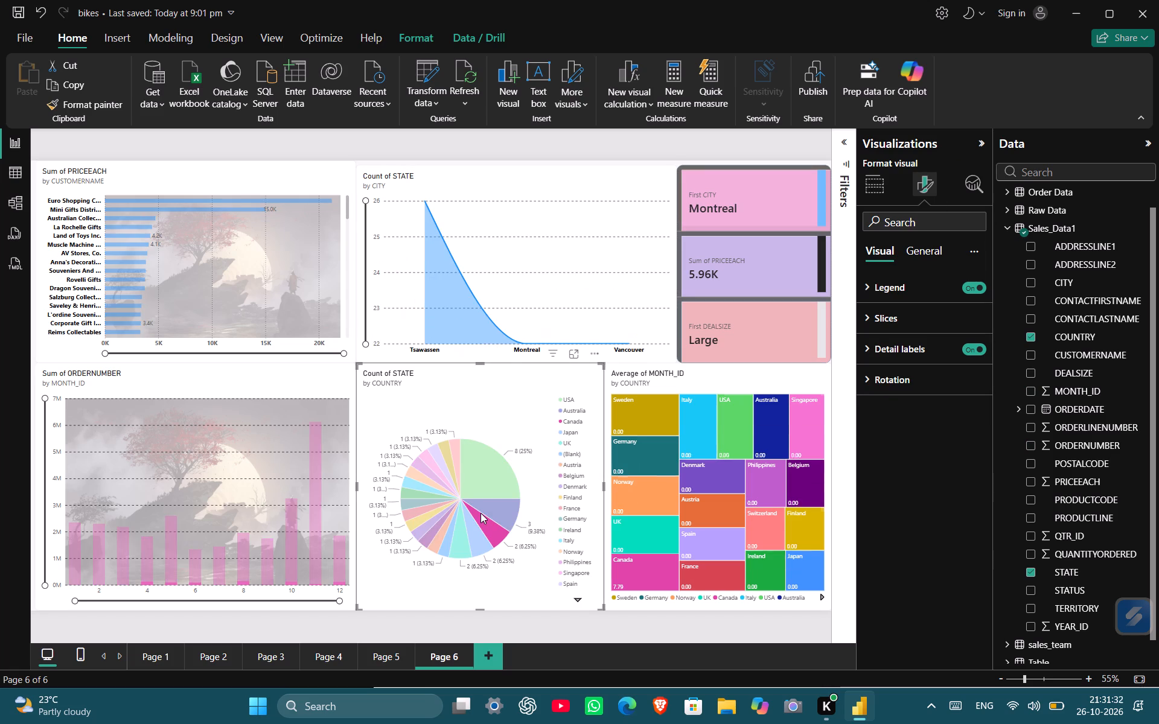
left_click(474, 528)
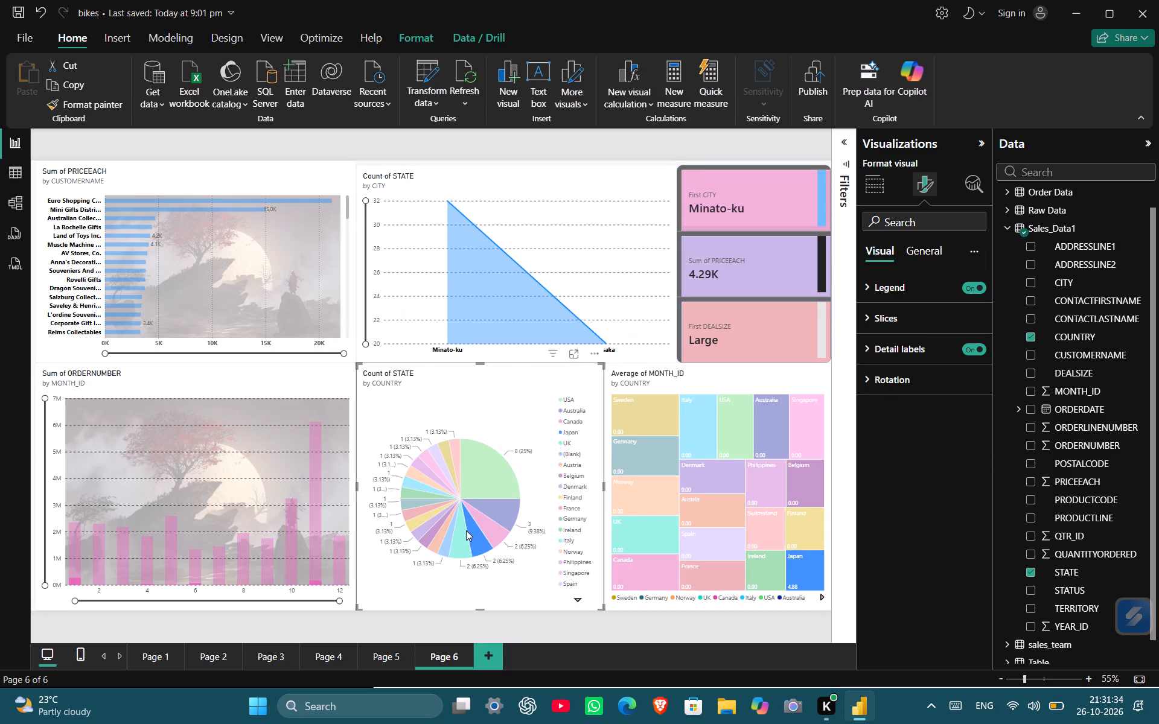
left_click(460, 535)
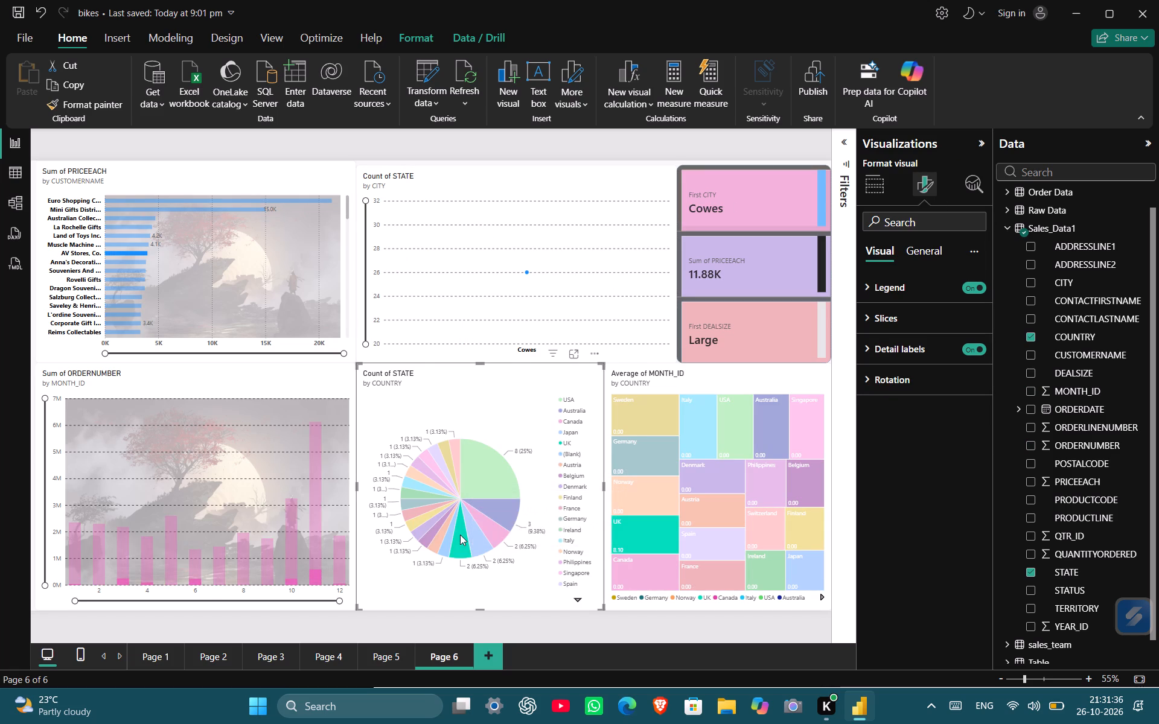
left_click(450, 532)
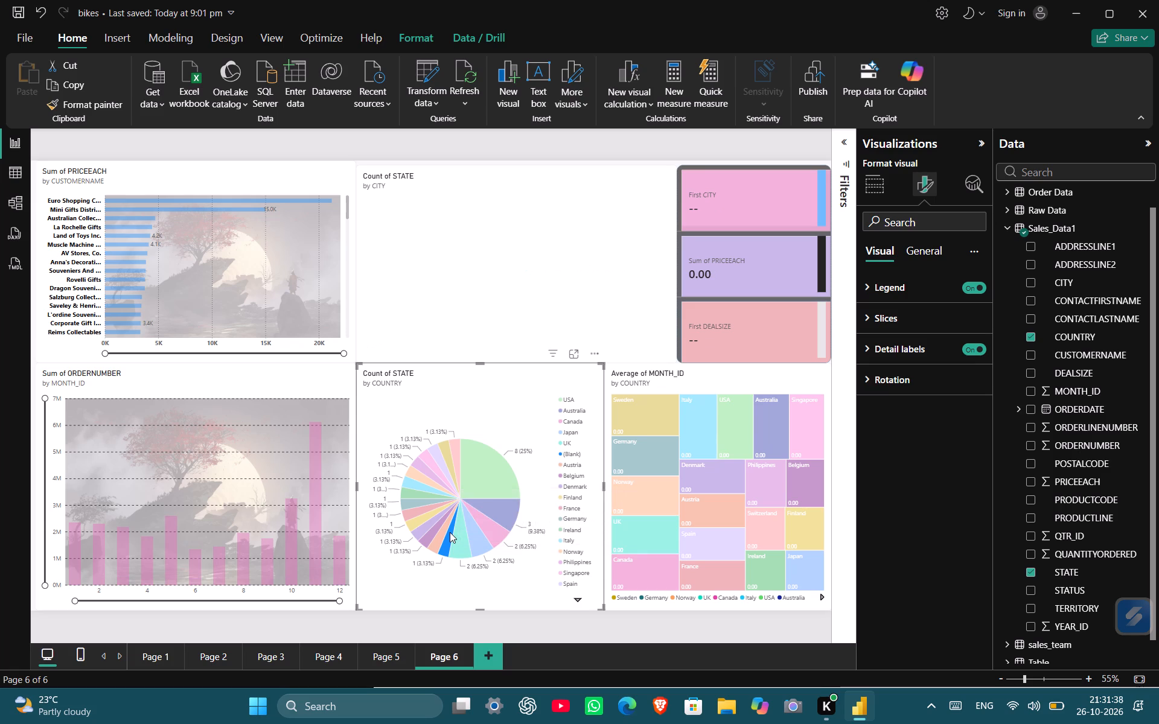
left_click(438, 519)
left_click(427, 506)
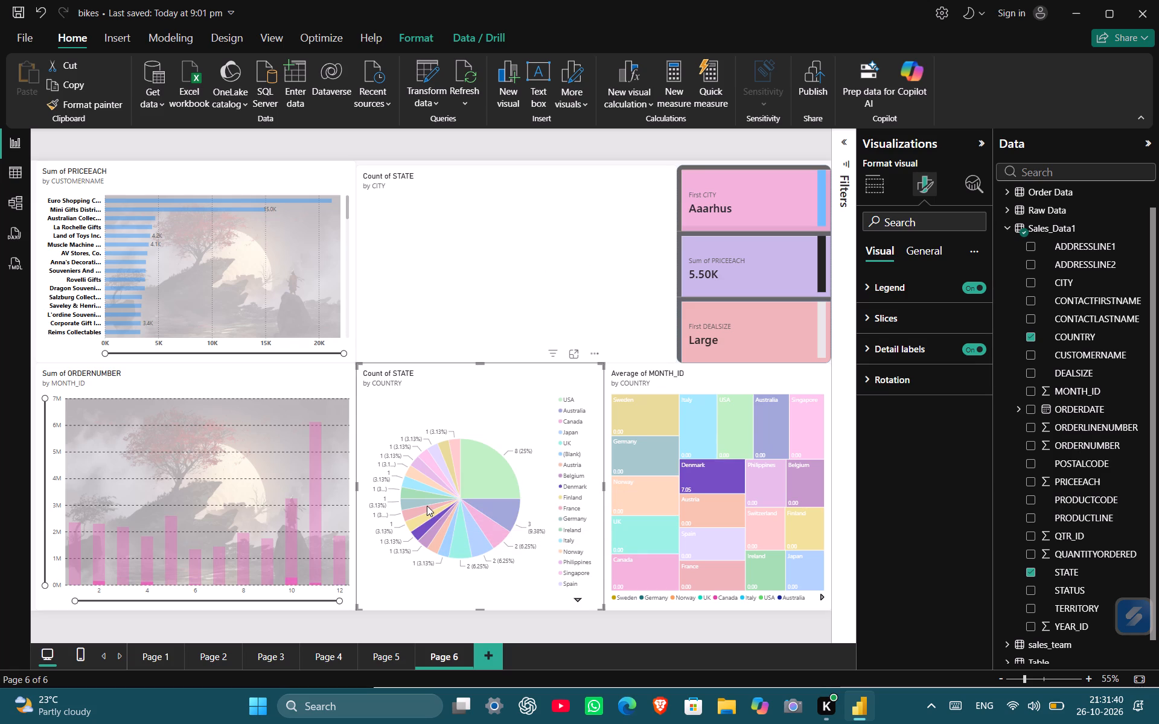
left_click(421, 497)
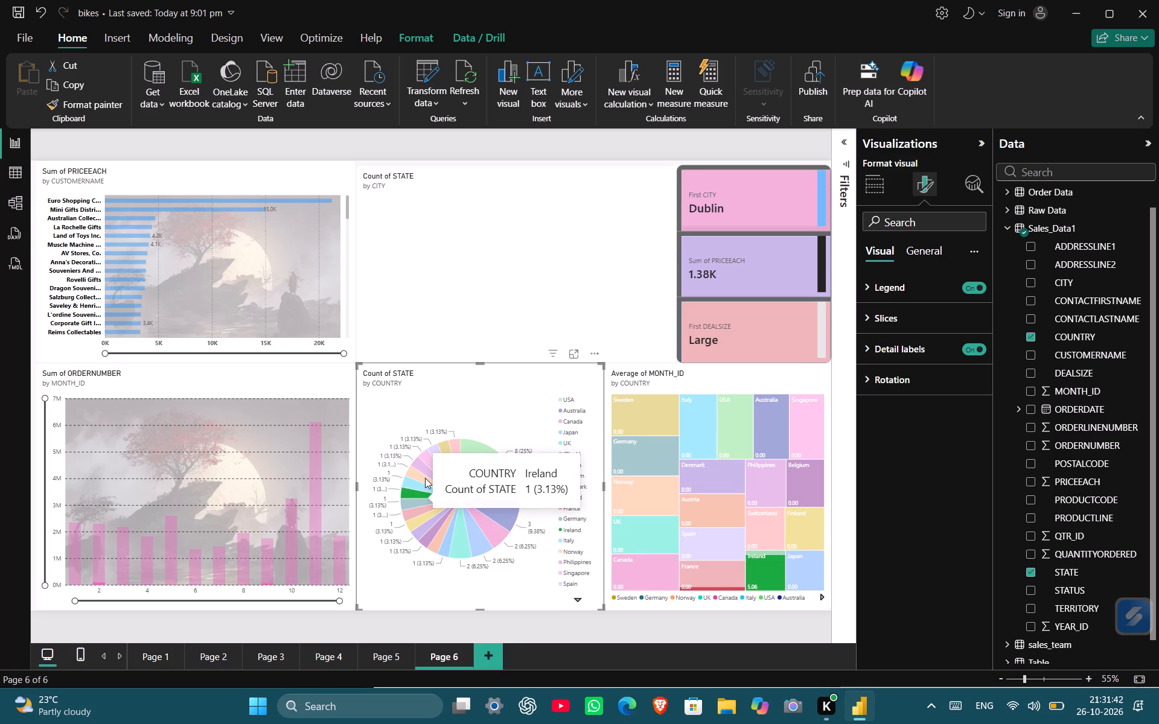
left_click(425, 478)
left_click(433, 468)
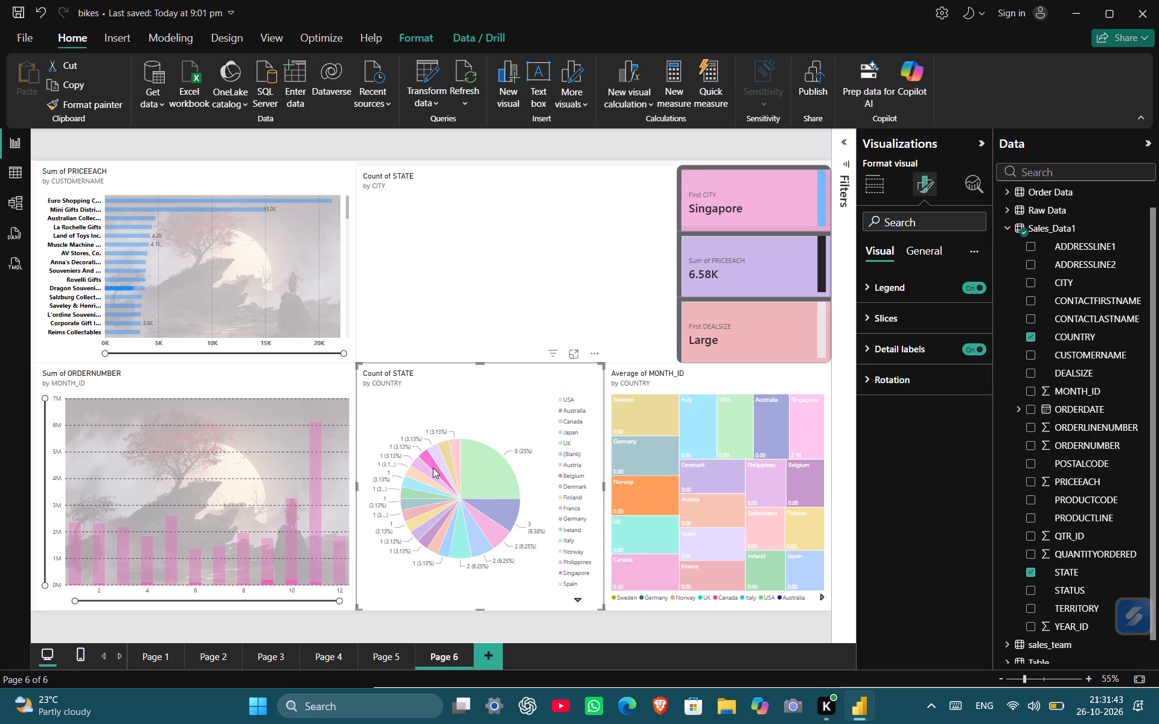
left_click(438, 463)
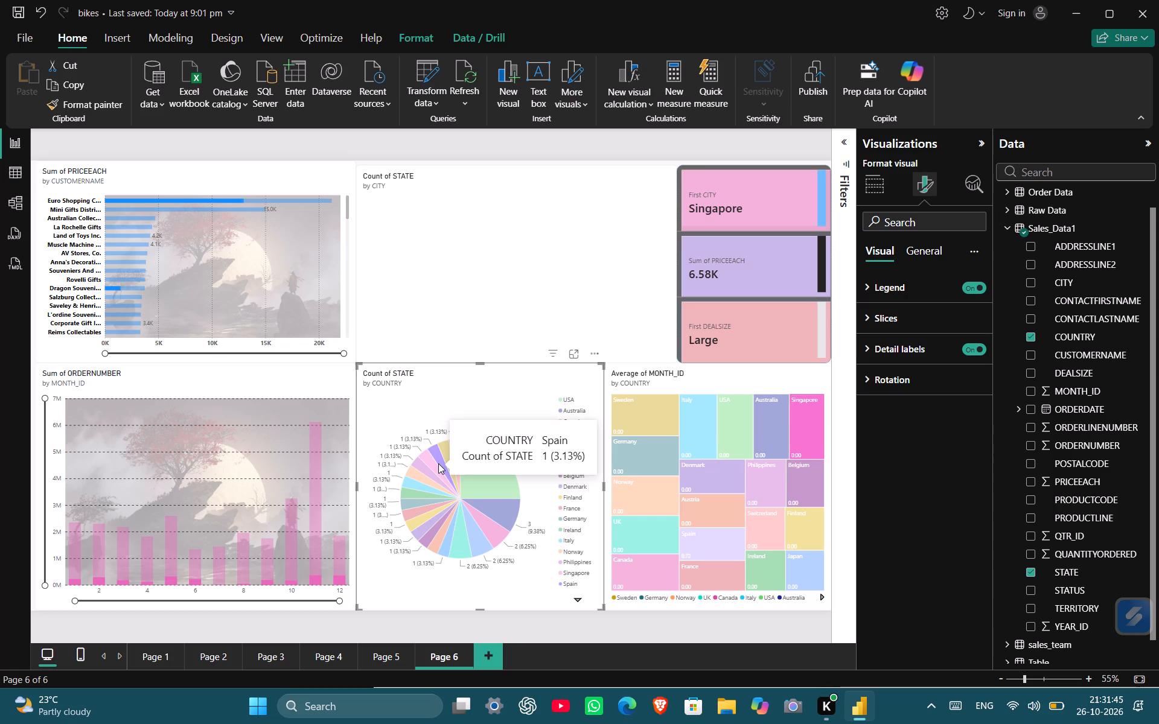
left_click(449, 460)
left_click(455, 458)
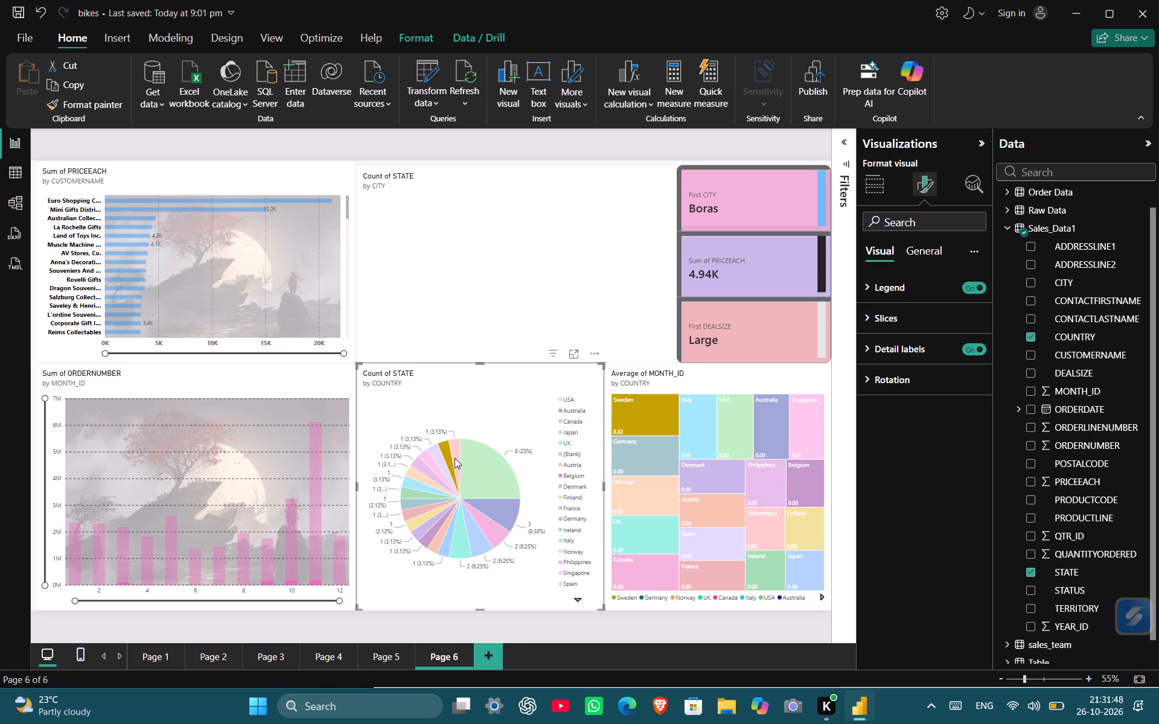
left_click(476, 480)
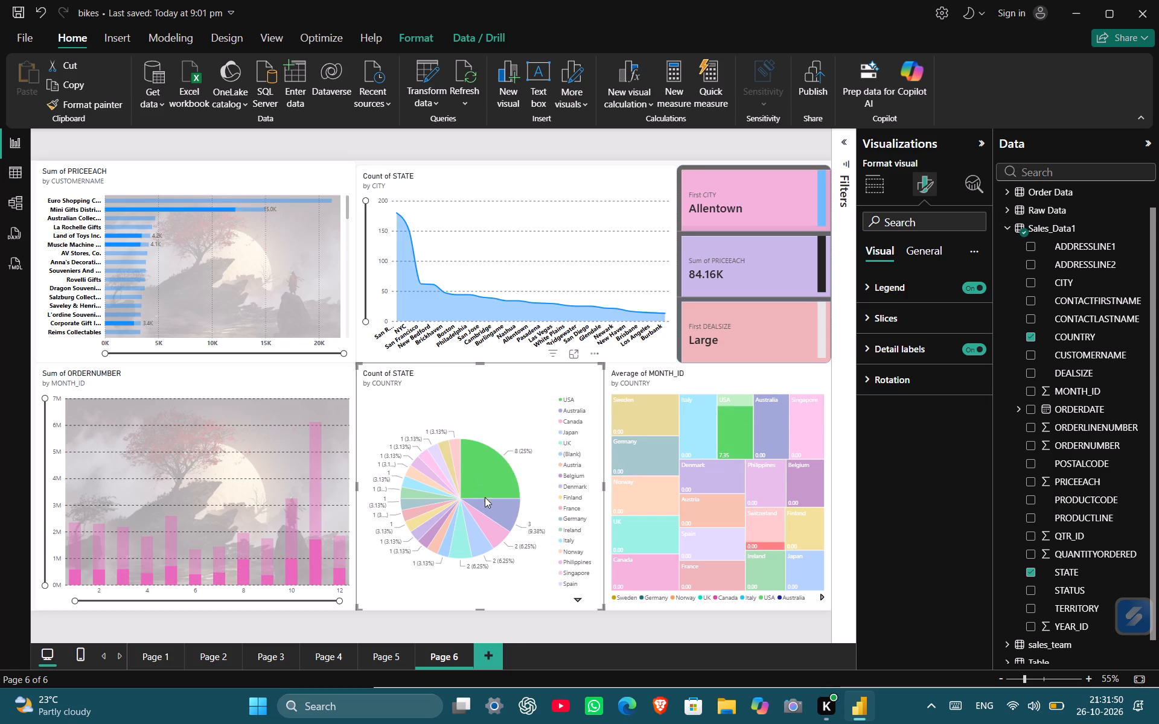
Go through the pie chart's country slices a second time, ending on USA, and check how the cards and charts respond.
left_click(489, 513)
left_click(486, 522)
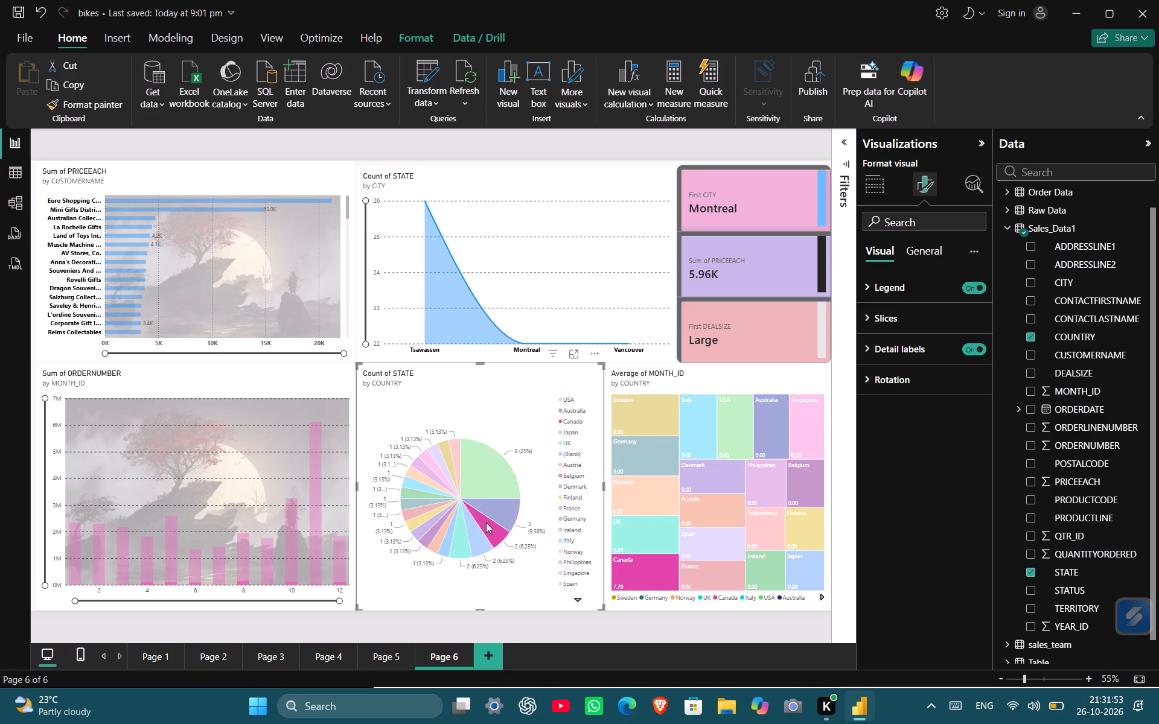
left_click(472, 531)
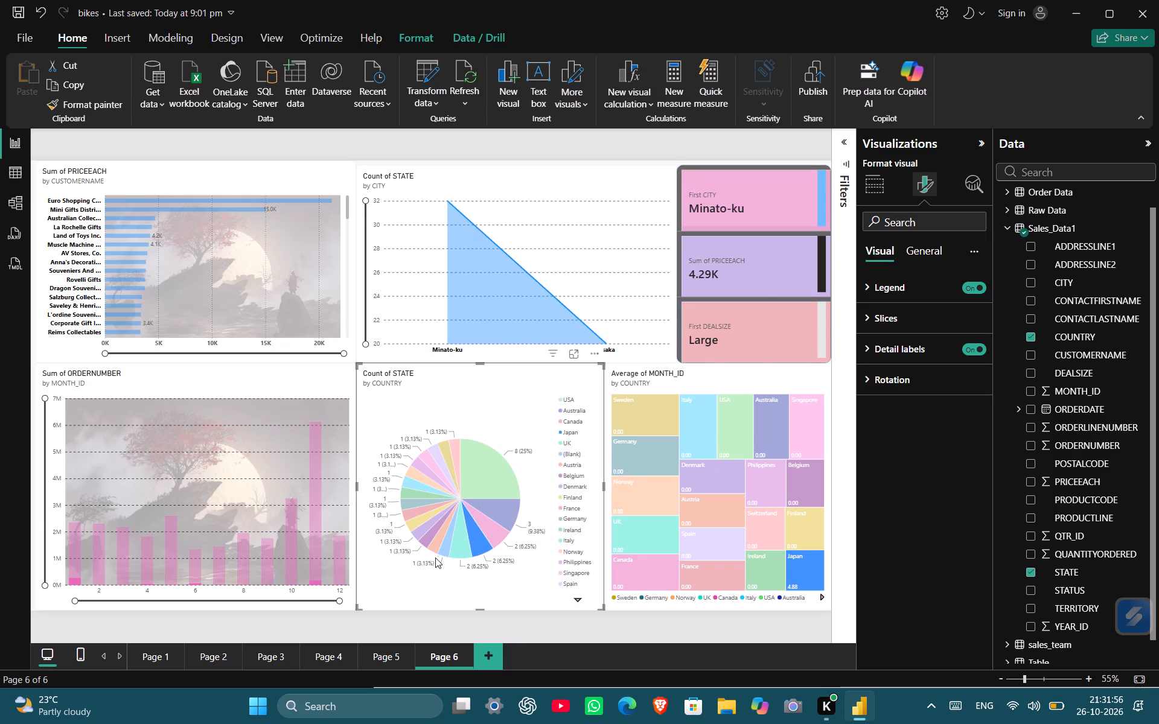
left_click(445, 543)
left_click(437, 538)
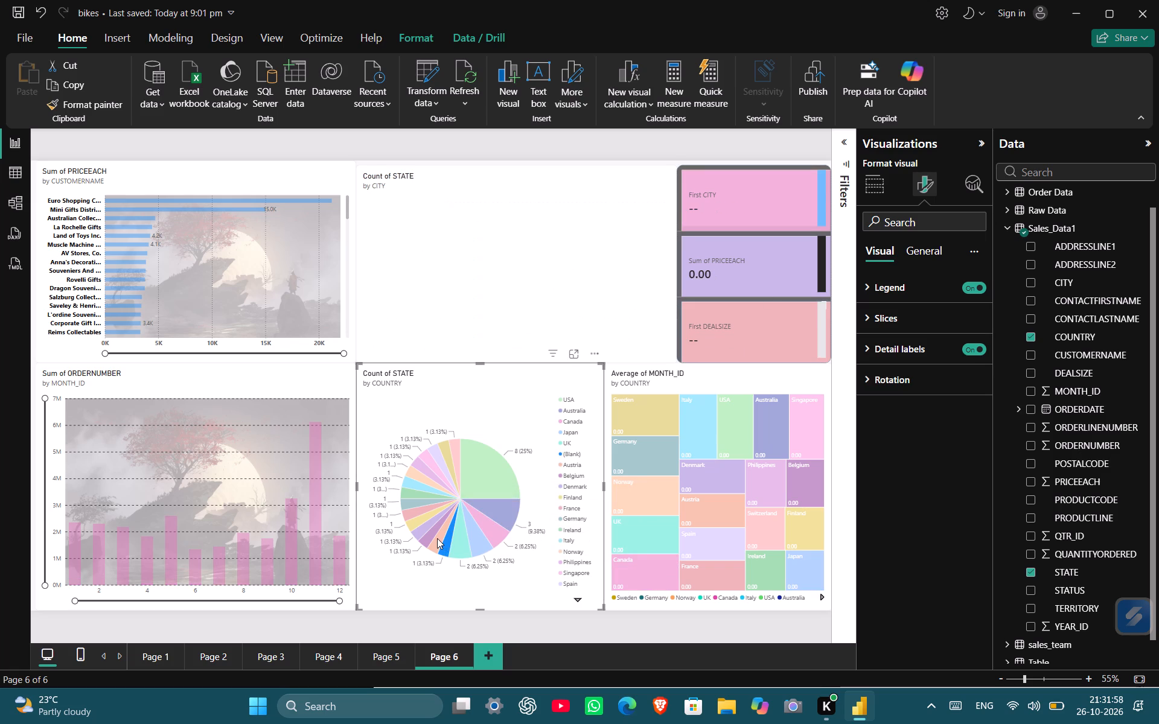
left_click(428, 535)
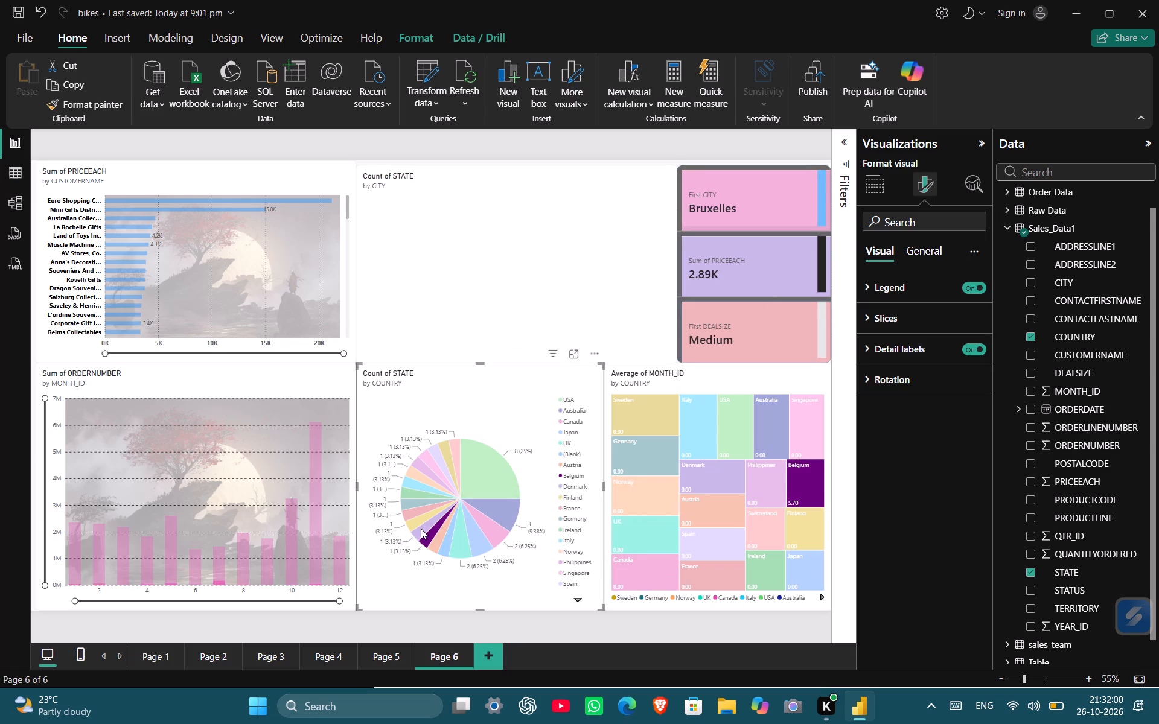
left_click(420, 526)
left_click(409, 512)
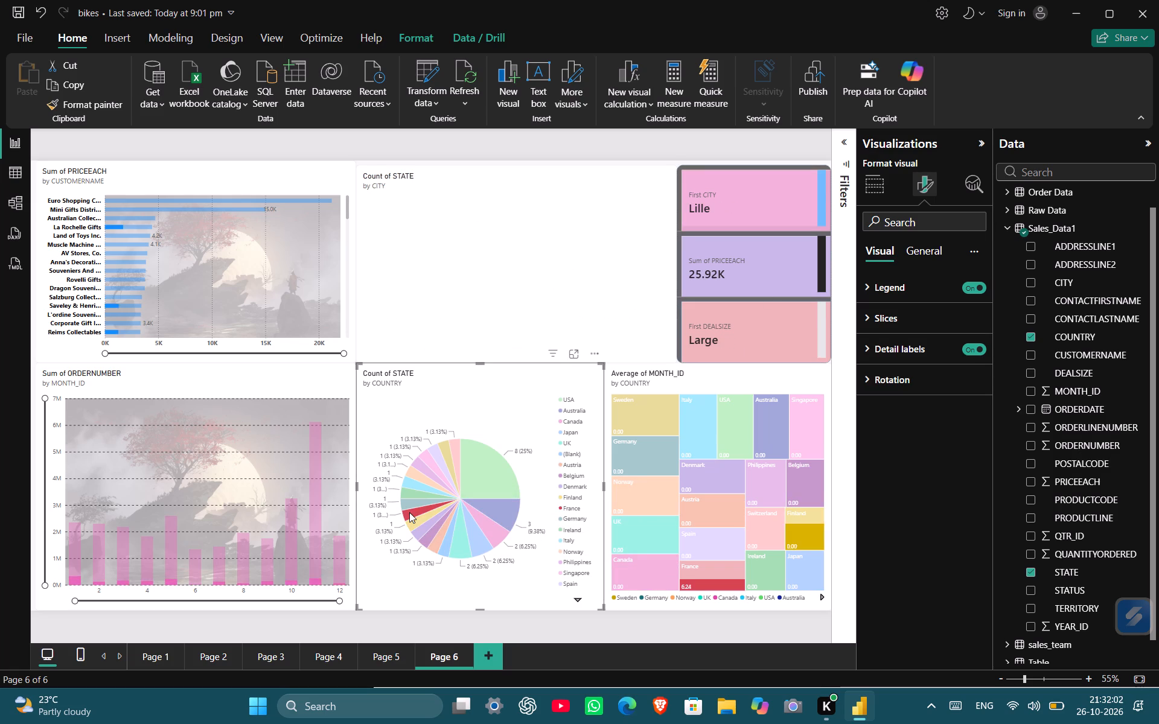
left_click(412, 501)
left_click(412, 497)
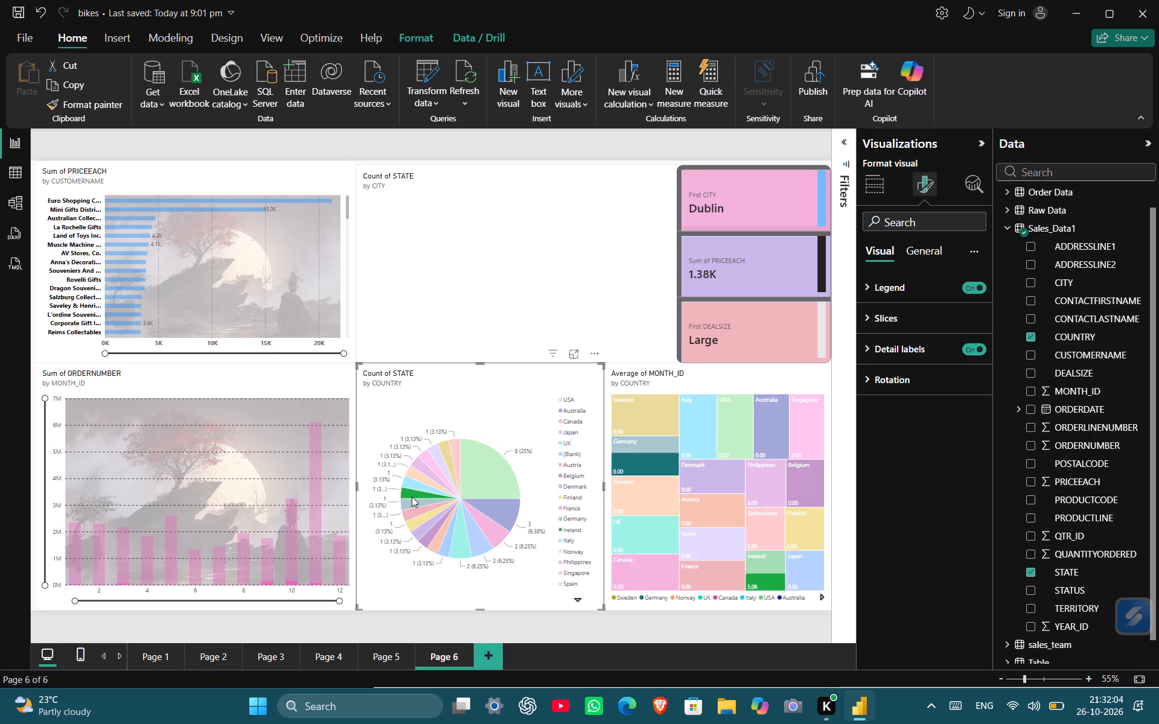
left_click(417, 483)
left_click(428, 471)
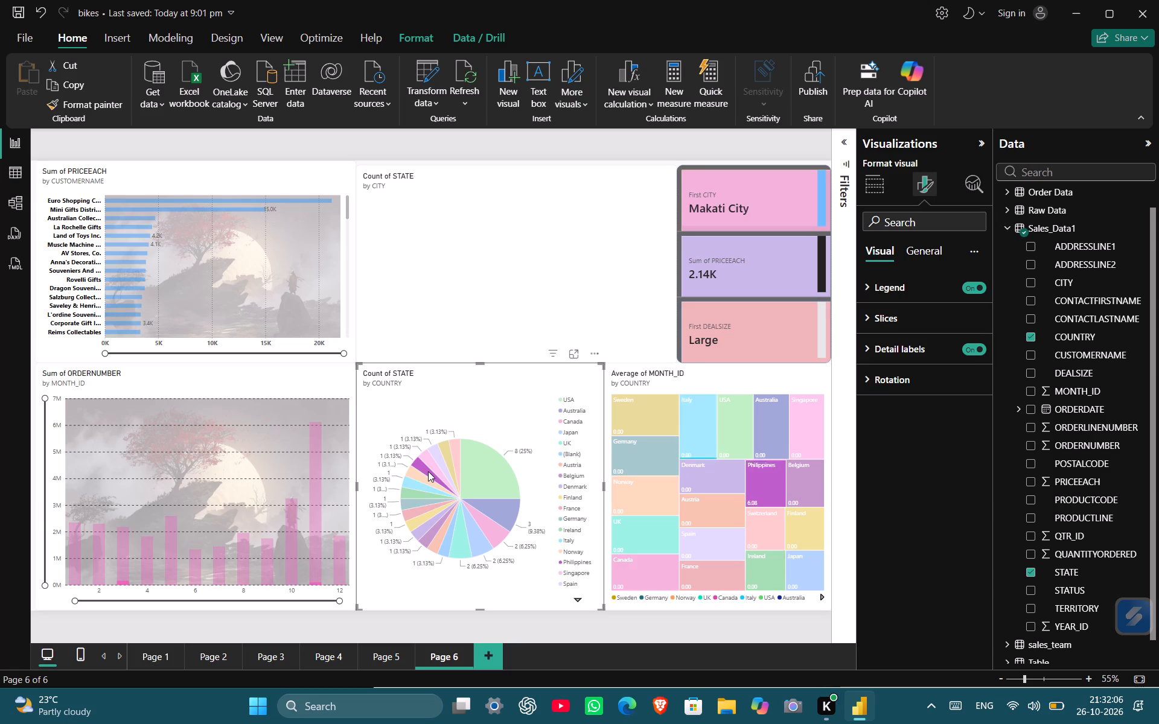
left_click(439, 462)
left_click(455, 456)
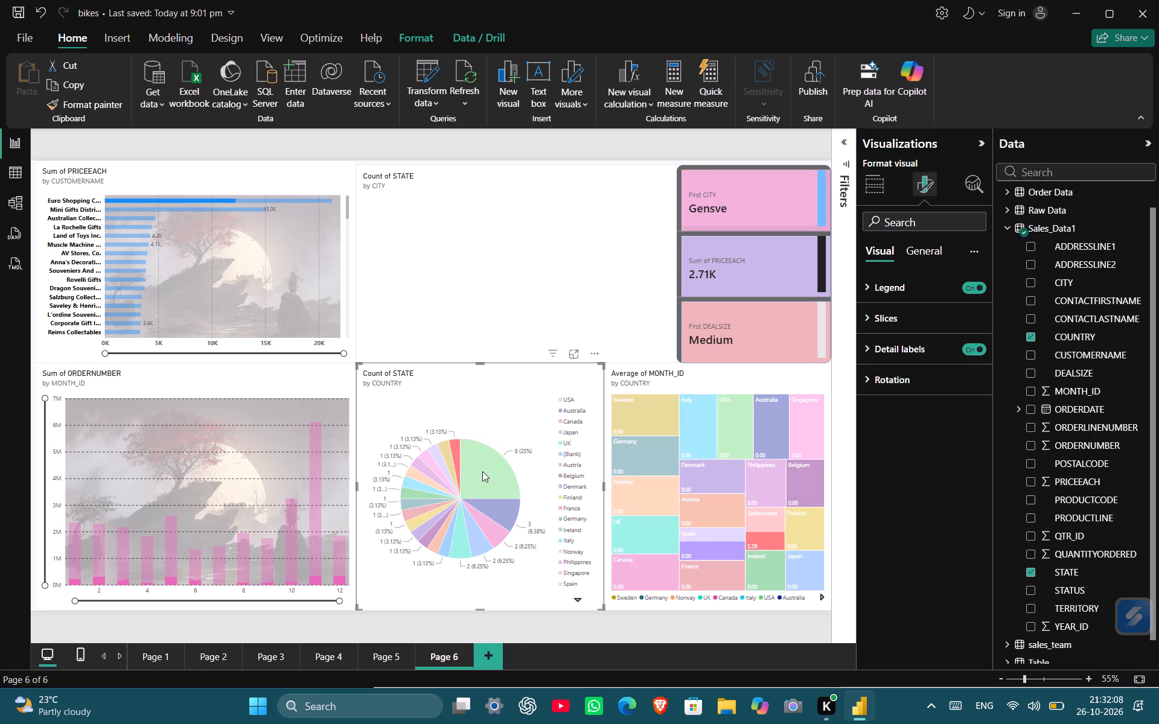
left_click(482, 471)
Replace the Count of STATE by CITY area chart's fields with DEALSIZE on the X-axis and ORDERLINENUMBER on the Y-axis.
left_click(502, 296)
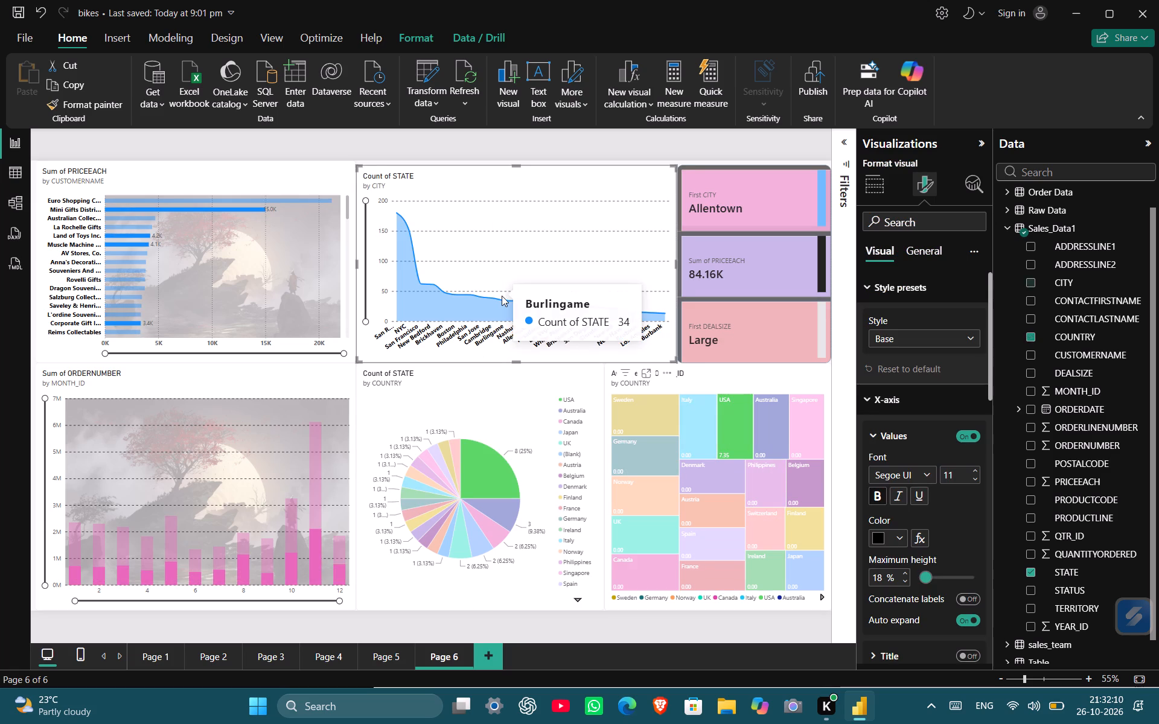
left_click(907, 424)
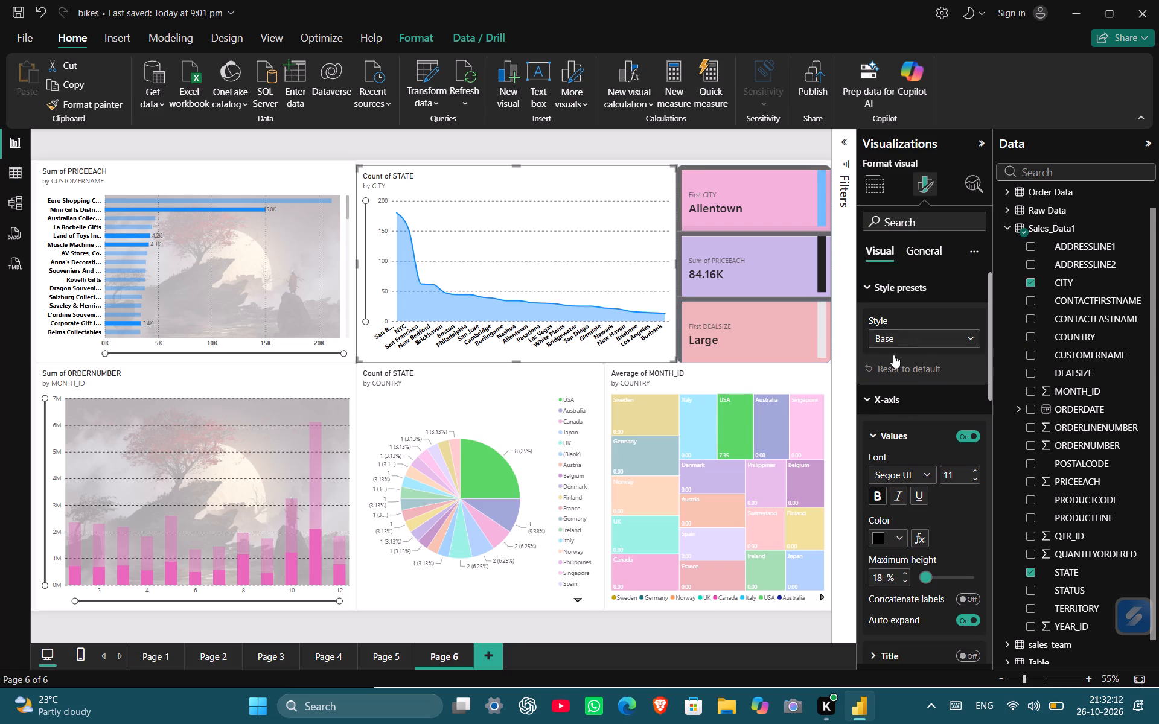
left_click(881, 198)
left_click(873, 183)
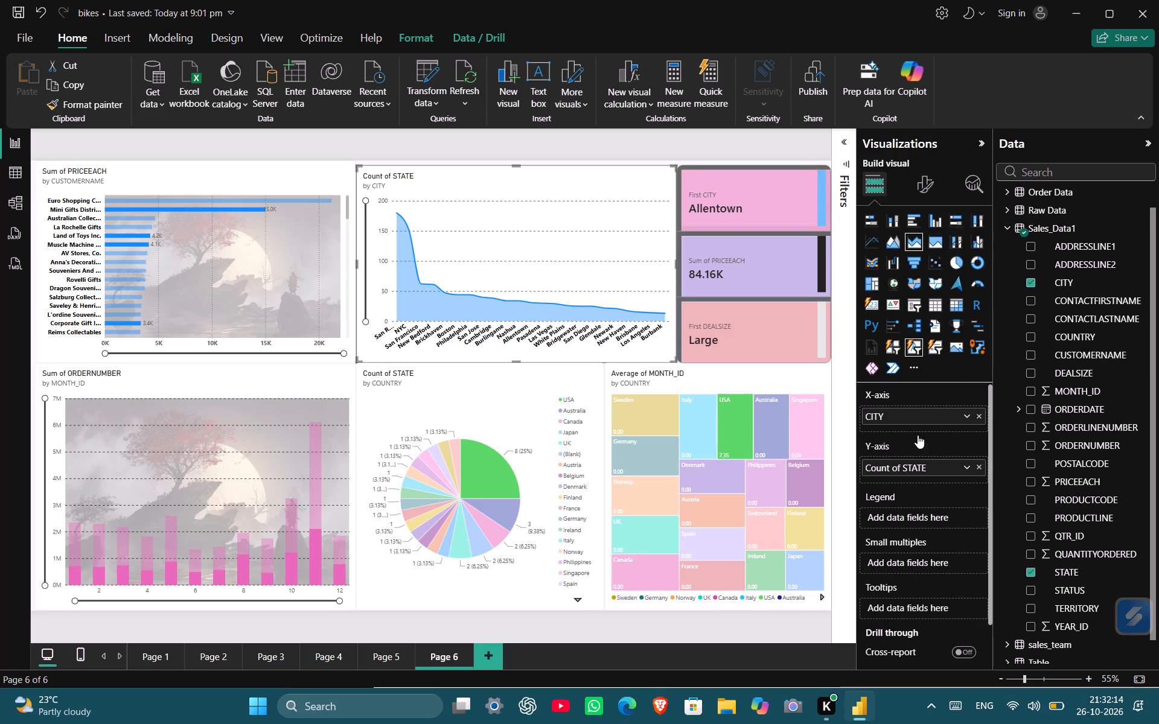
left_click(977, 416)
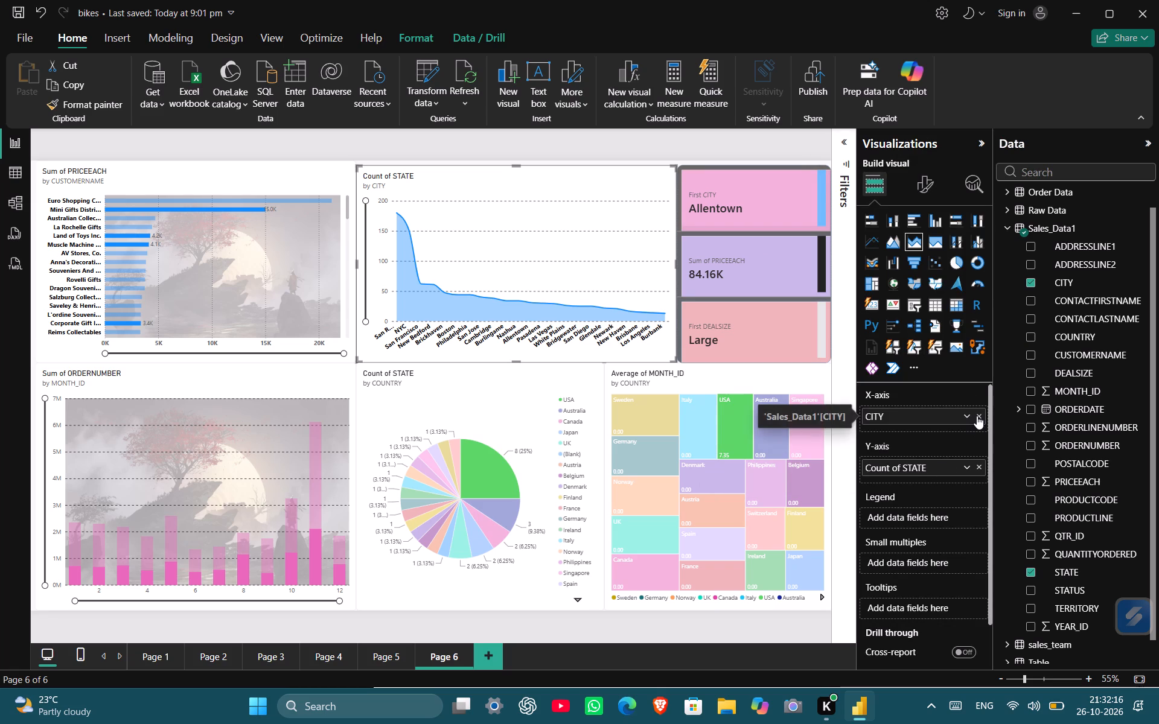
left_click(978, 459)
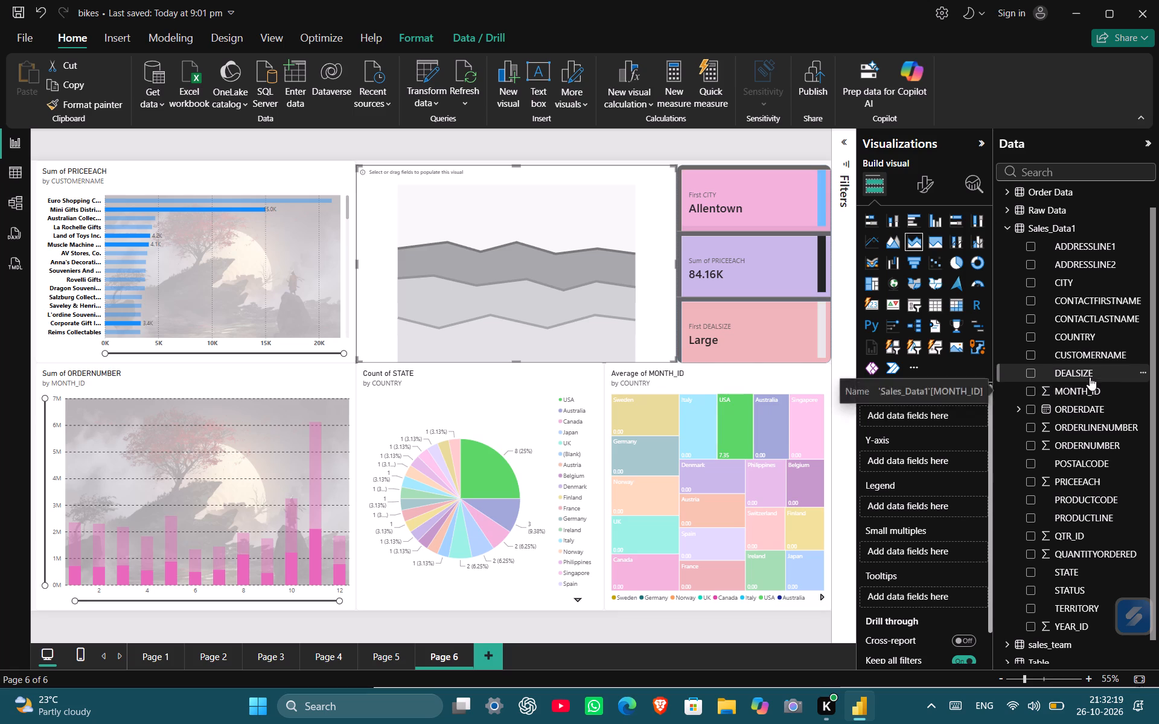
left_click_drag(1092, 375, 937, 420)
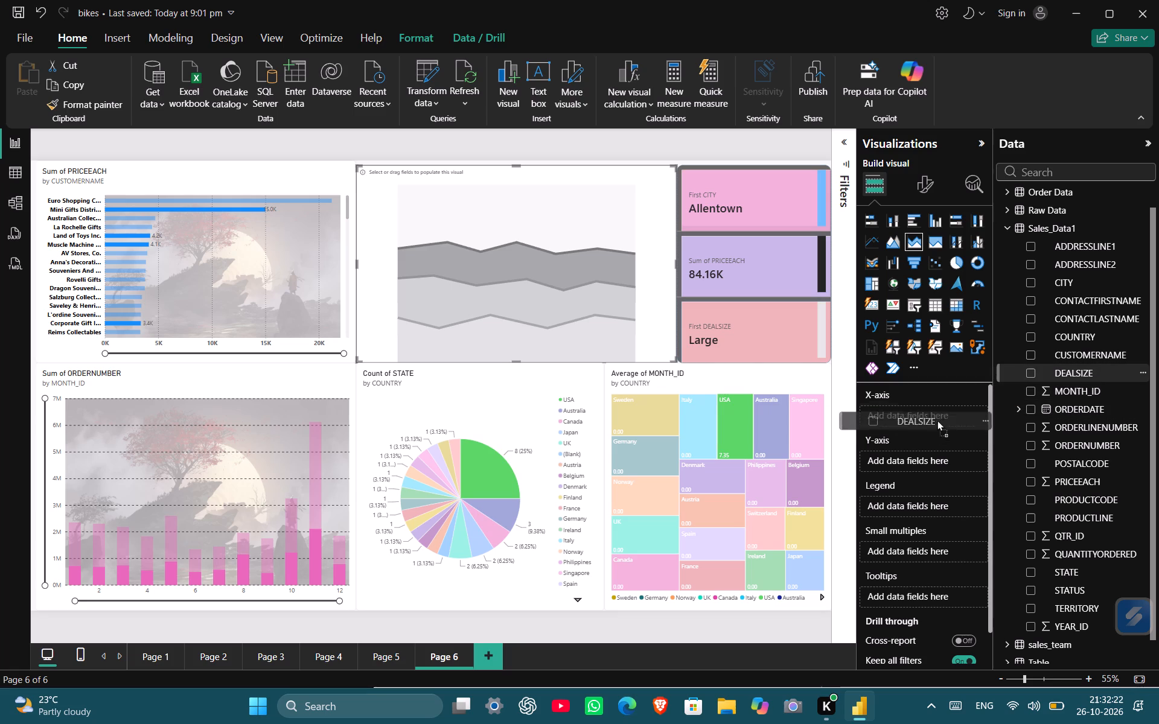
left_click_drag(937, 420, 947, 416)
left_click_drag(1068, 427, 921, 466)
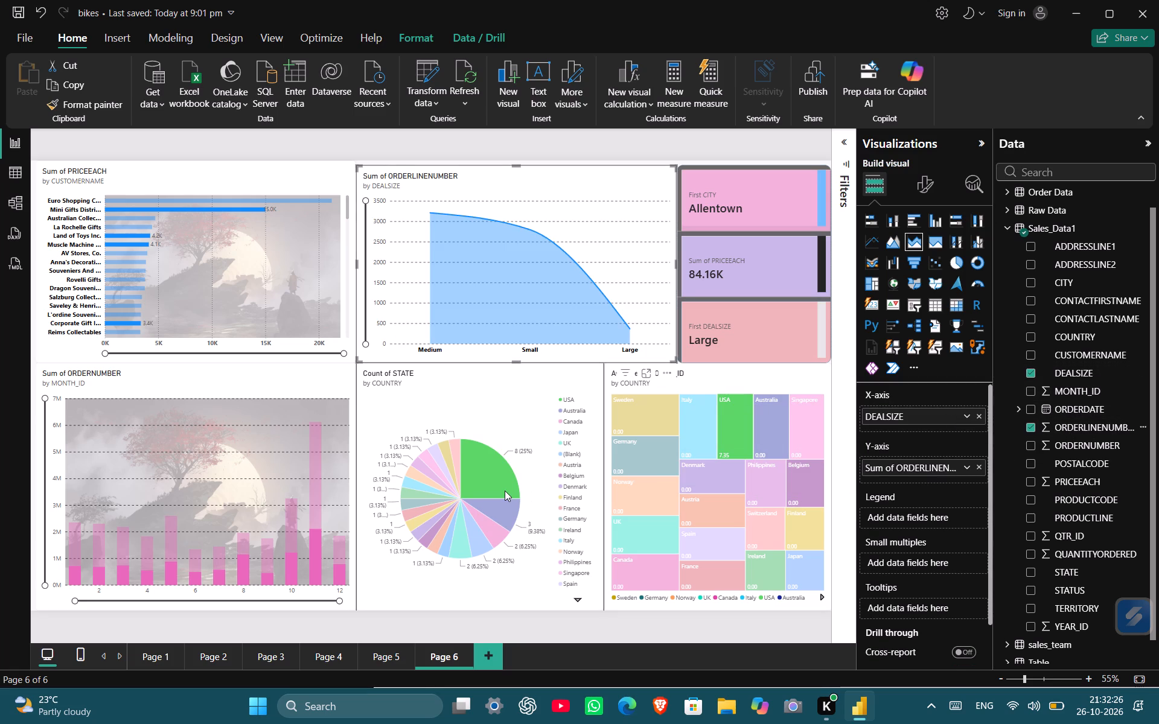
Cross-filter Page 6 by successive country slices of the Count of STATE pie chart, from Australia round to Switzerland, and examine the ORDERLINENUMBER area chart.
left_click(505, 491)
left_click(506, 504)
left_click(494, 518)
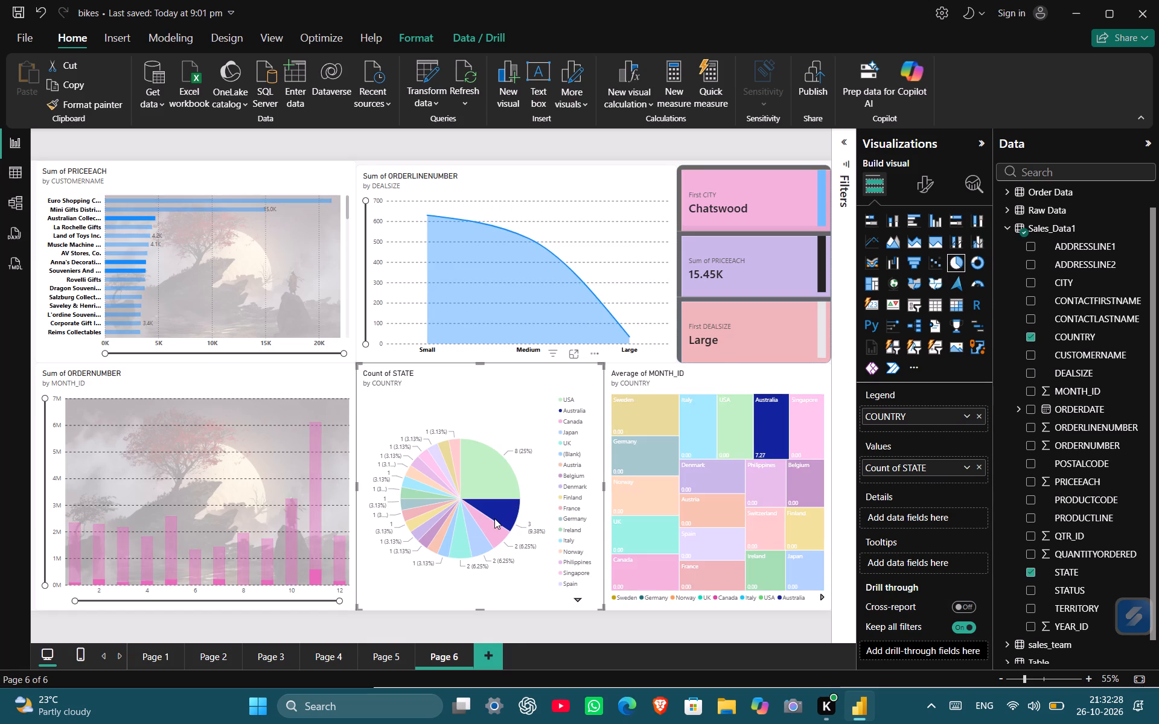
left_click(473, 533)
left_click(458, 537)
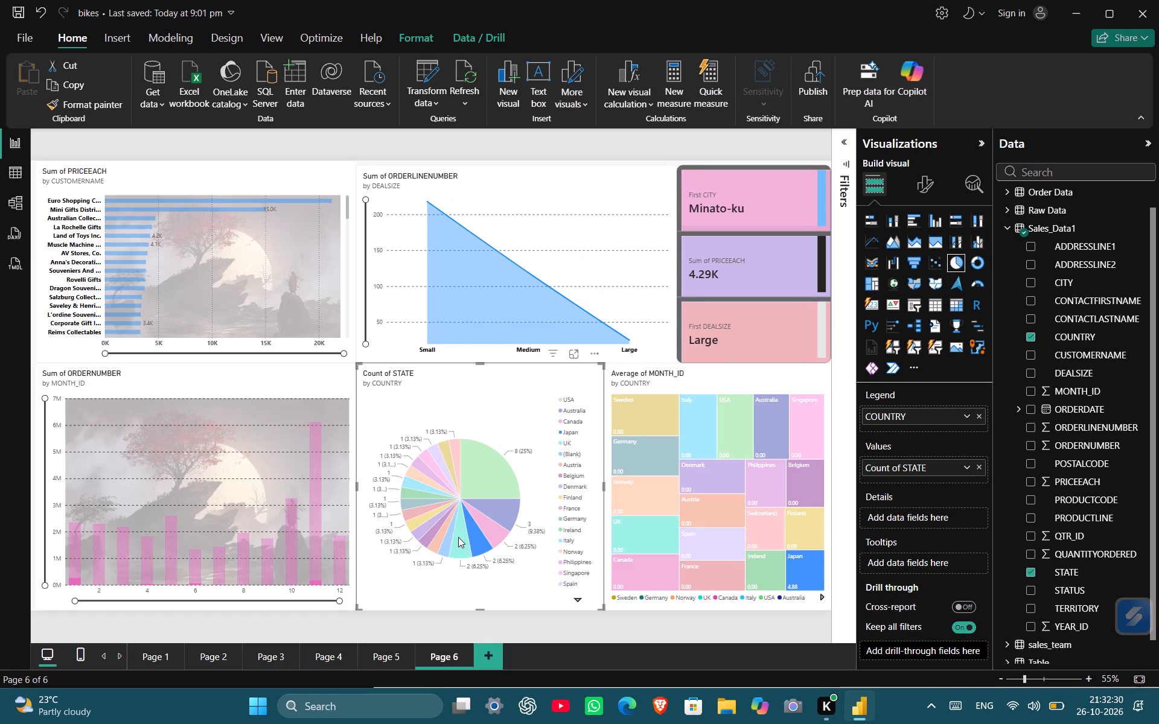
left_click(436, 537)
left_click(427, 529)
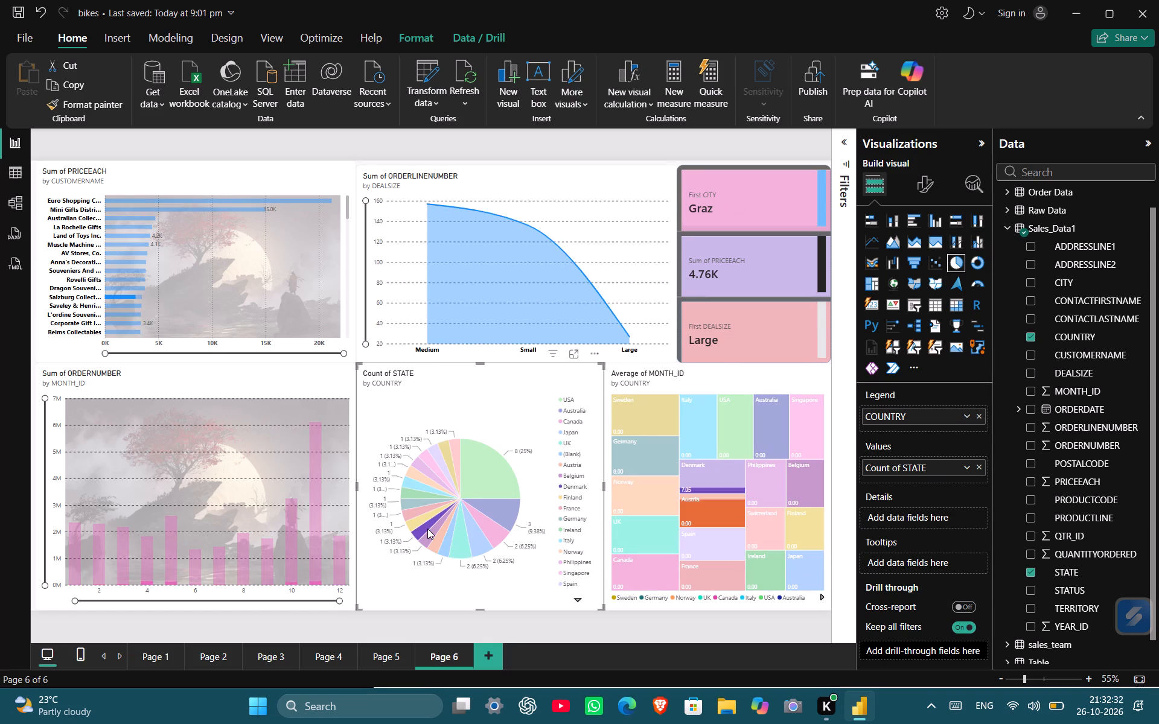
left_click(421, 519)
left_click(416, 505)
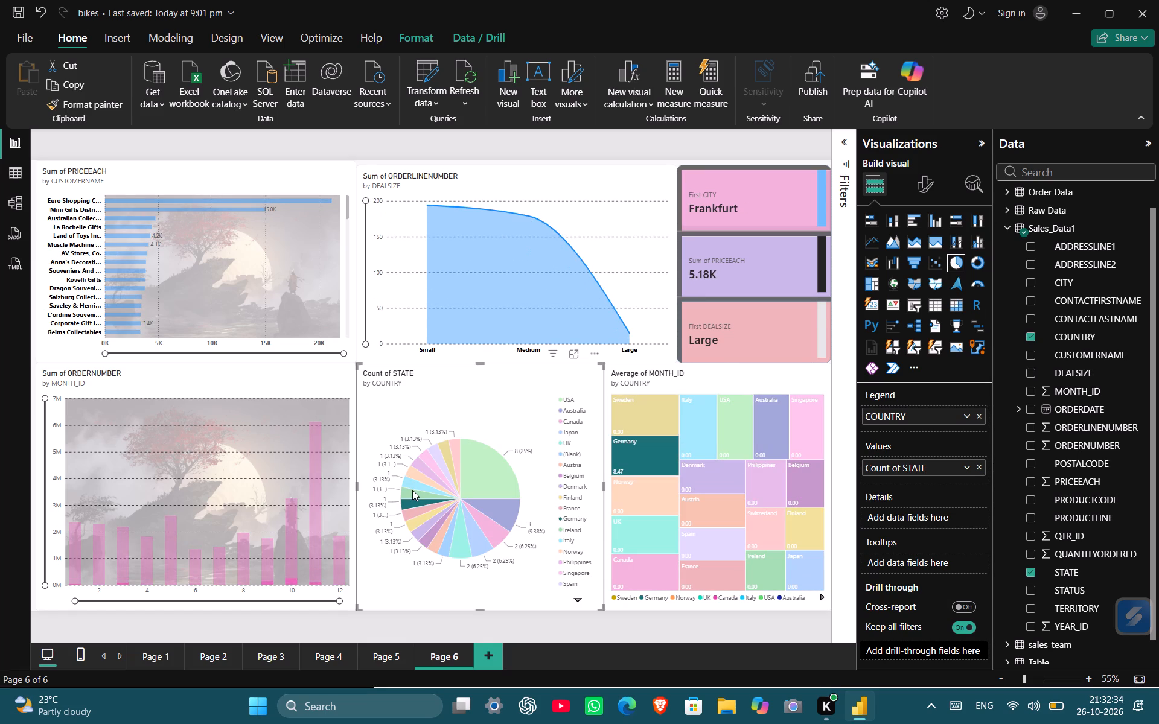
left_click(412, 490)
left_click(413, 472)
left_click(421, 468)
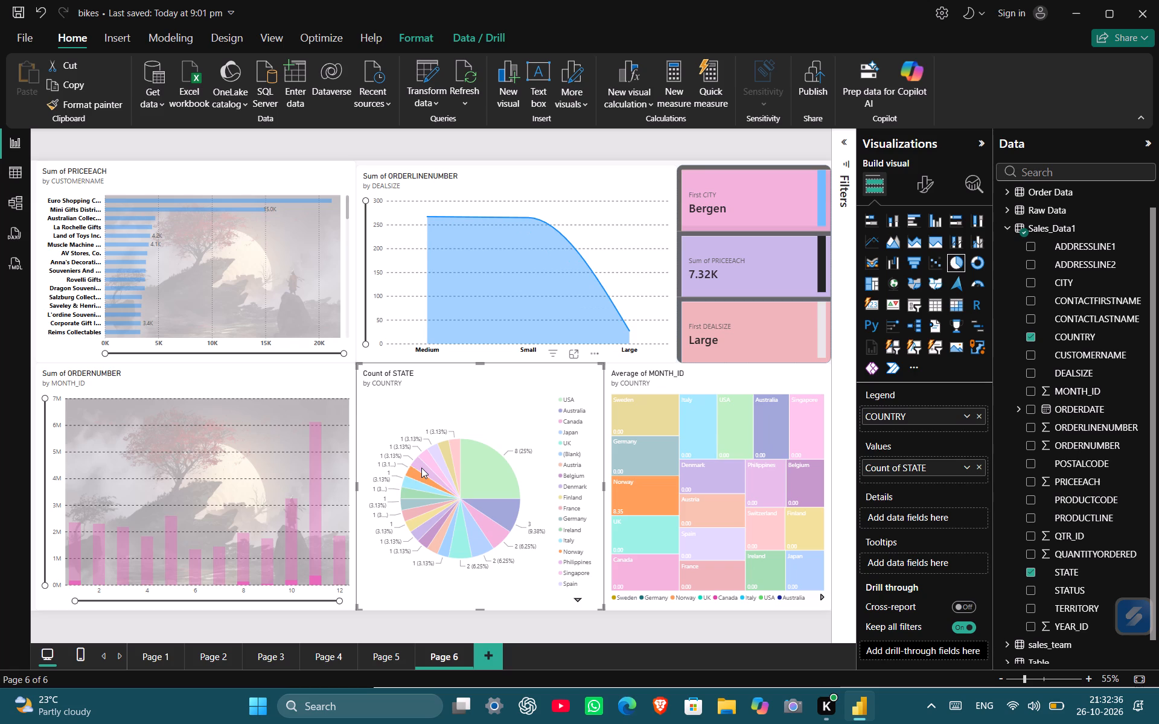
left_click(430, 463)
left_click(444, 456)
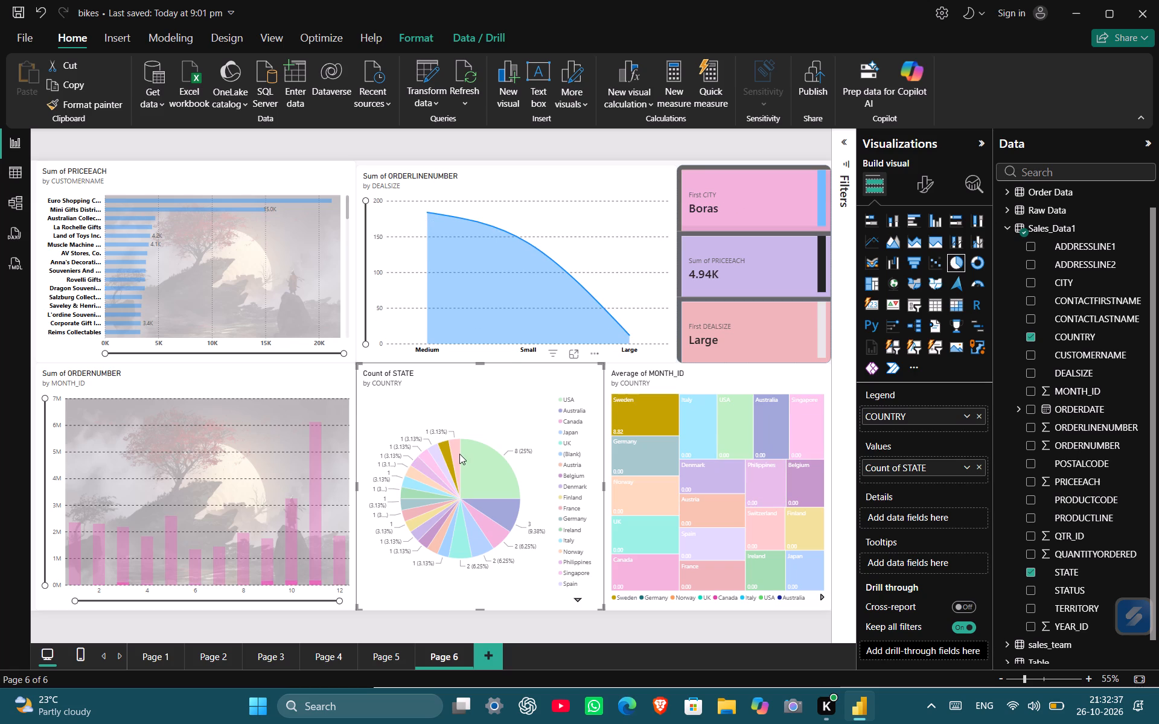
left_click(459, 454)
Go back through the pie chart's neighbouring slices, from Sweden to Philippines, and check how the area chart and cards respond.
left_click(448, 454)
left_click(438, 459)
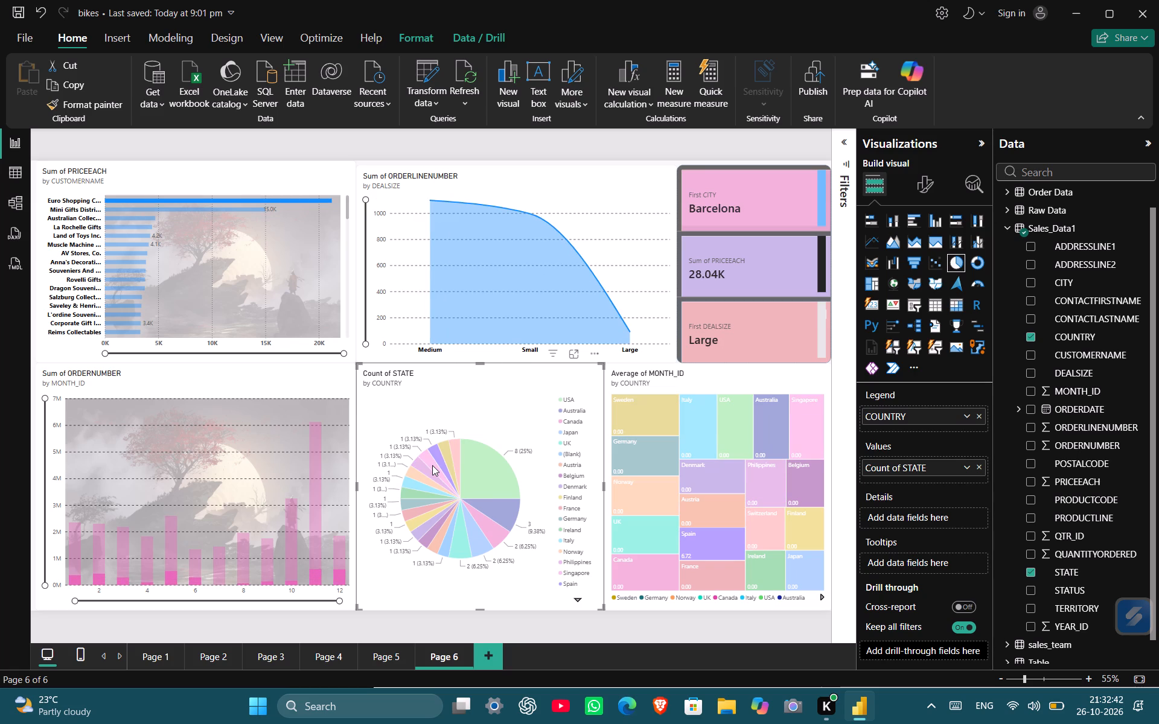
left_click(432, 465)
left_click(427, 470)
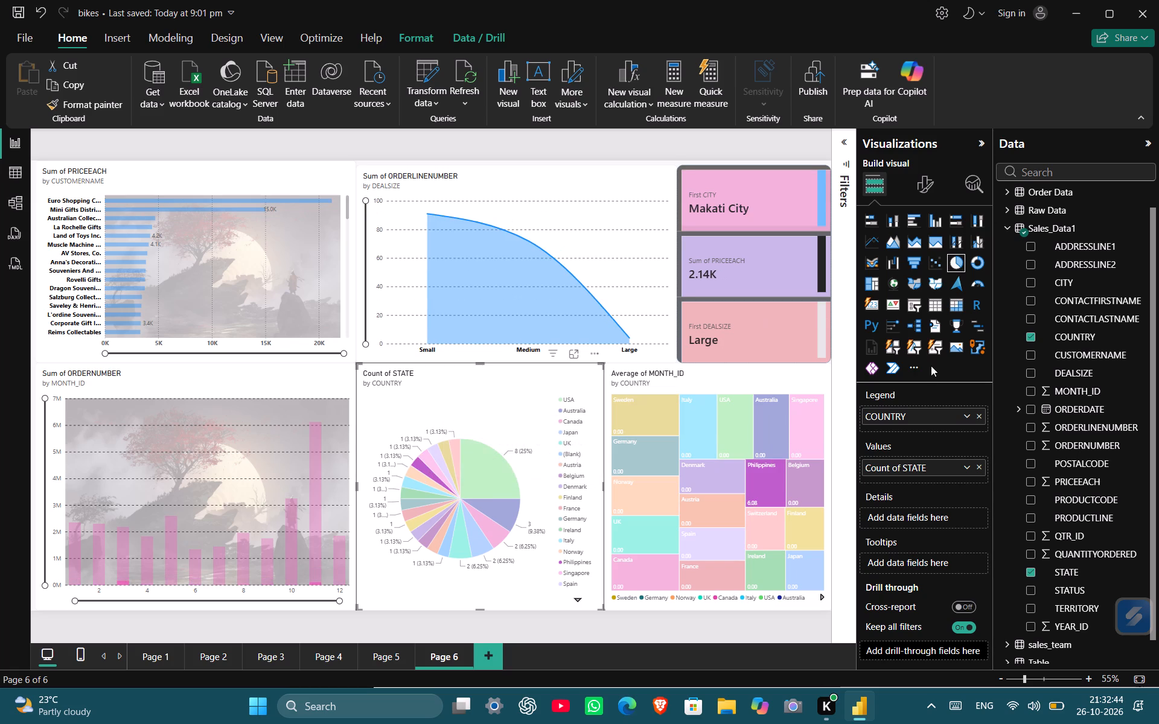
Replace the area chart's DEALSIZE and ORDERLINENUMBER fields with PRICEEACH on the X-axis and QTR_ID on the Y-axis.
left_click(918, 408)
left_click(505, 329)
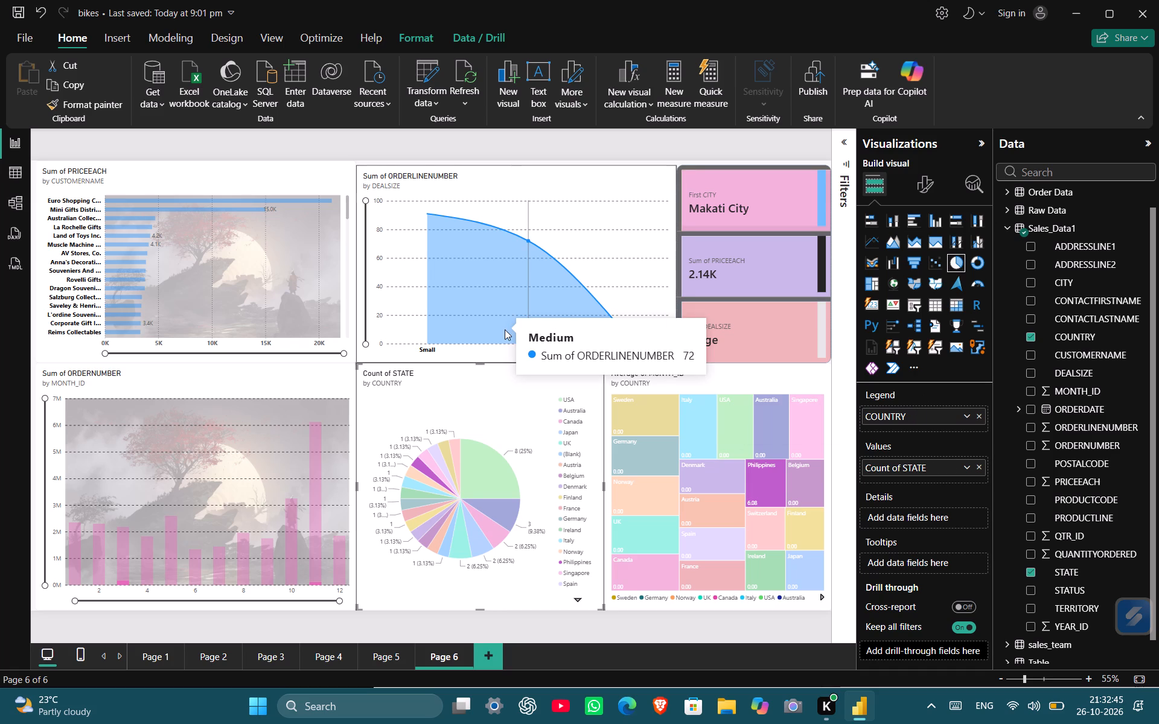
left_click(983, 413)
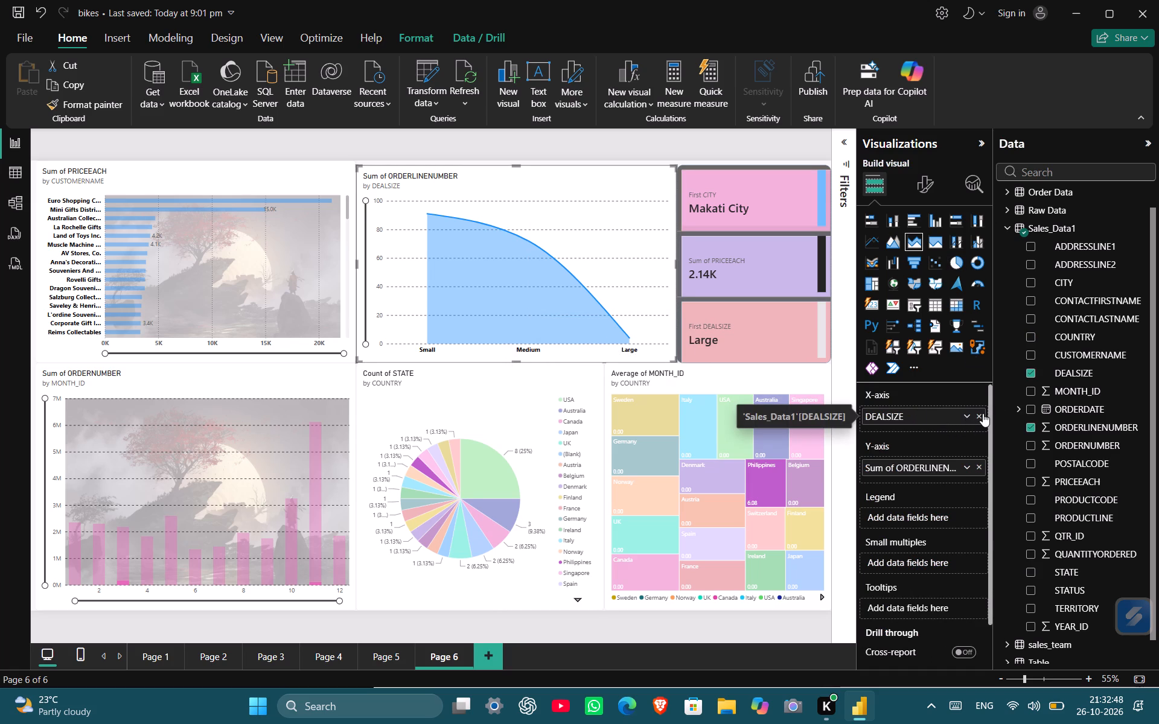
left_click(981, 457)
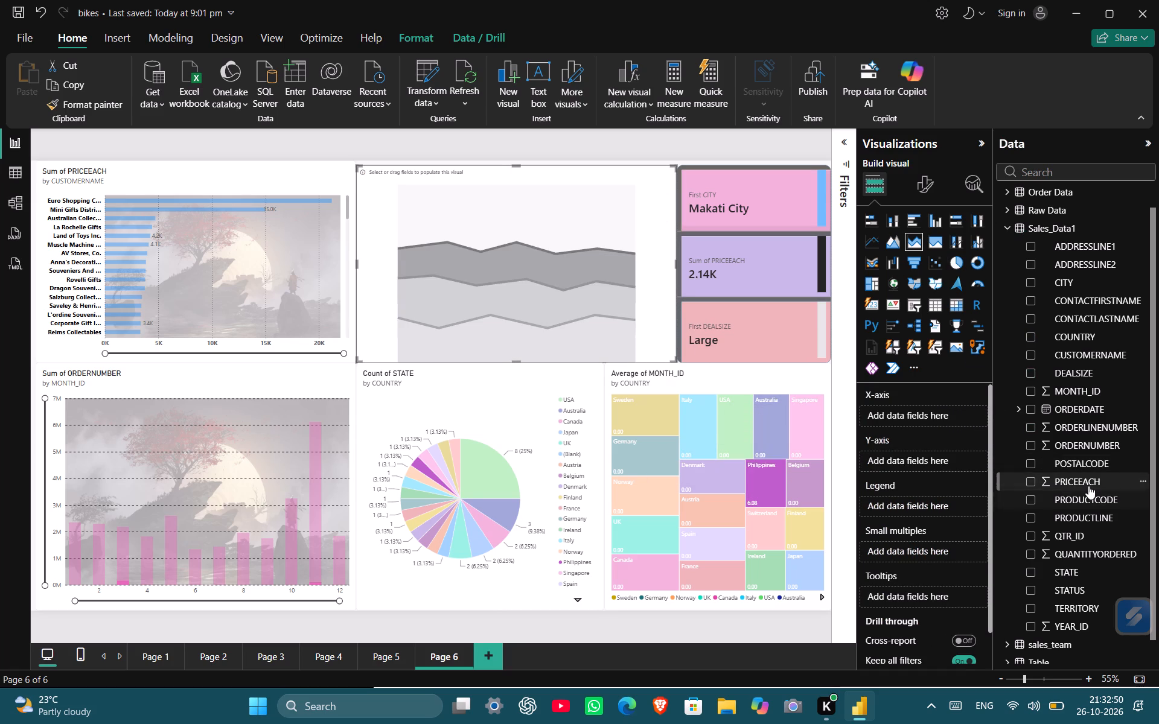
left_click_drag(1088, 484, 940, 418)
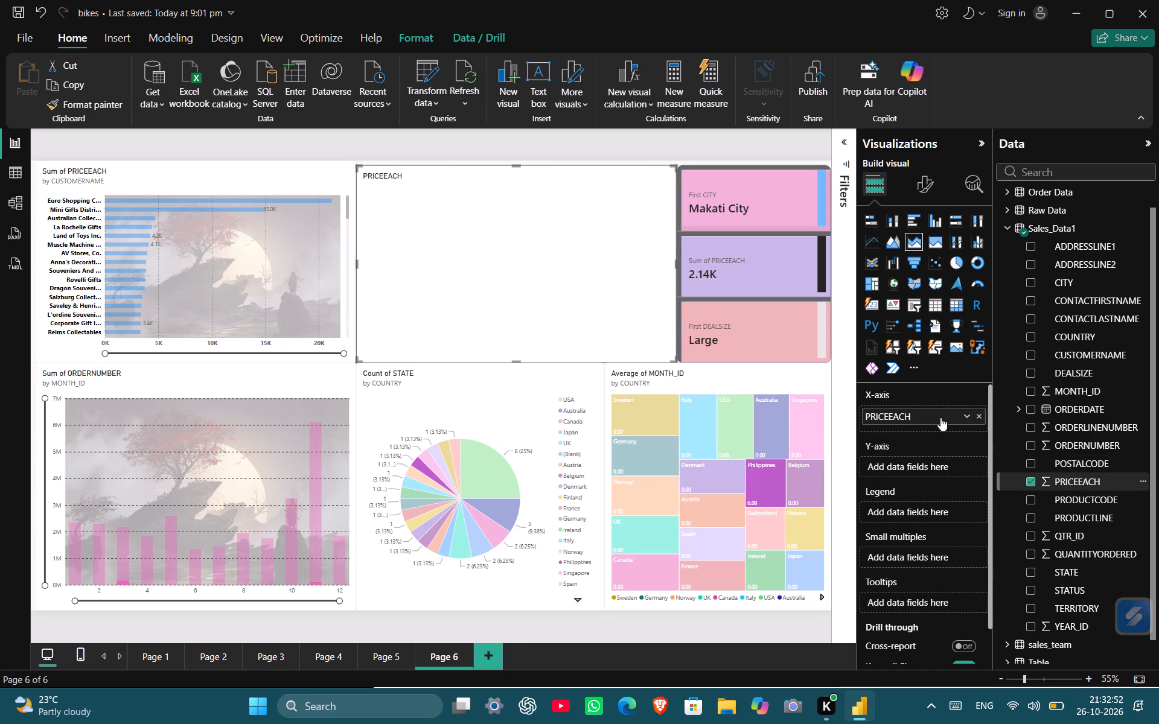
left_click_drag(1071, 536, 965, 478)
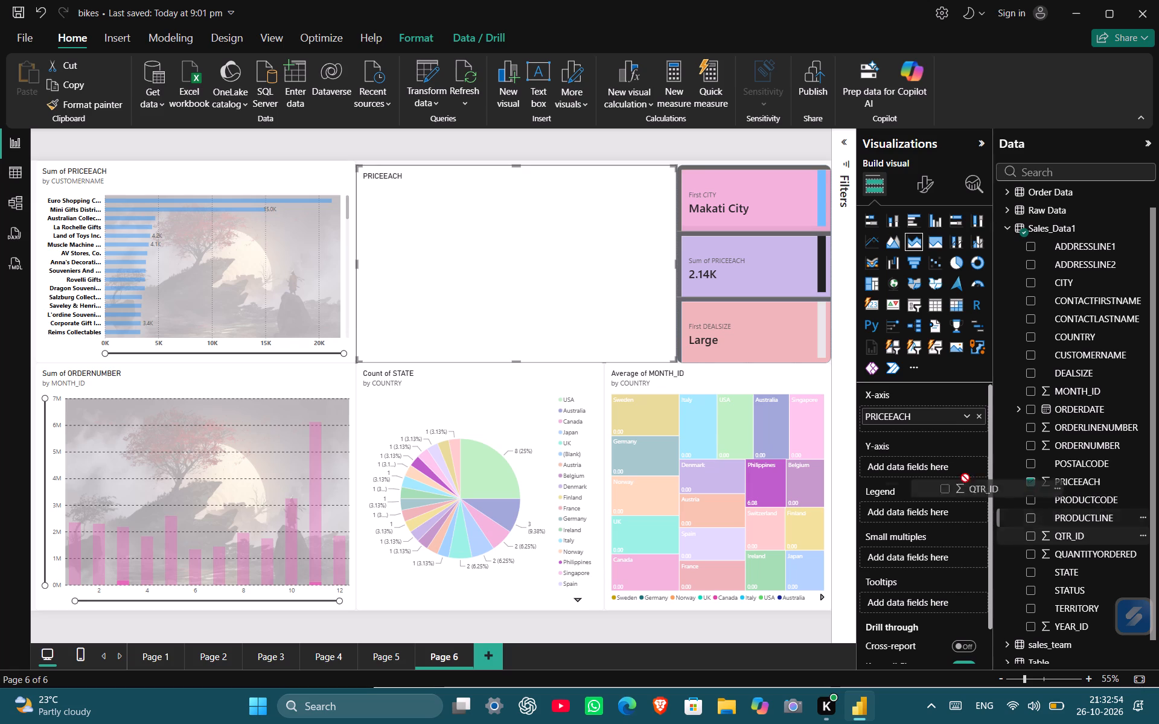
left_click_drag(965, 478, 931, 466)
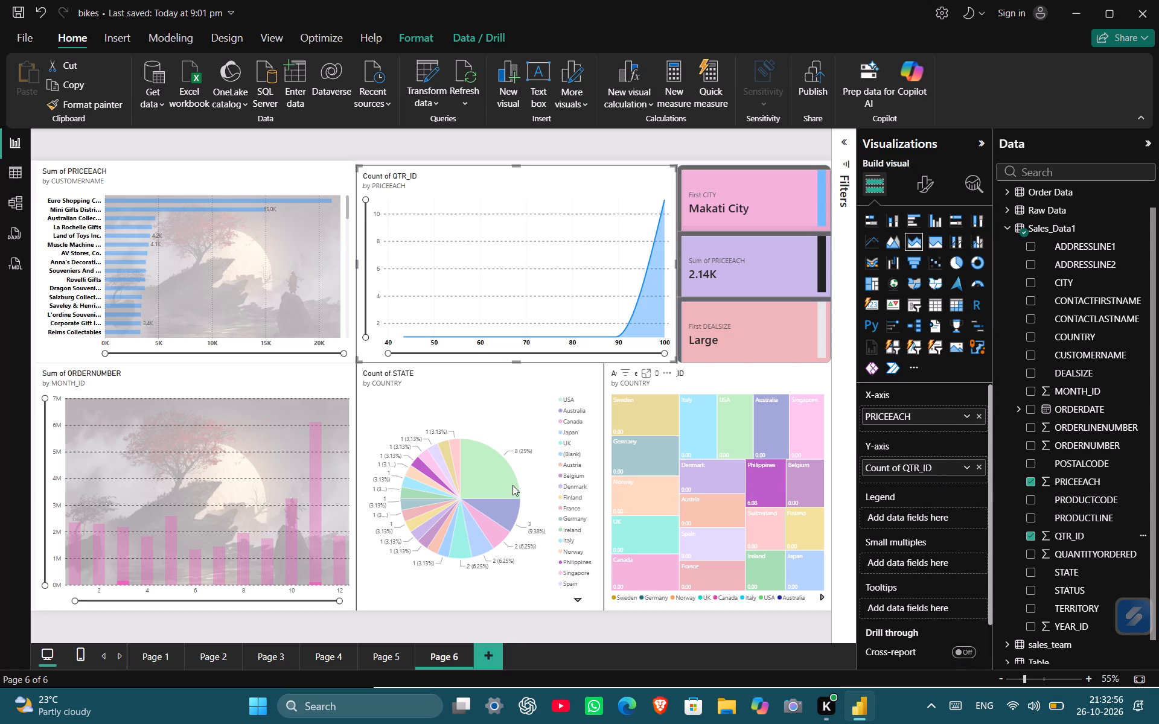
Cross-filter by the pie chart's country slices from Switzerland round to UK and examine the Count of QTR_ID by PRICEEACH area chart.
left_click(512, 485)
left_click(493, 475)
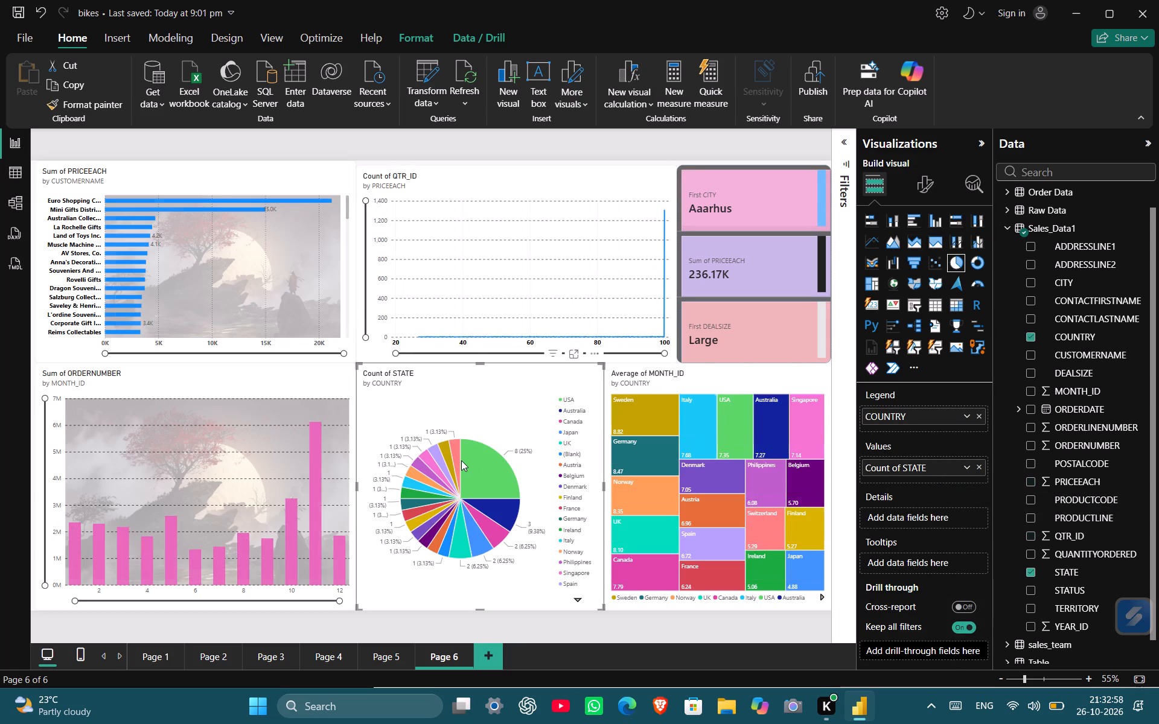
left_click(461, 460)
left_click(453, 458)
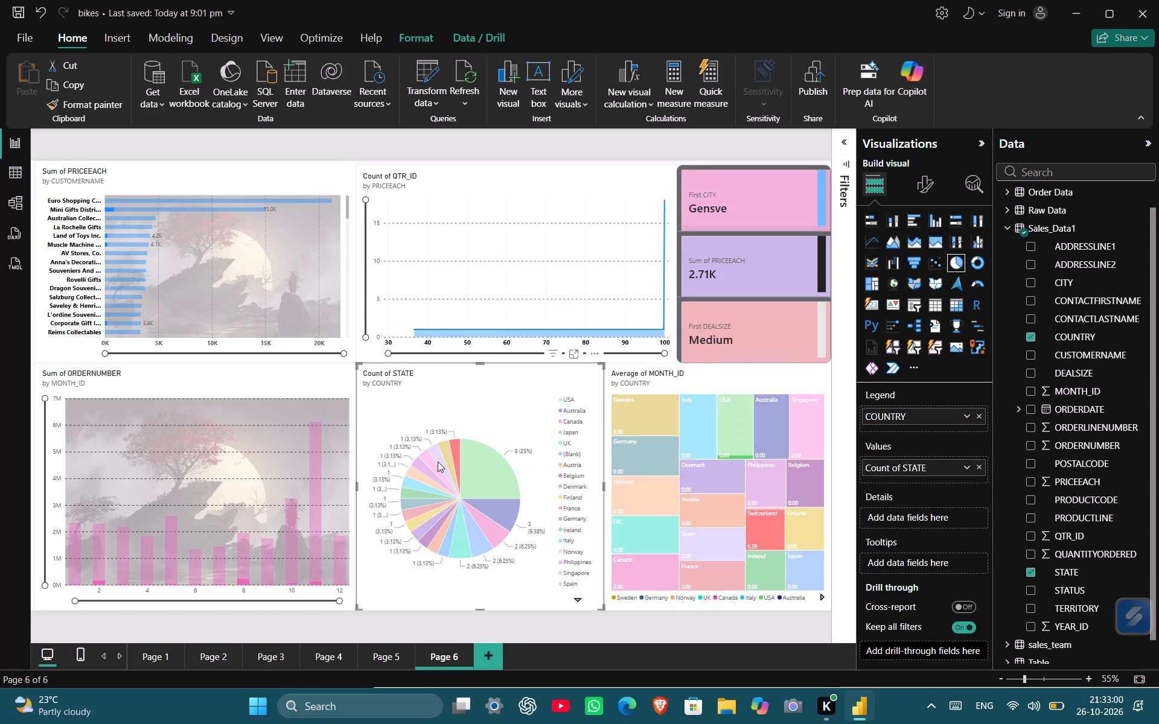
left_click(438, 462)
left_click(434, 465)
left_click(426, 475)
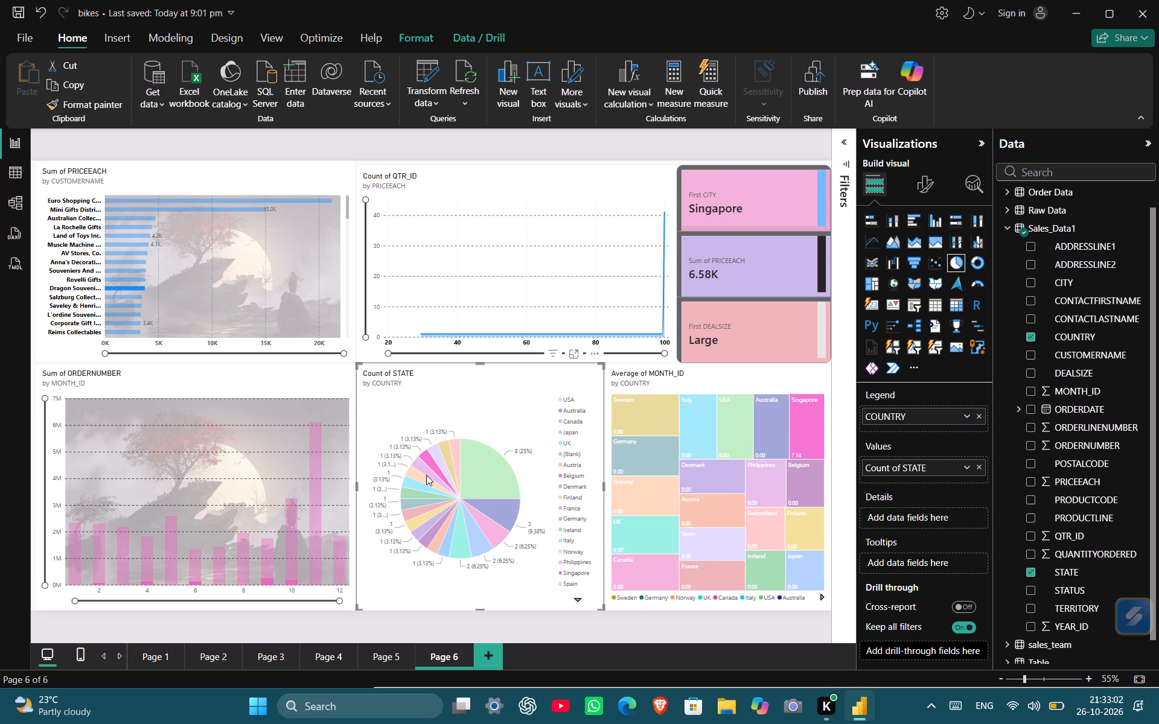
left_click(422, 489)
left_click(426, 507)
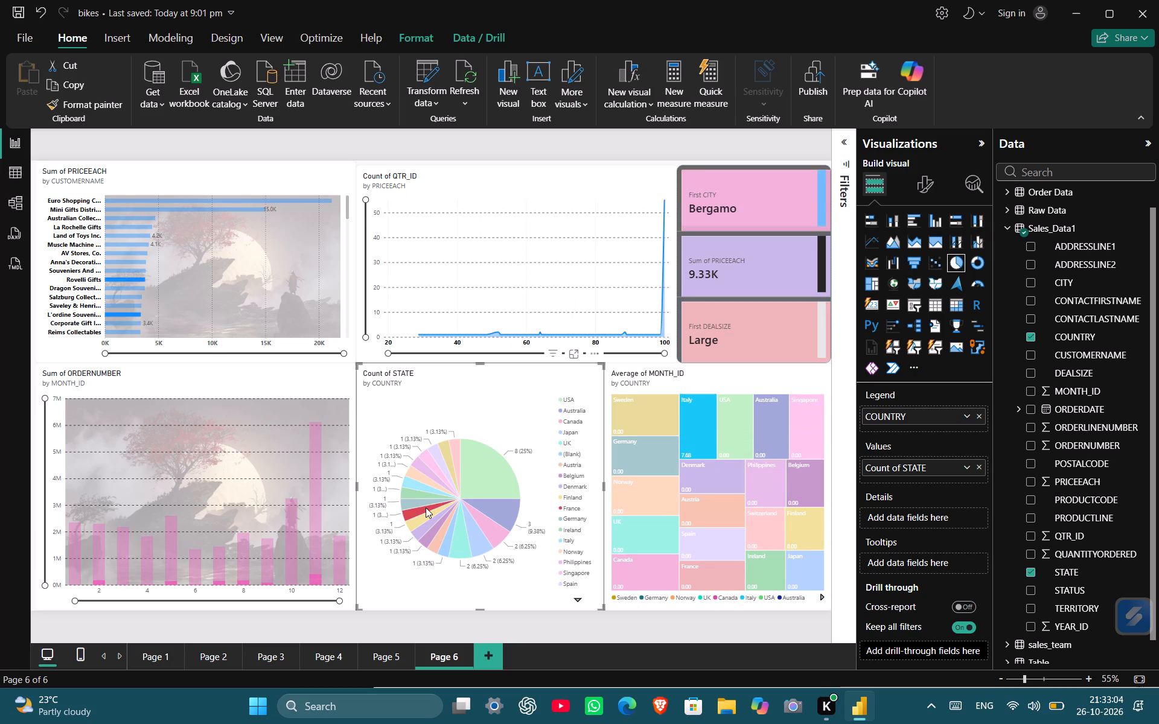
left_click(435, 532)
left_click(455, 535)
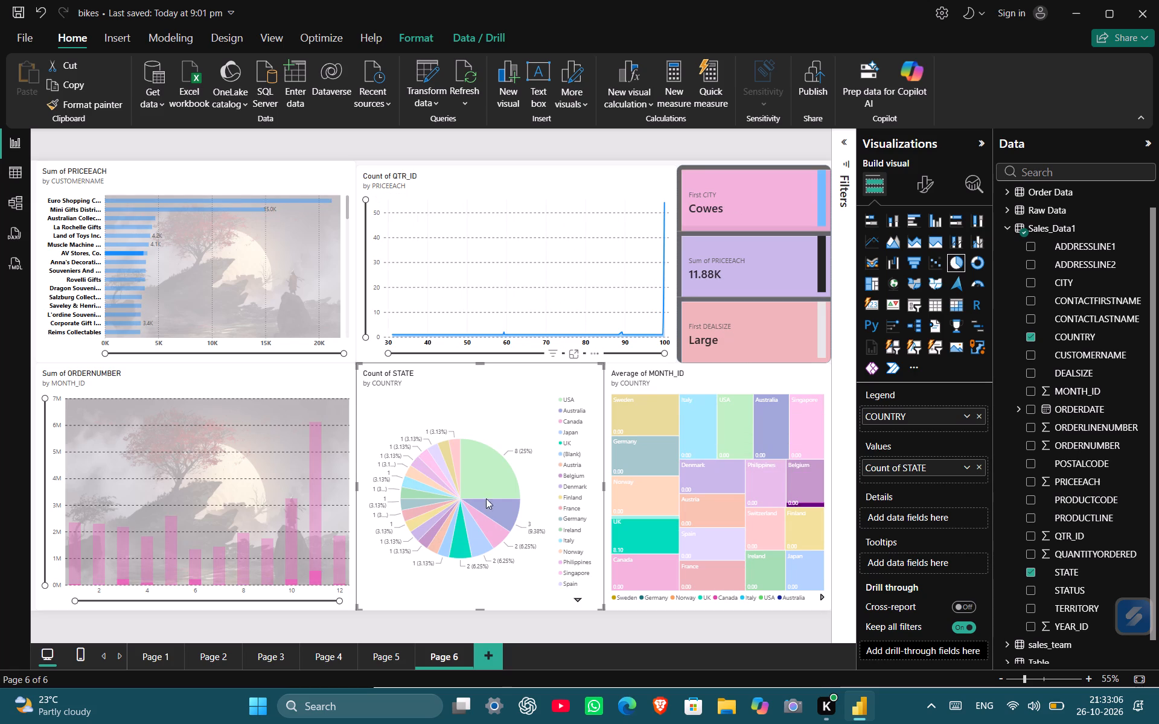
Remove COUNTRY from the legend of the Count of STATE pie chart.
left_click(982, 415)
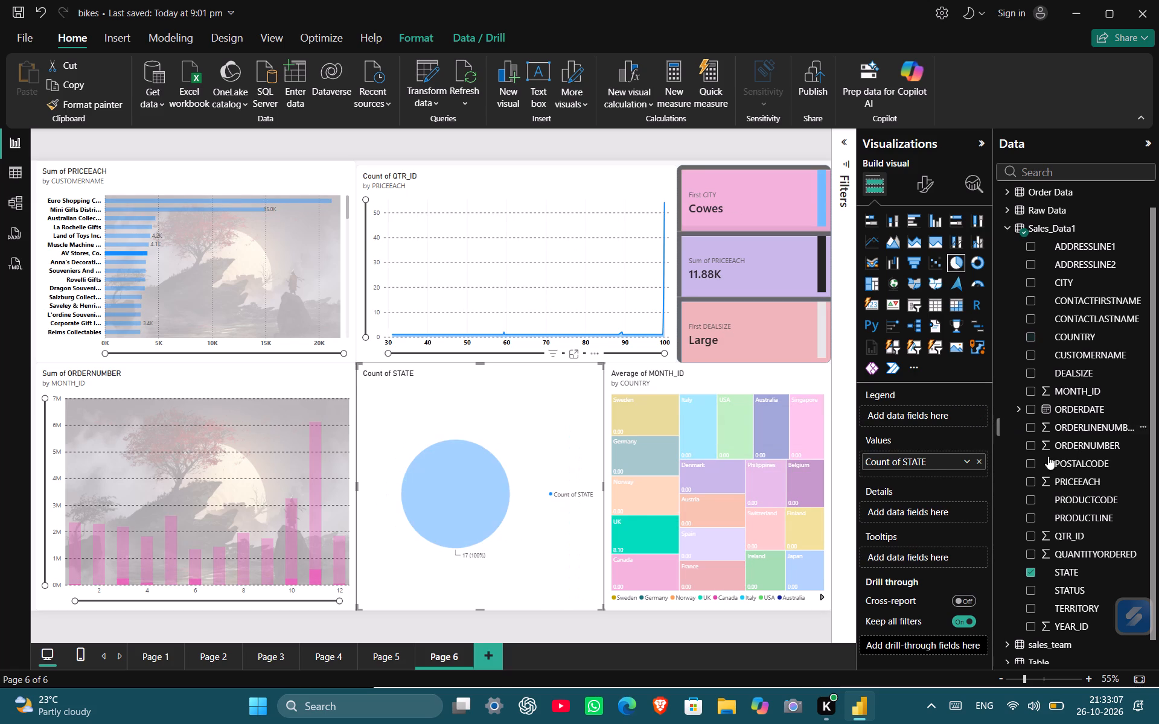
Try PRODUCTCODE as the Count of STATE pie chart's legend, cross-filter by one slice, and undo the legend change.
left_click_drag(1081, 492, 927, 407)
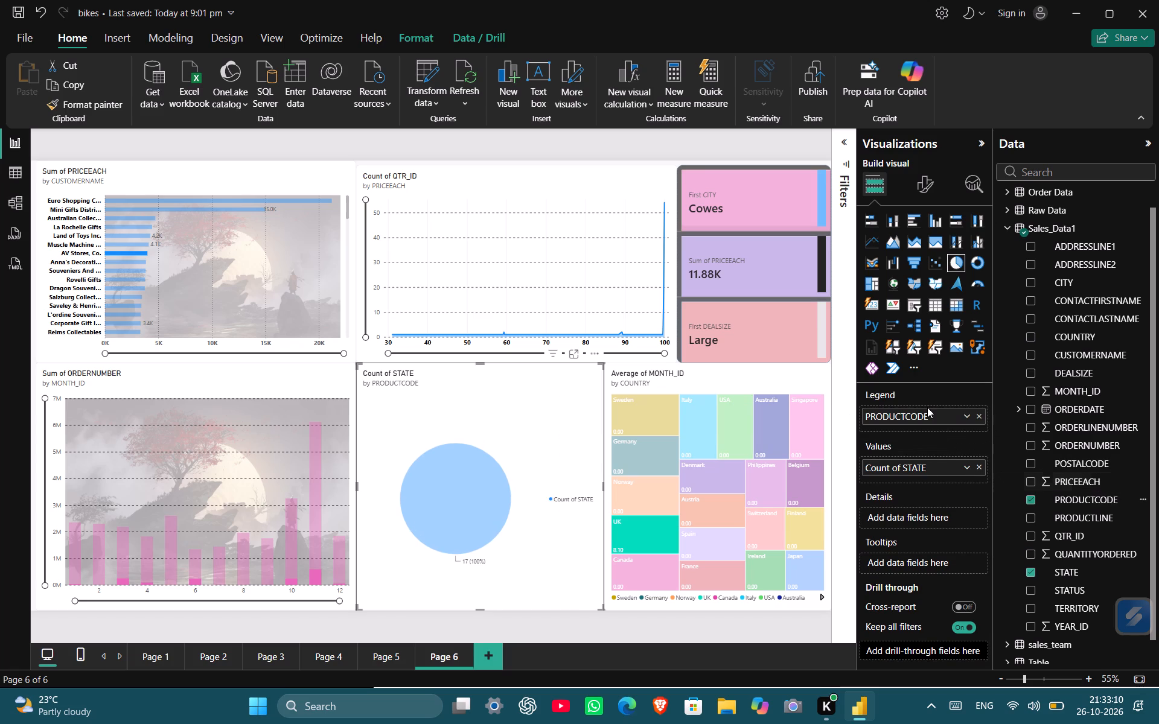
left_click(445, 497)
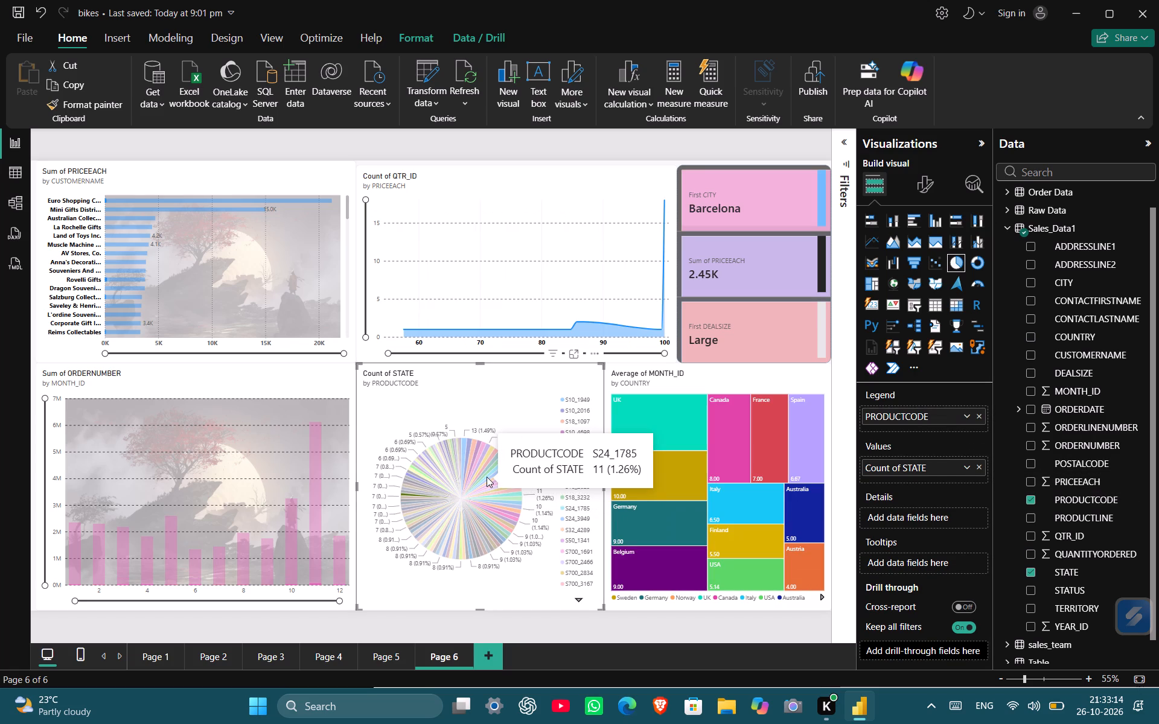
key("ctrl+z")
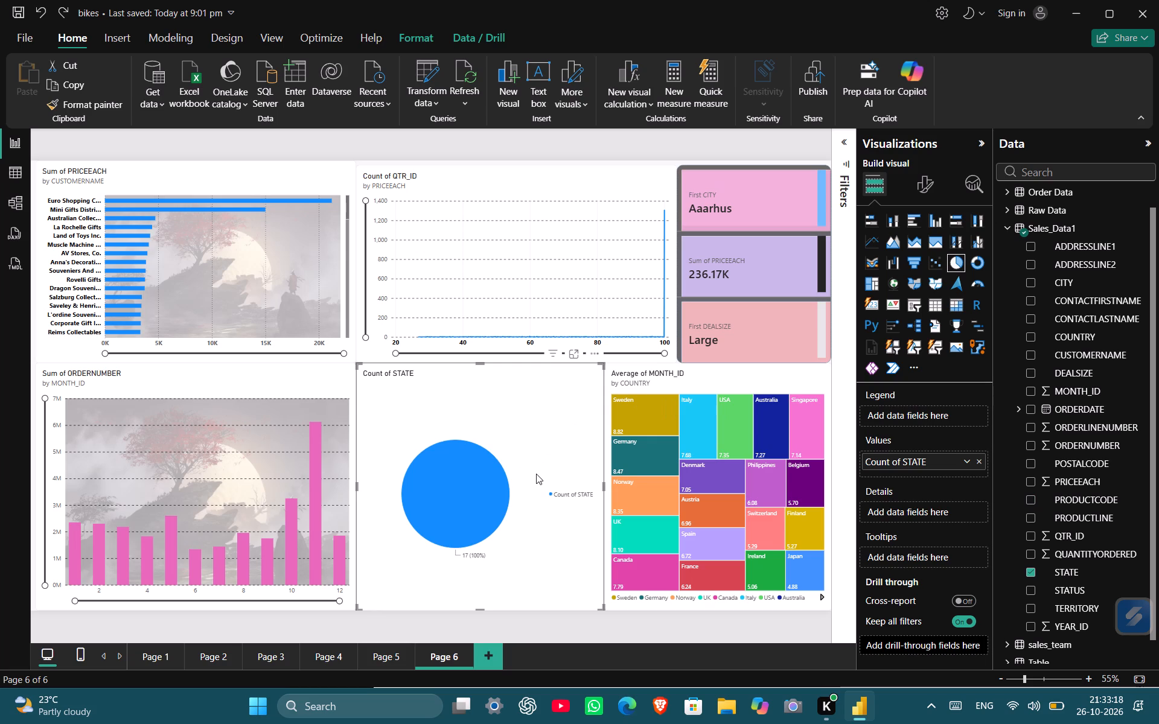
Add DEALSIZE as the Count of STATE pie chart's legend and cross-filter the page by its Large slice.
left_click(575, 444)
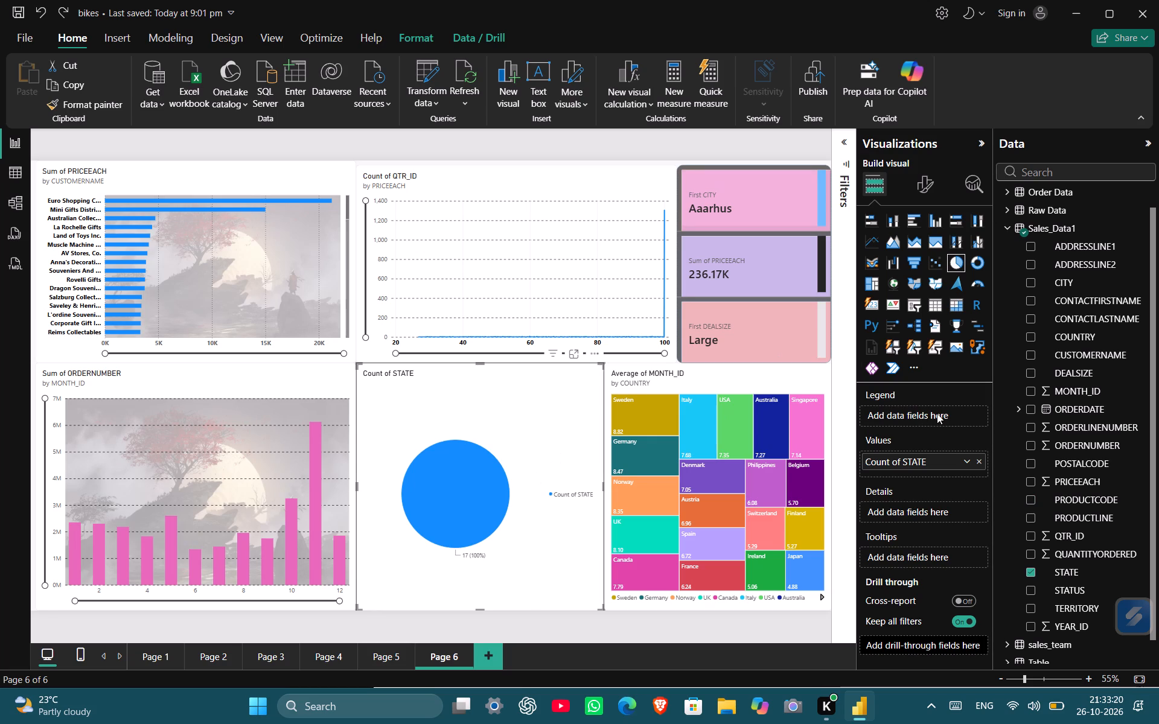
left_click(937, 413)
left_click_drag(1081, 381, 921, 419)
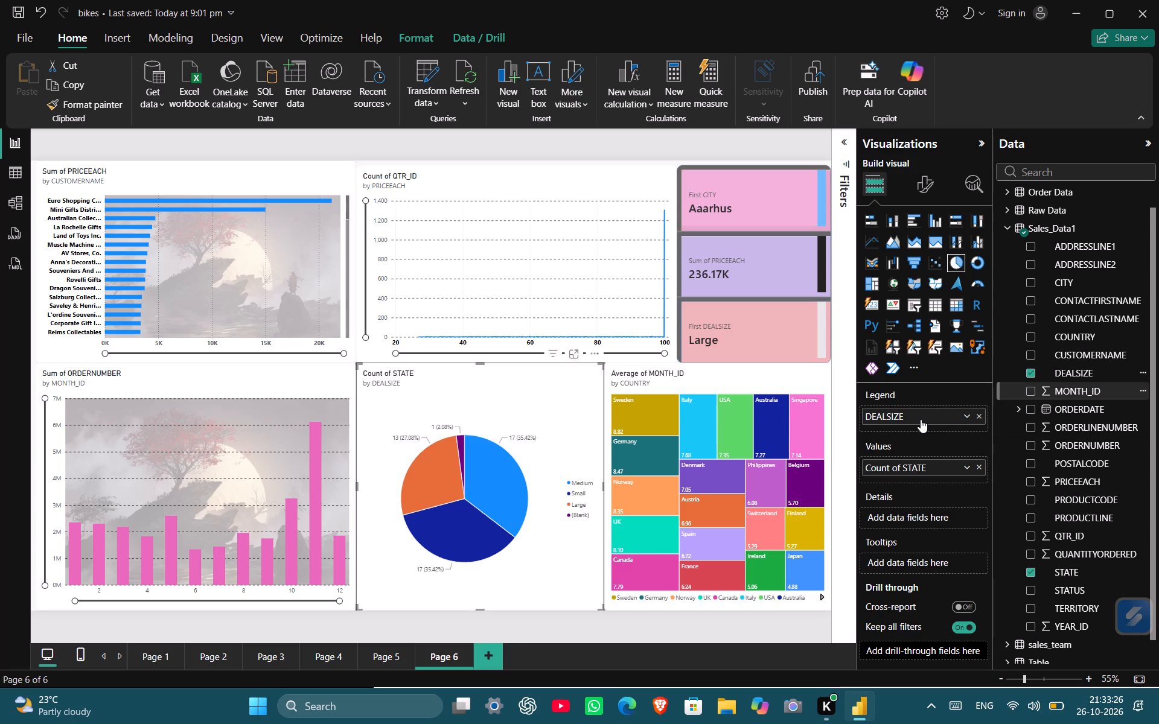
left_click(449, 486)
Replace PRICEEACH with CUSTOMERNAME on the X-axis of the Count of QTR_ID area chart.
left_click(488, 297)
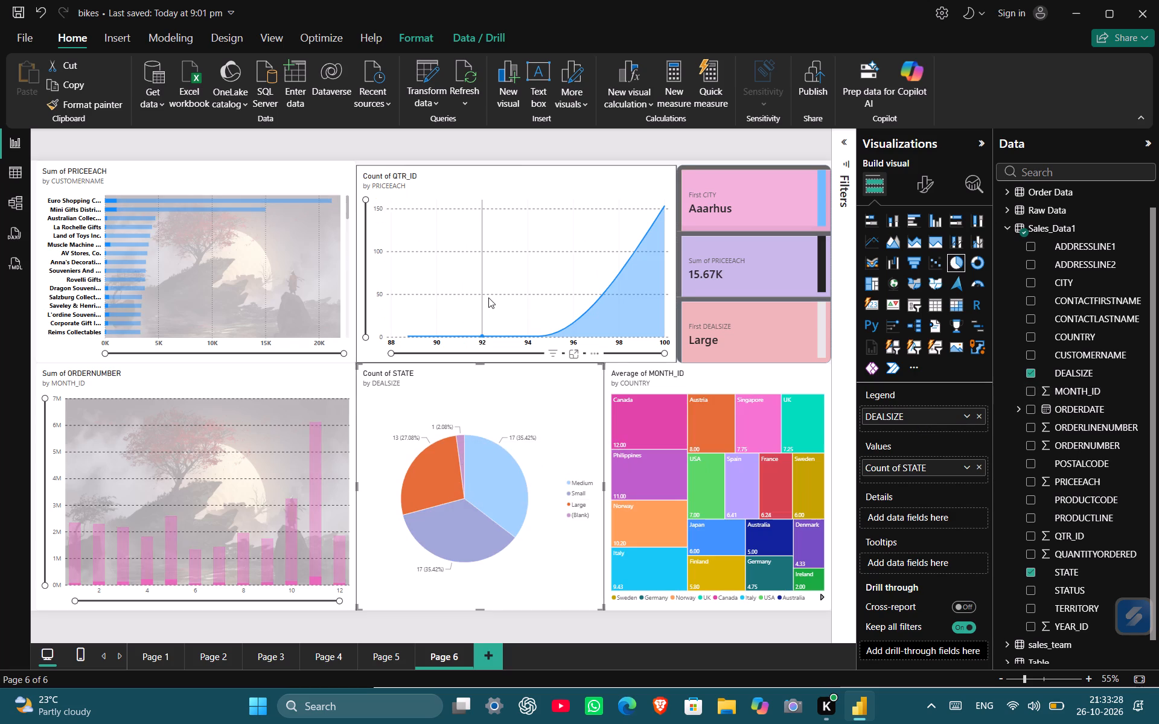
left_click(984, 414)
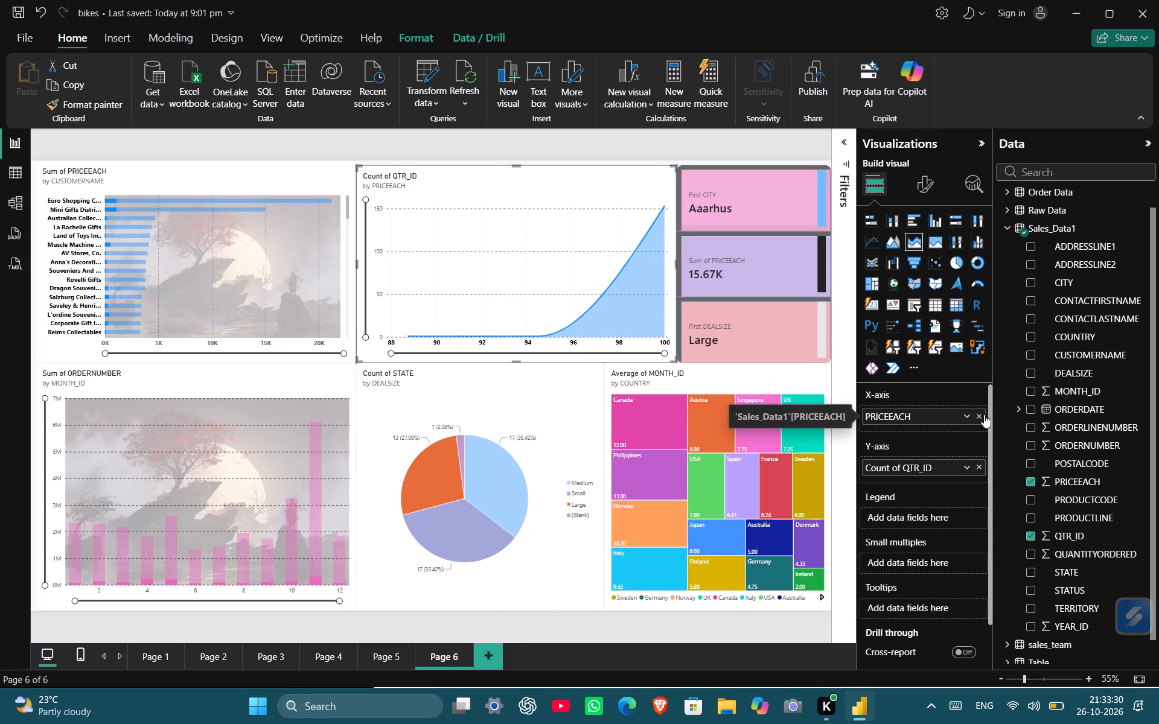
left_click_drag(1067, 346, 945, 407)
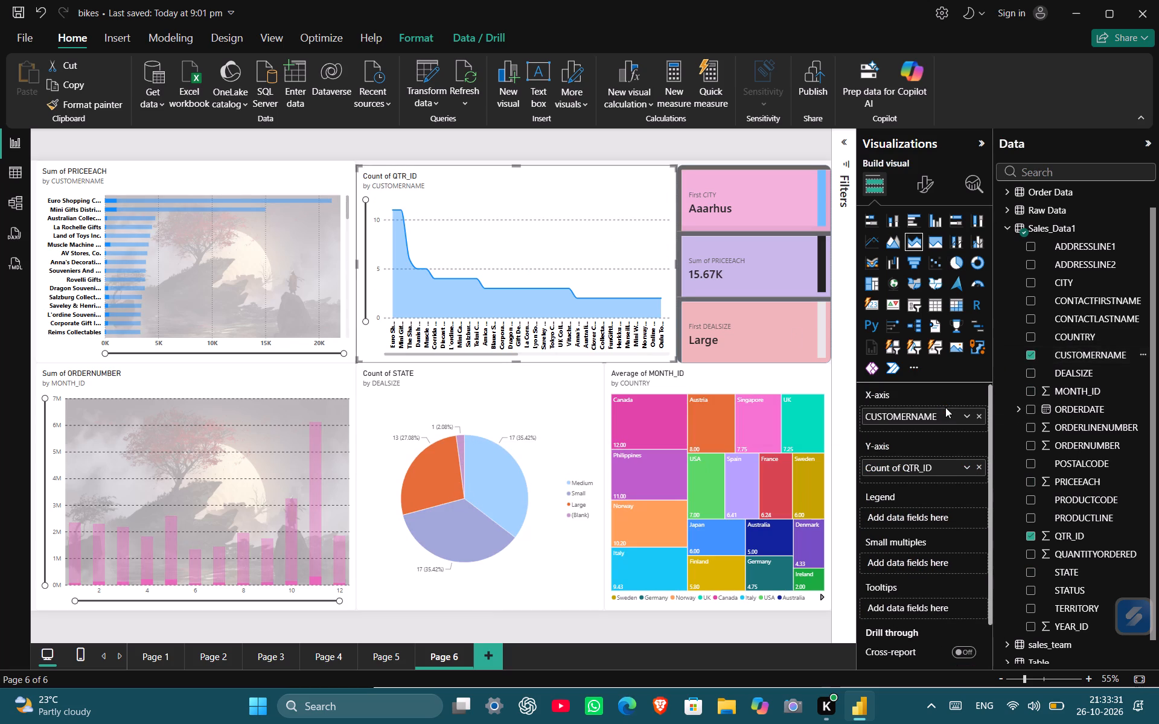
Cross-filter the page by the Count of STATE pie chart's deal size slices, including Small, (Blank) and Medium, and examine the other visuals.
left_click(508, 466)
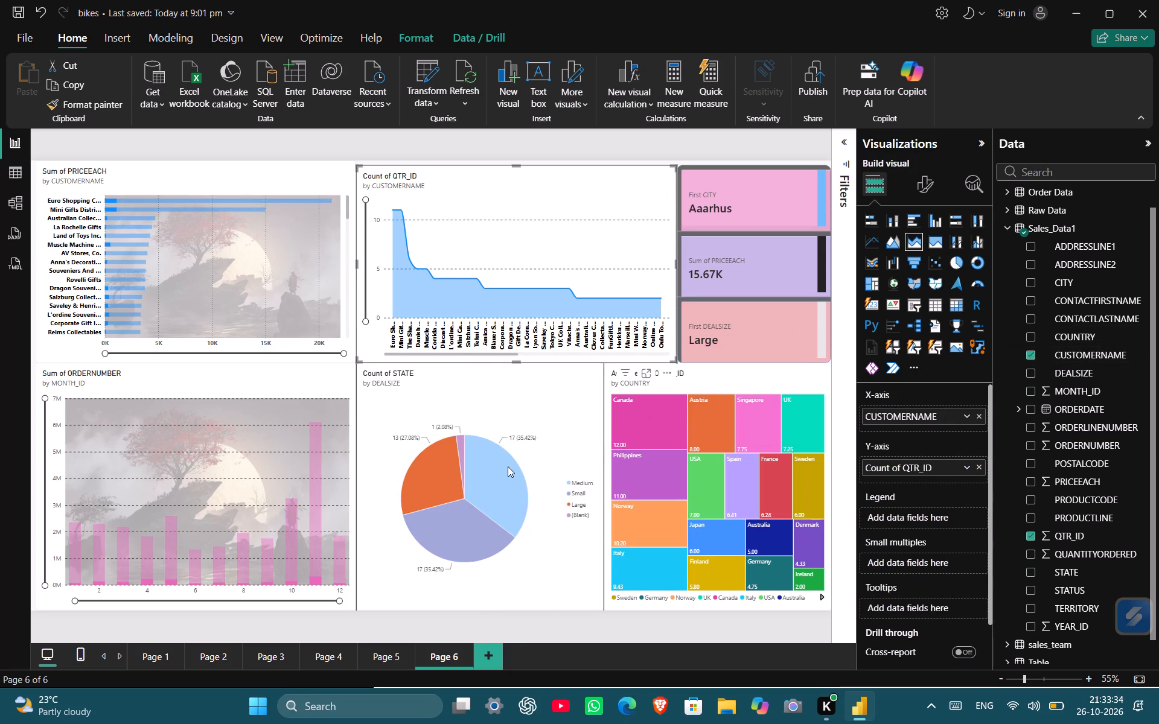
left_click(455, 478)
left_click(462, 523)
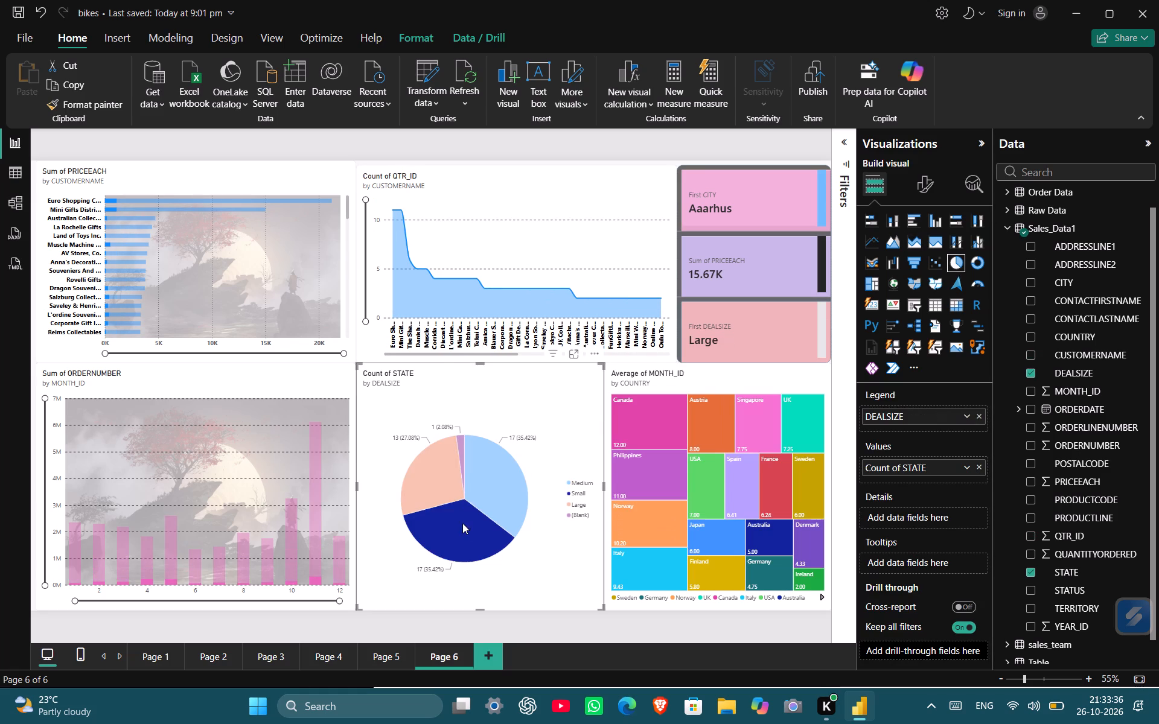
left_click(463, 457)
left_click(666, 421)
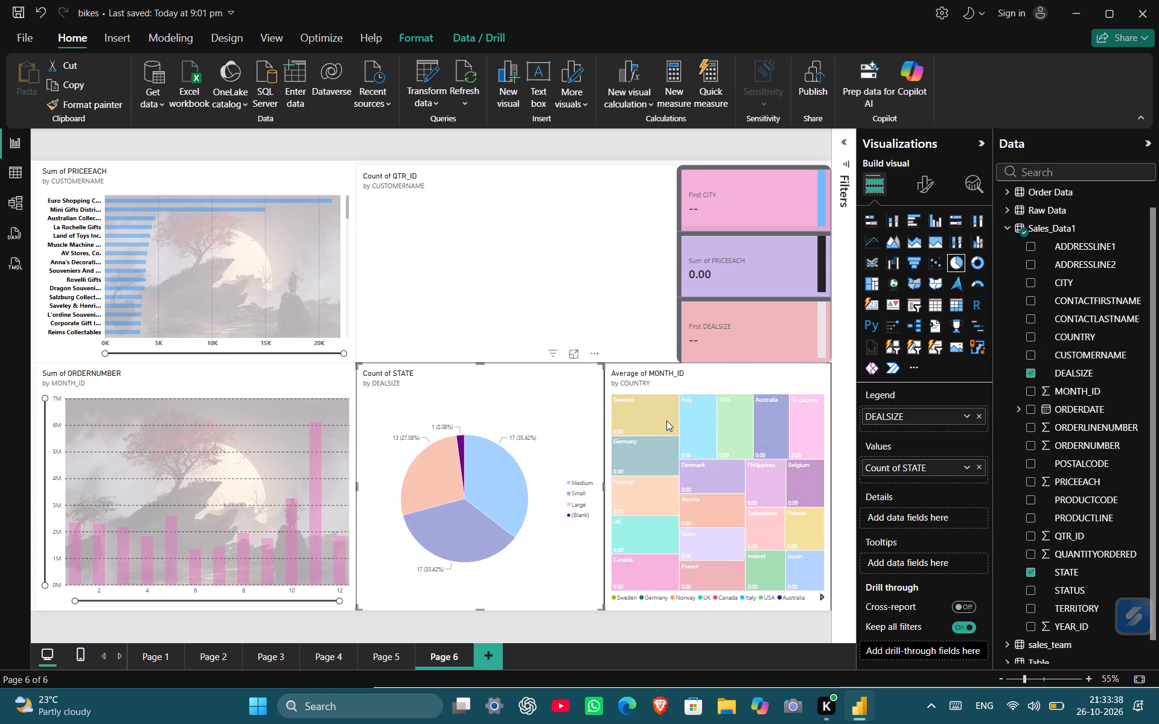
left_click(476, 491)
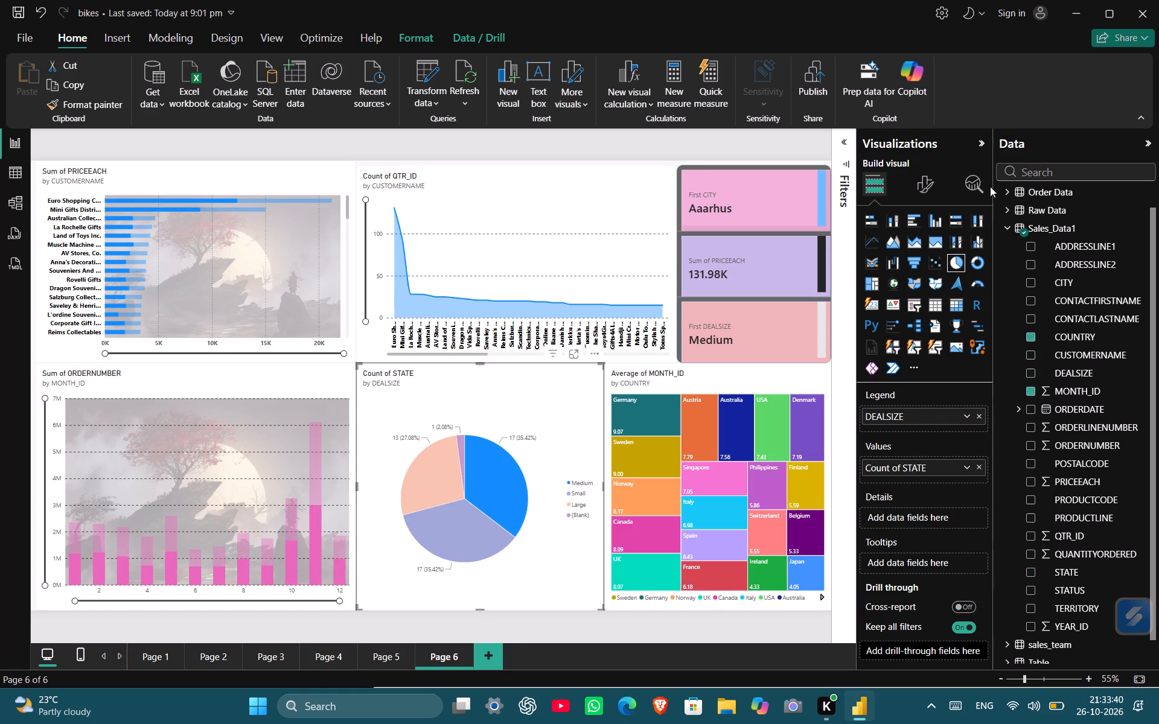
Try several rotation angles on the Count of STATE pie chart, ending at about 230°.
left_click(931, 192)
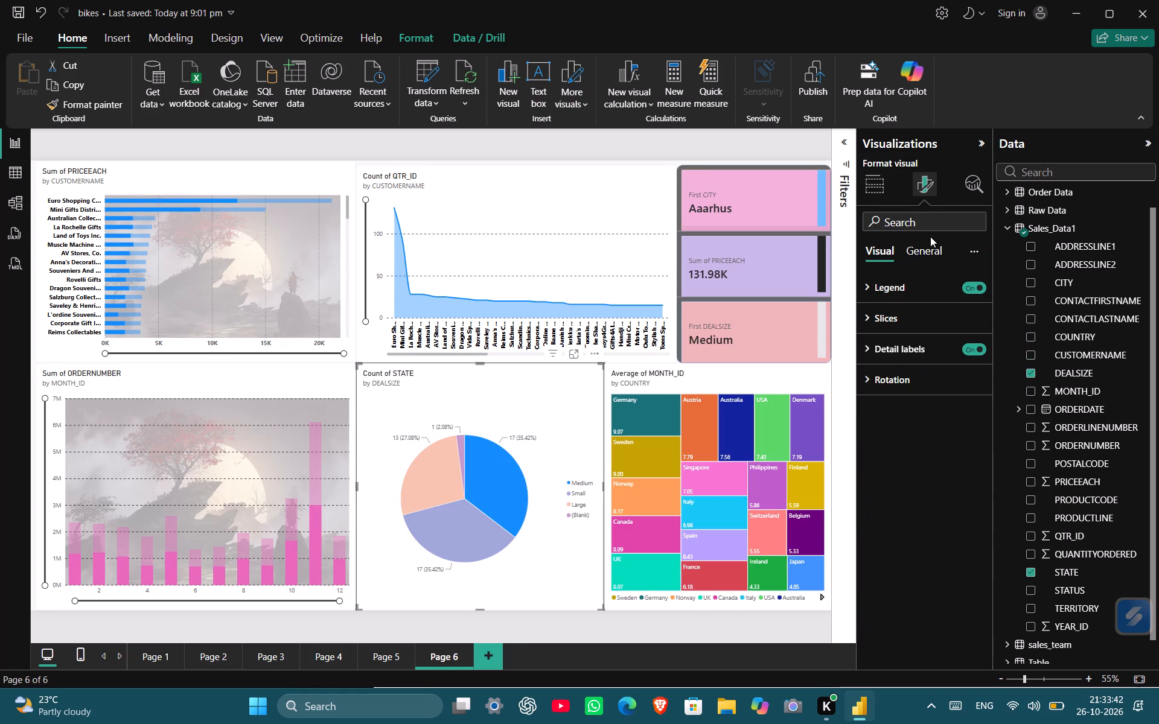
left_click(895, 381)
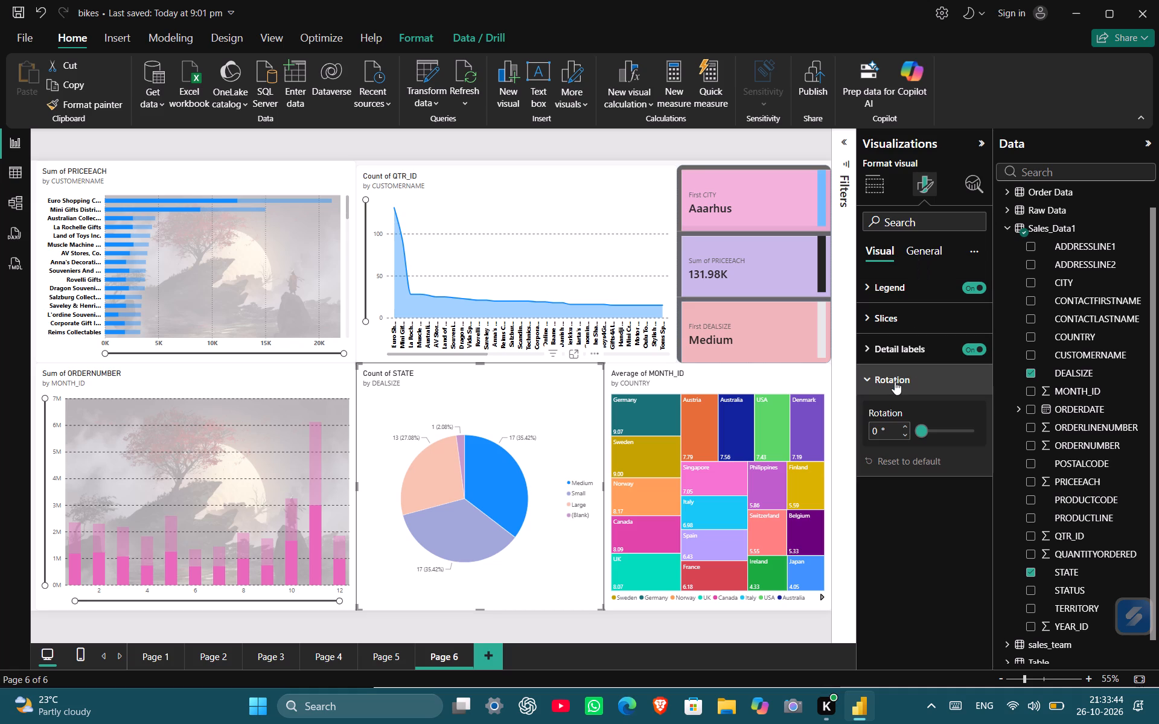
left_click_drag(924, 425, 959, 425)
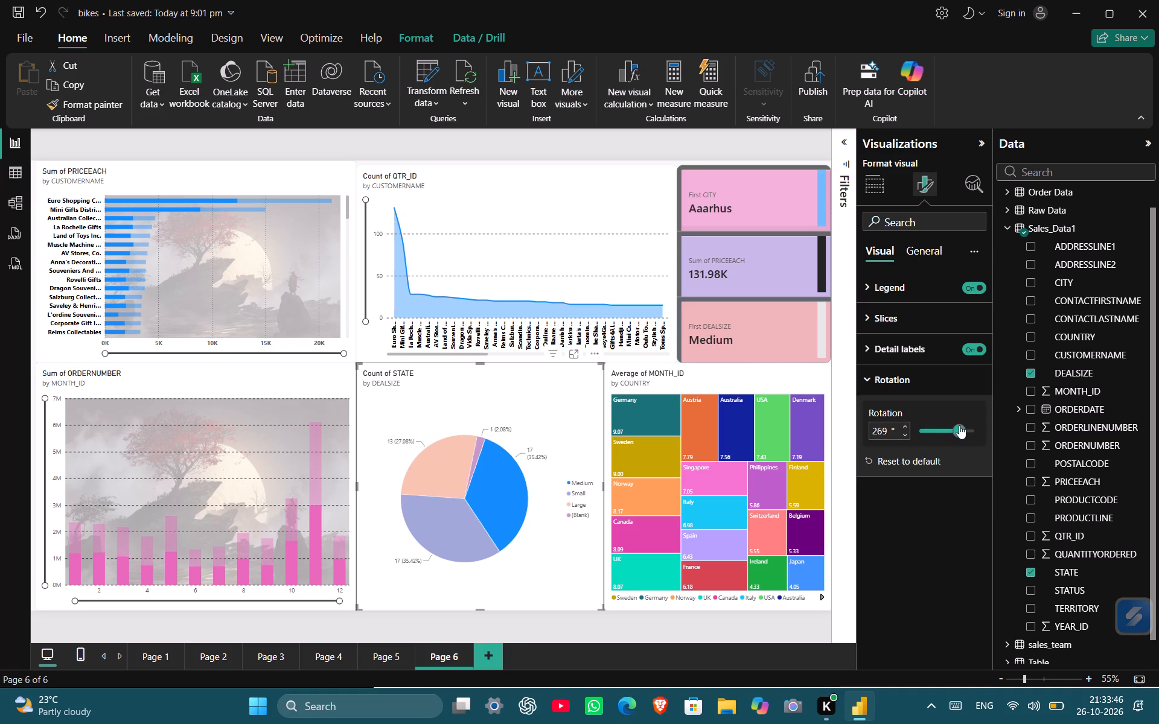
left_click_drag(959, 425, 945, 428)
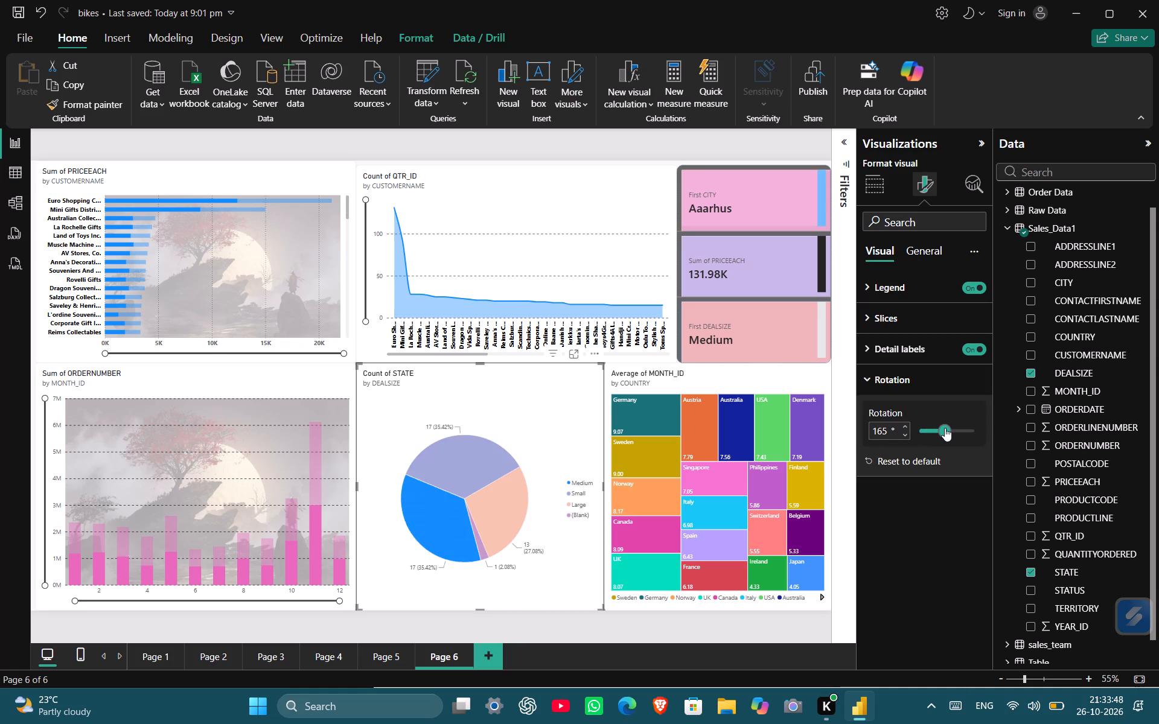
left_click_drag(945, 428, 921, 429)
left_click_drag(921, 429, 975, 429)
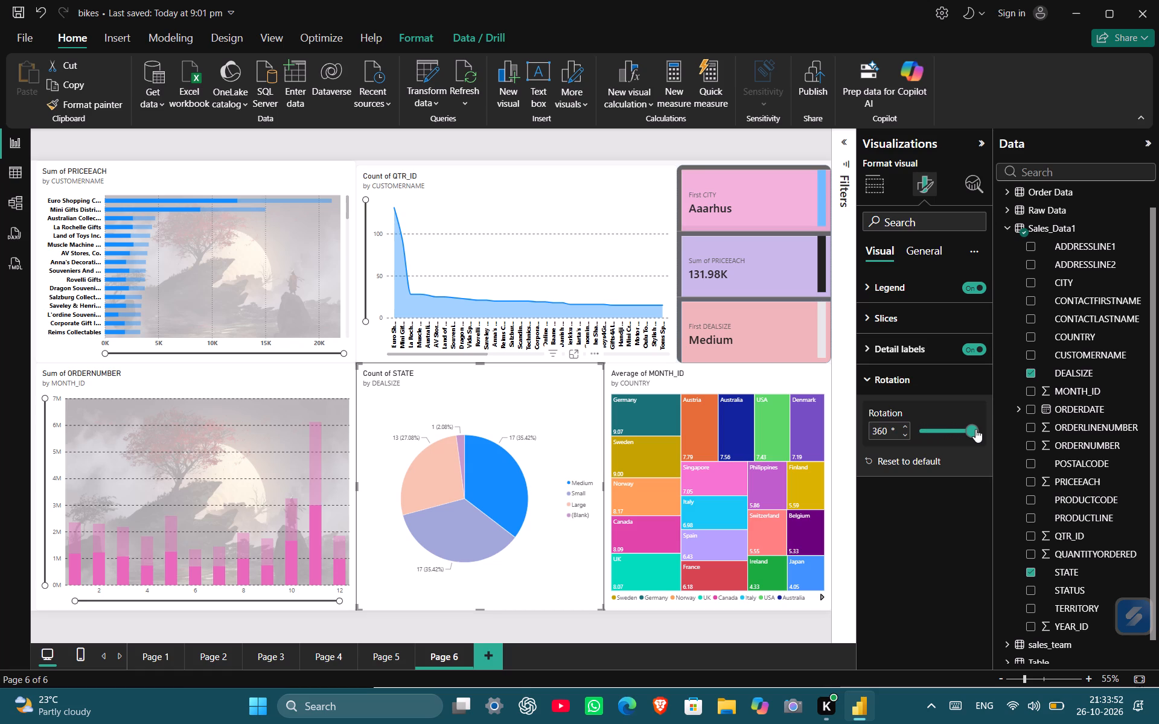
left_click_drag(975, 429, 968, 429)
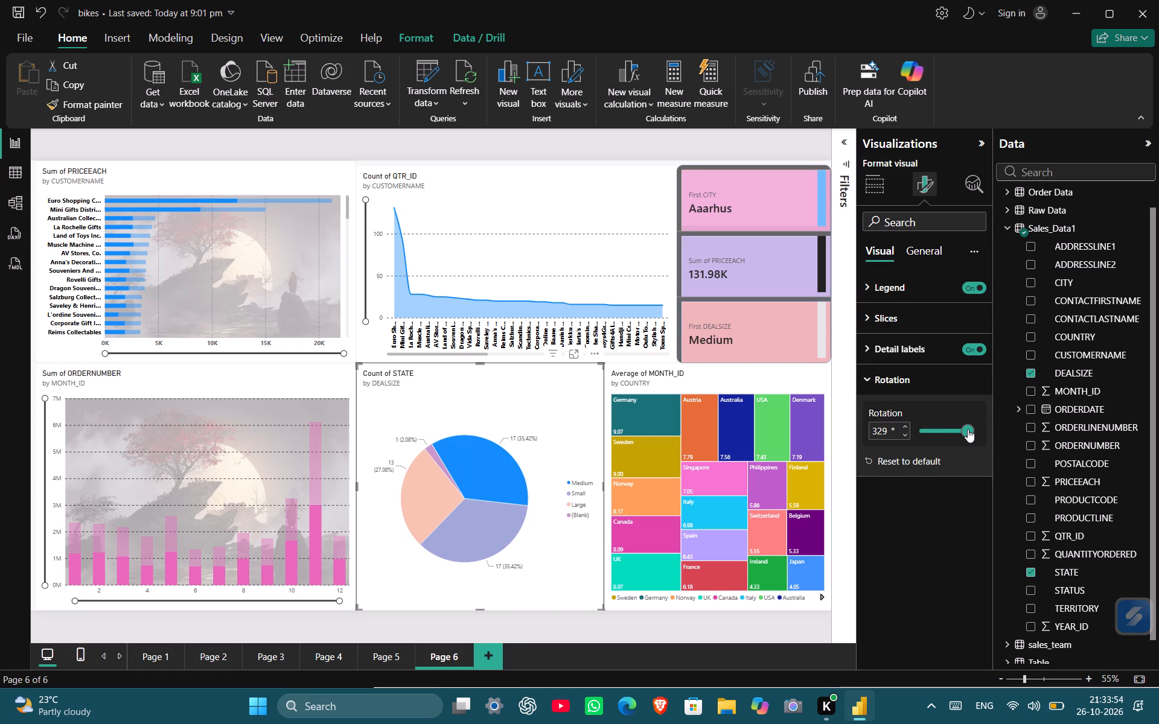
left_click(968, 429)
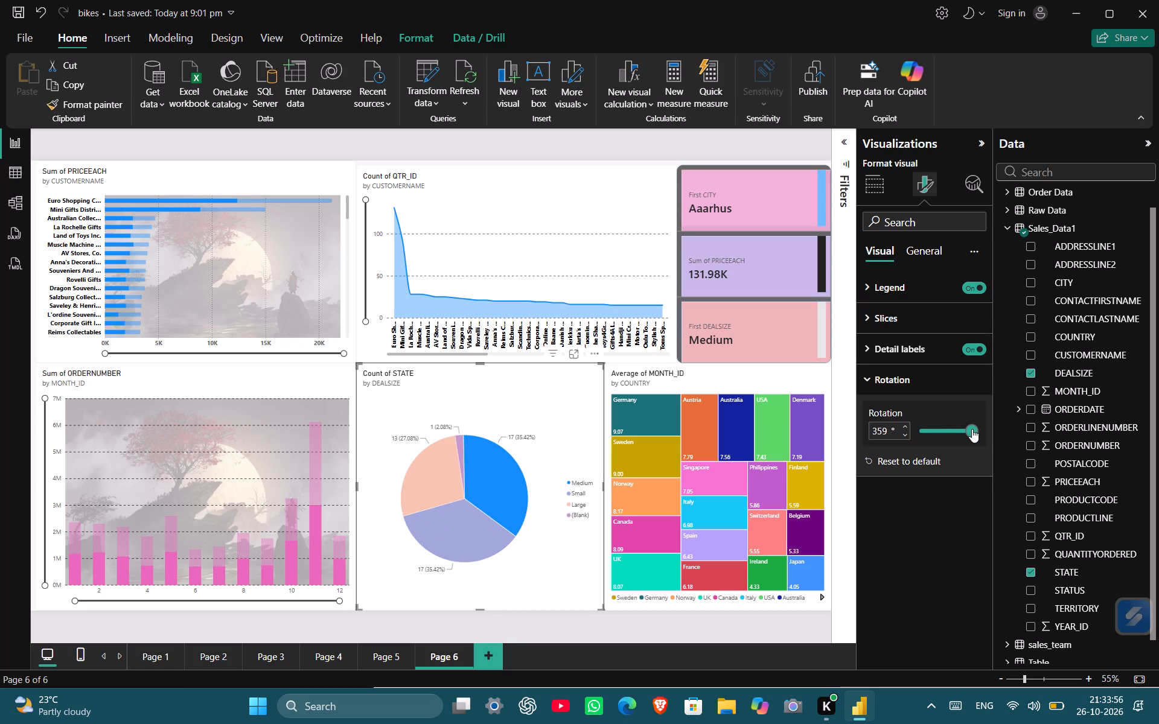
left_click_drag(972, 429, 963, 430)
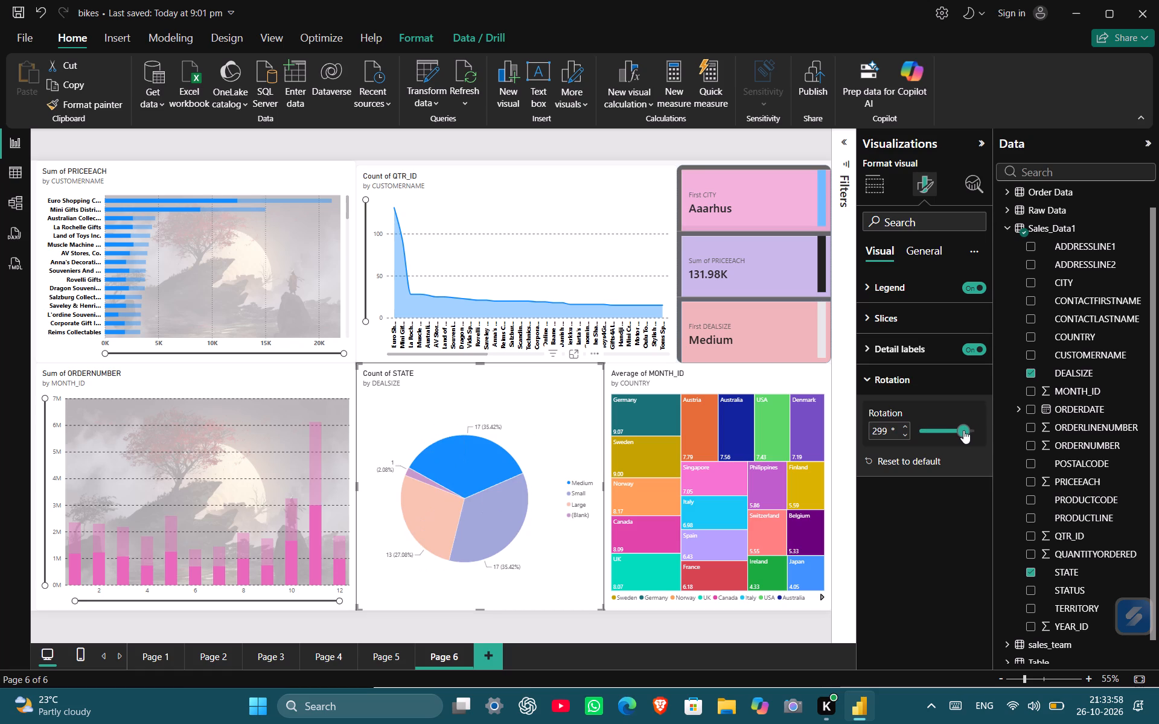
left_click(956, 431)
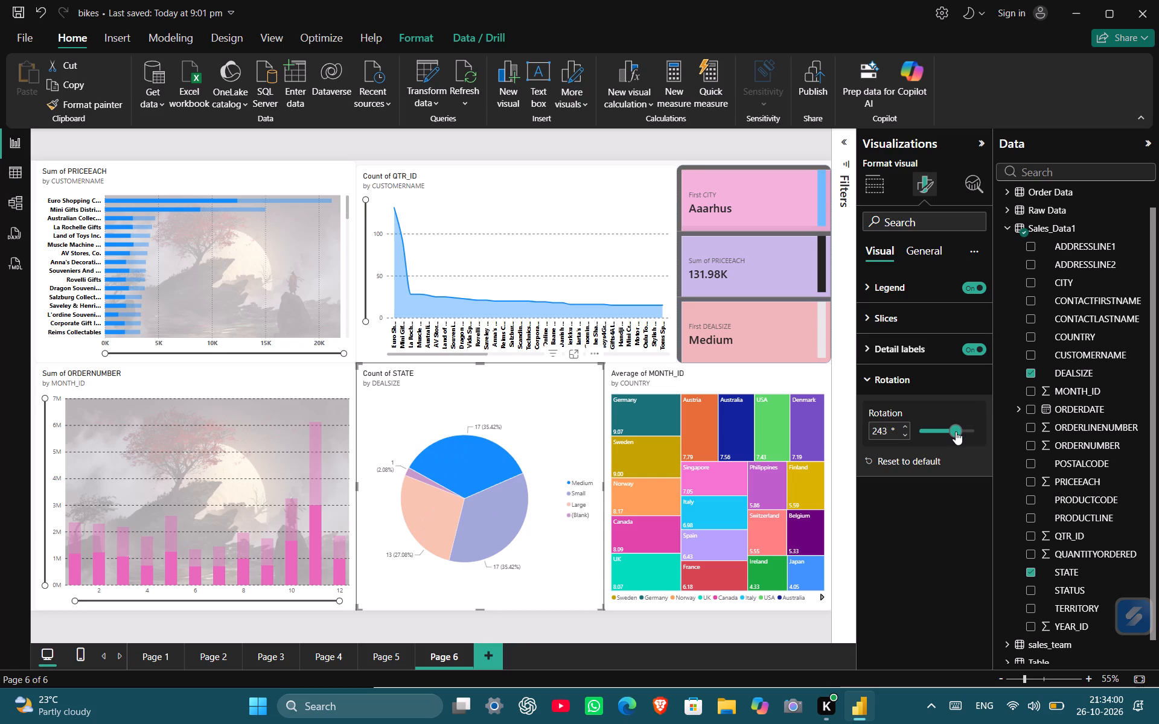
left_click(947, 431)
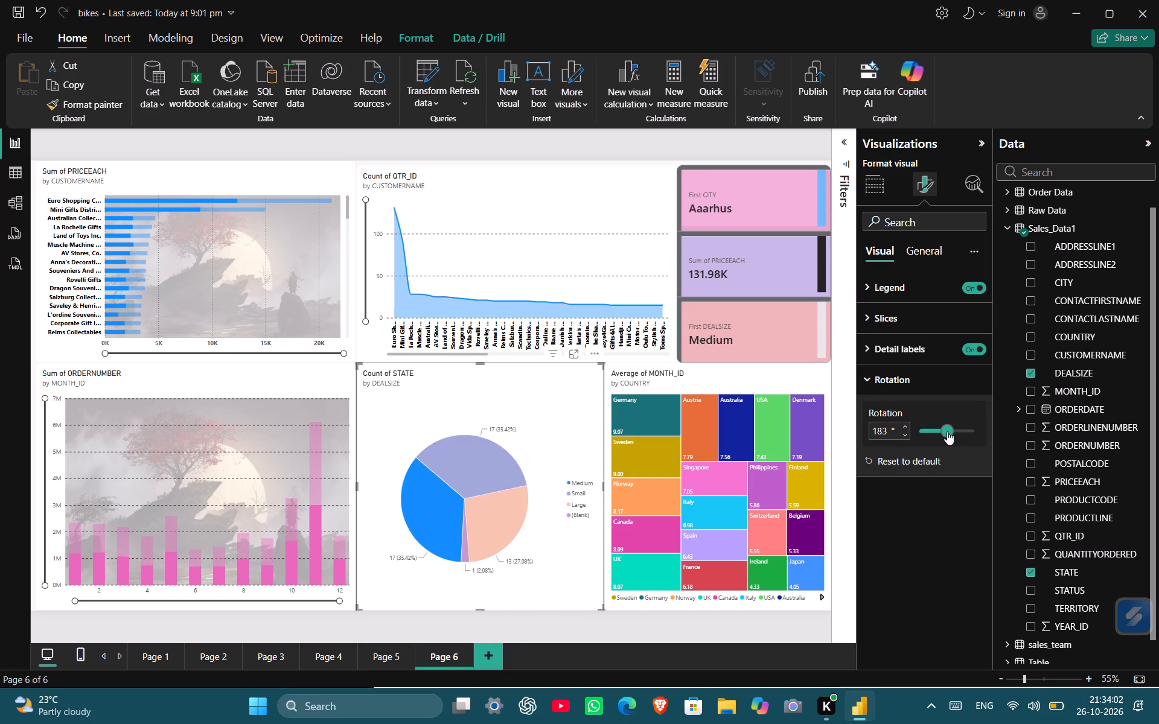
left_click(947, 431)
left_click(951, 433)
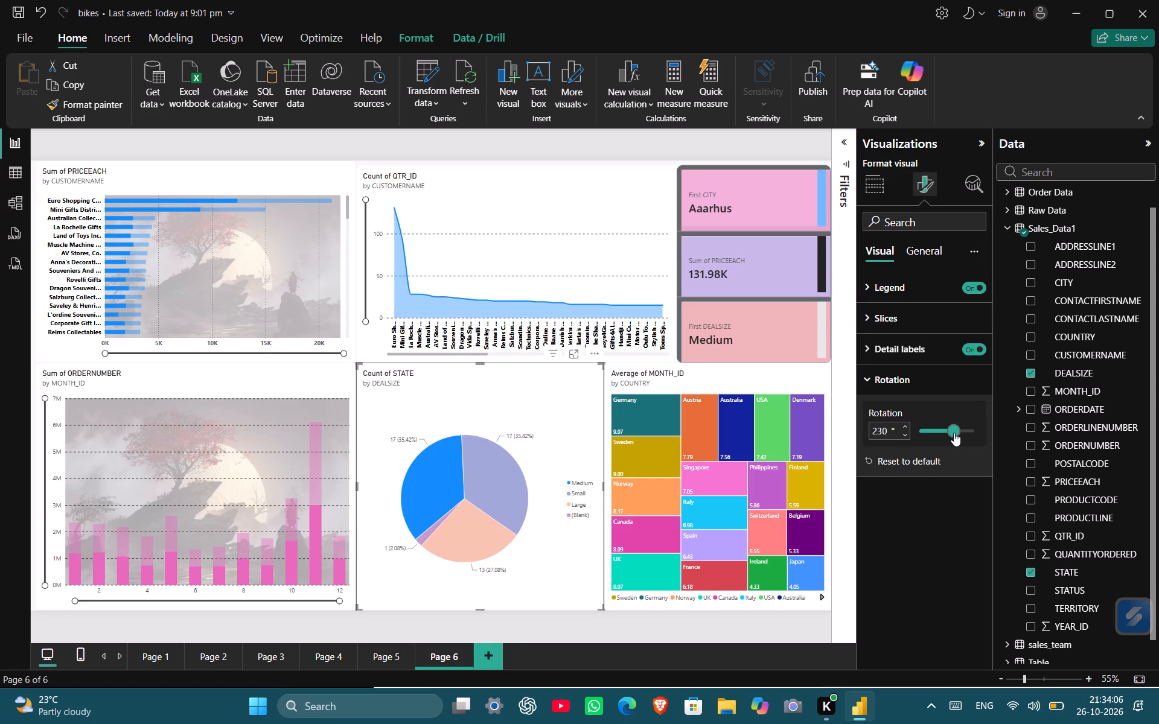
Fine-tune the Count of STATE pie chart's rotation to 233°.
key("Right")
key("Right")
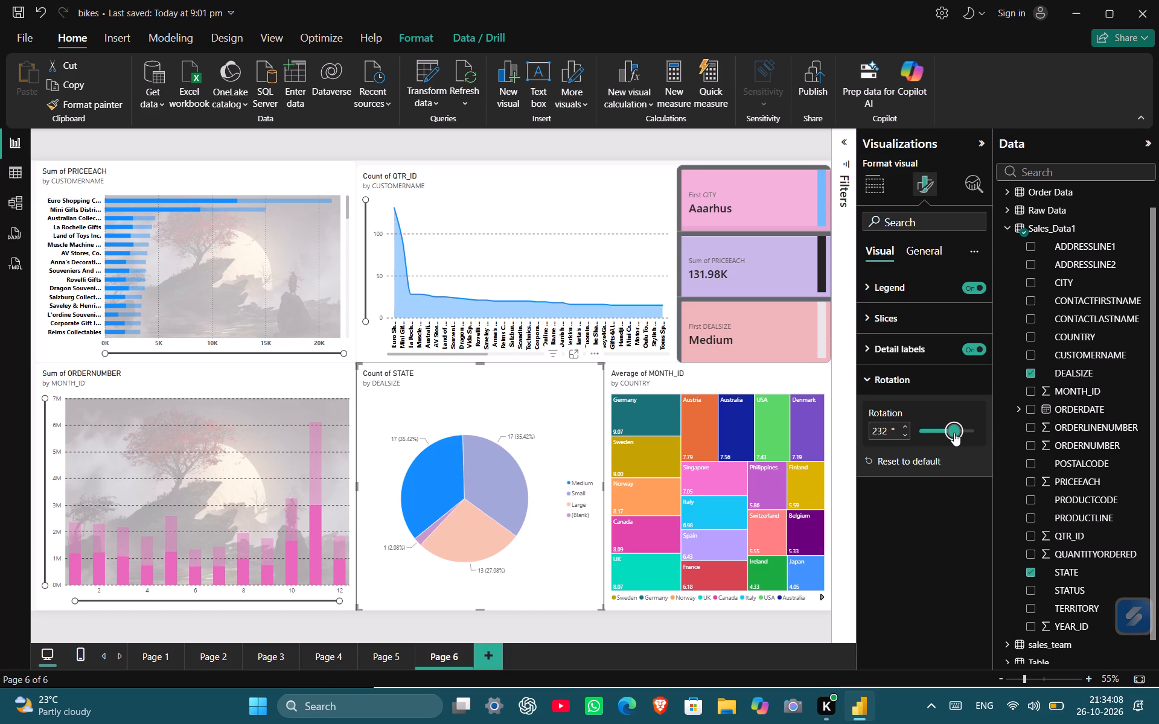
key("Right")
key("Left")
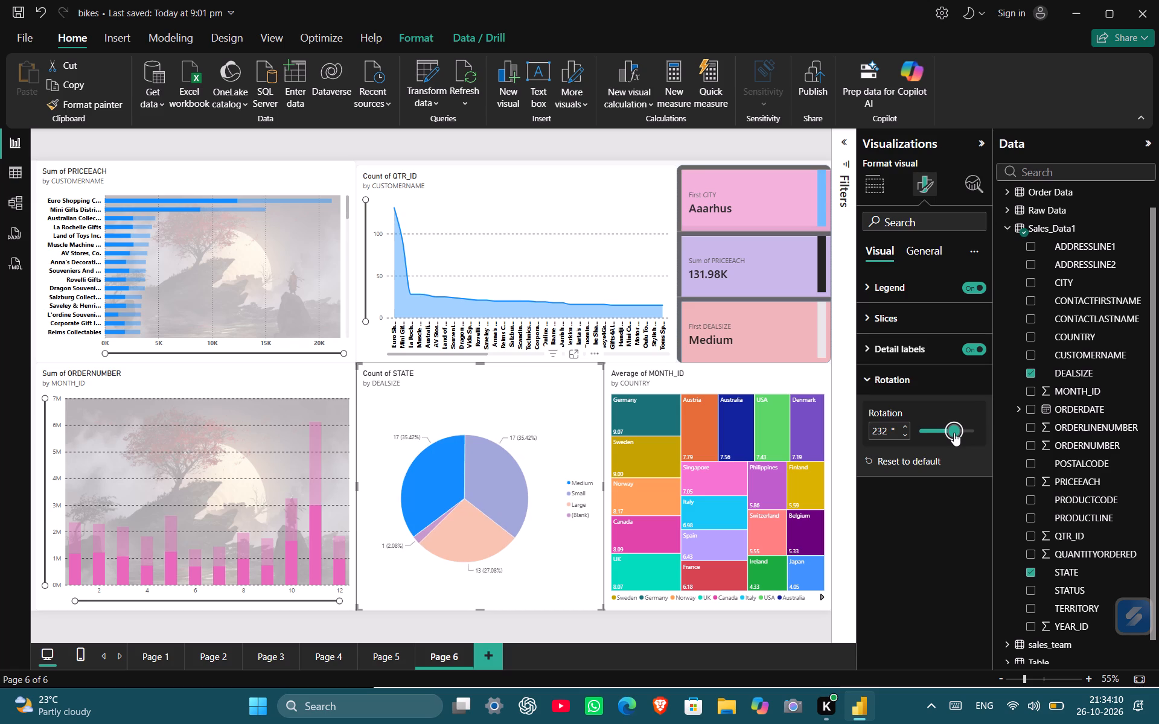
key("Right")
left_click(928, 480)
left_click(882, 375)
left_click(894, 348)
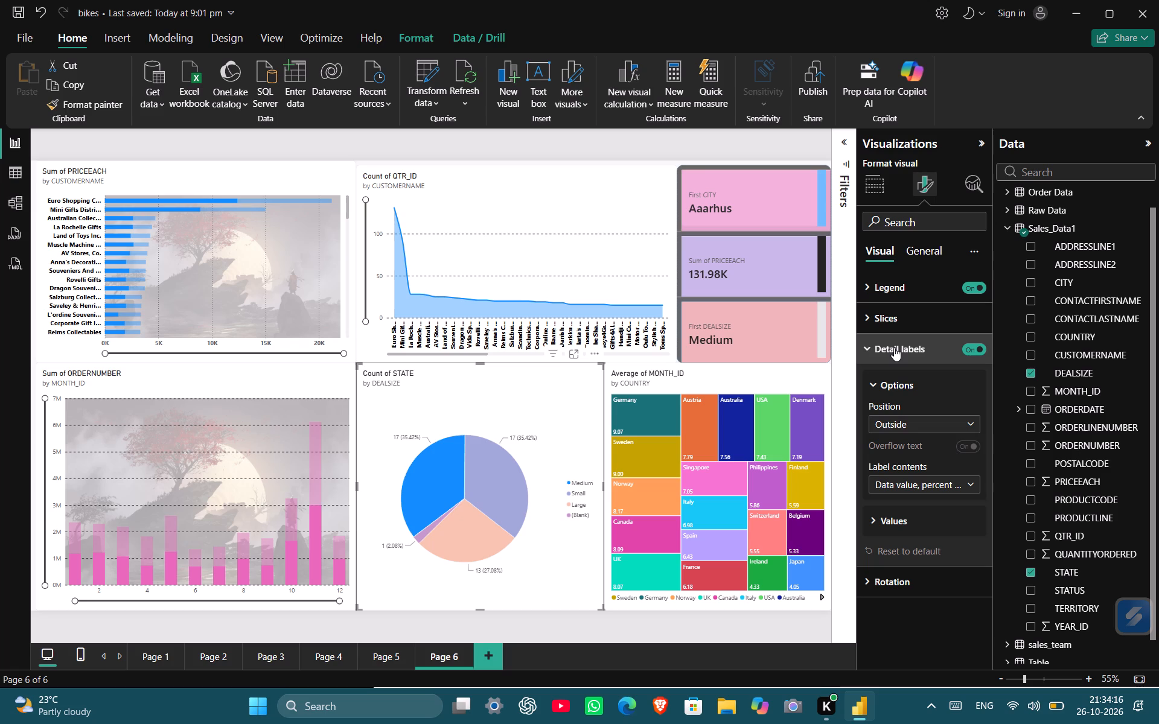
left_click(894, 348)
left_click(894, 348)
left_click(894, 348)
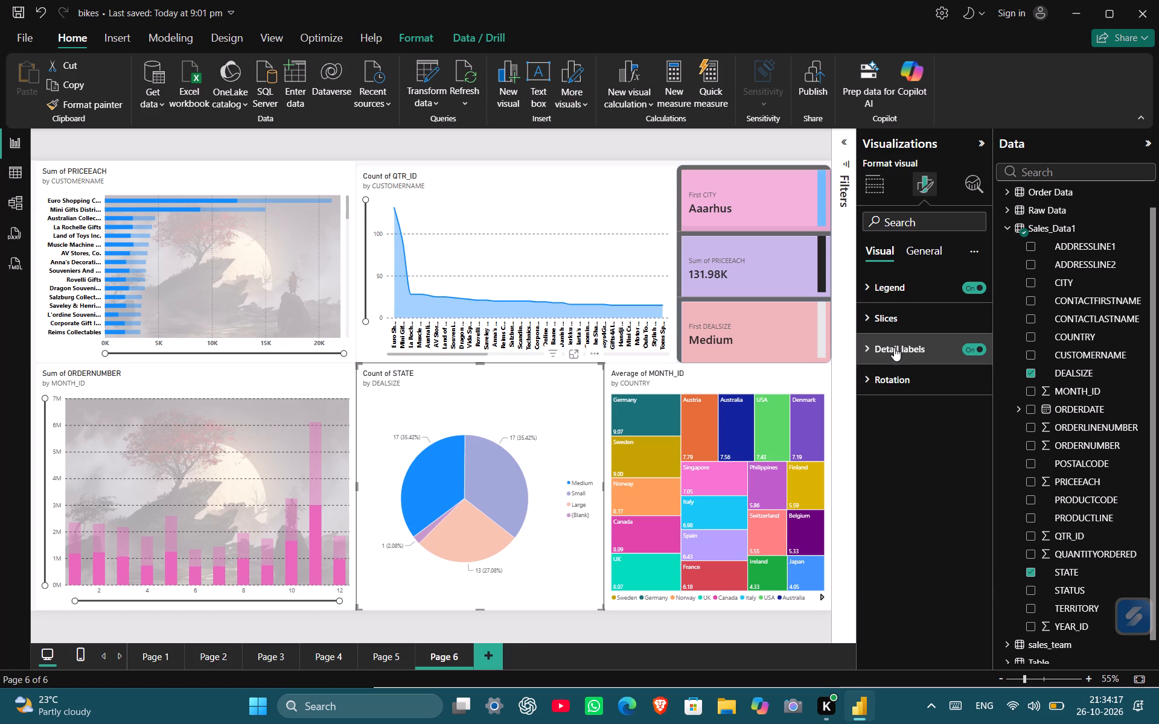
Set the Small slice's colour in the Count of STATE pie chart to the recent grey, Black, 60% lighter.
left_click(876, 319)
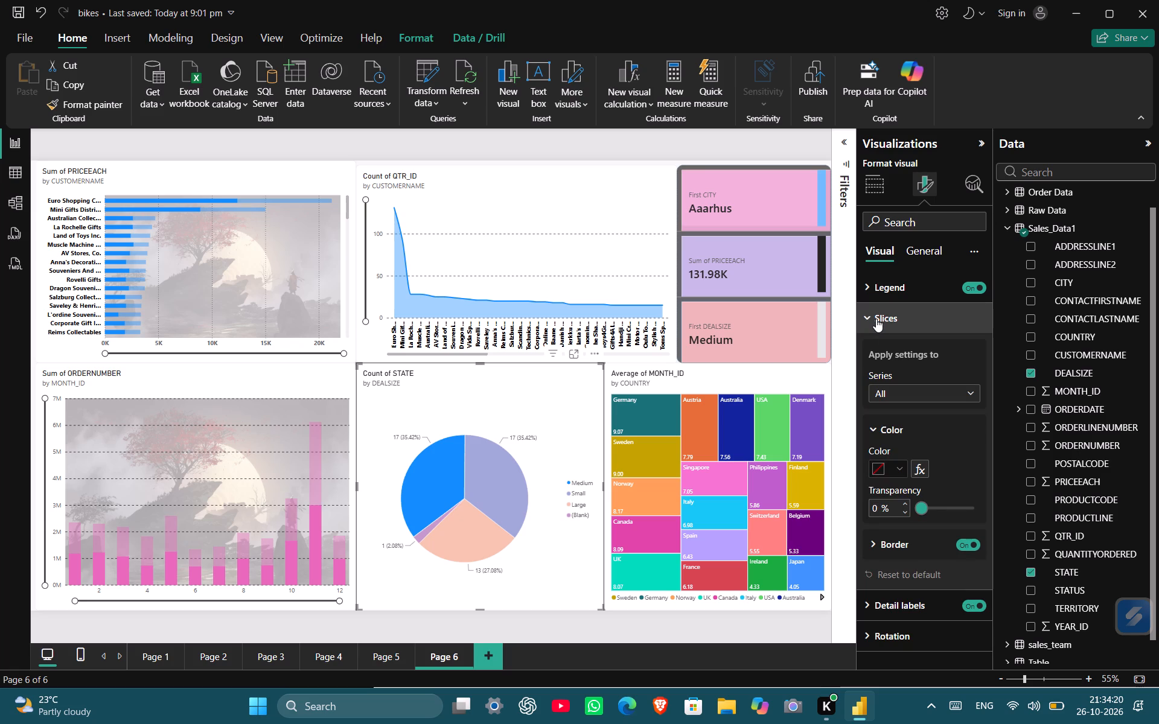
left_click(897, 401)
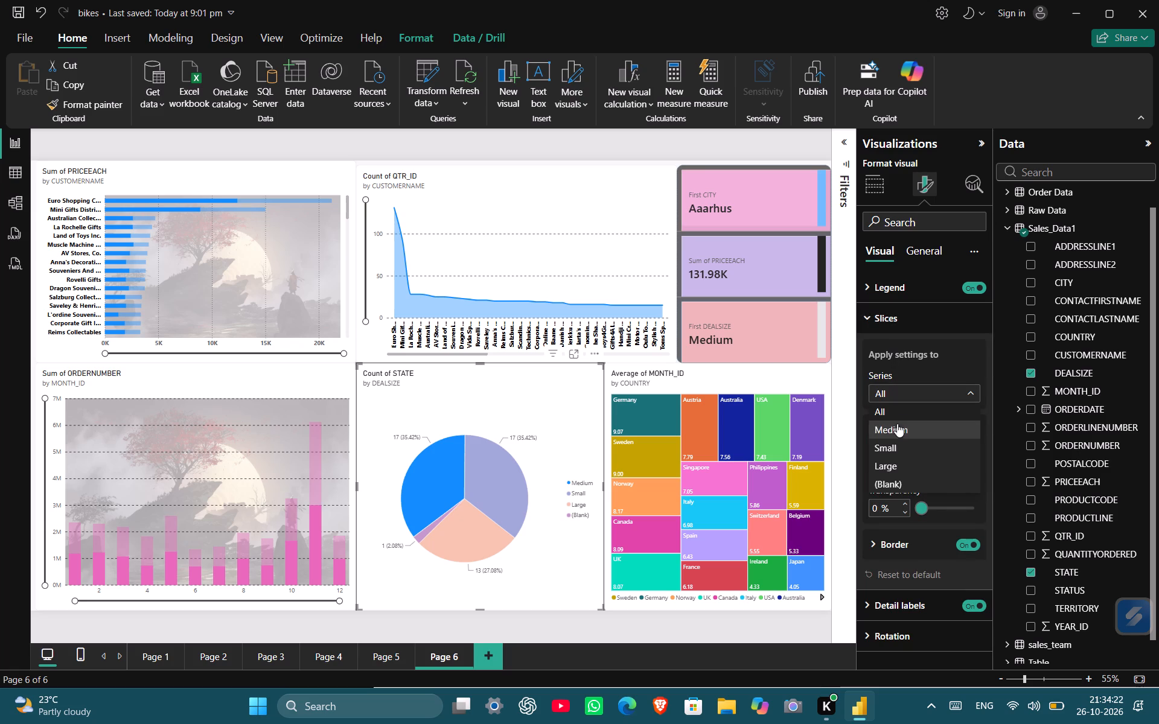
left_click(897, 426)
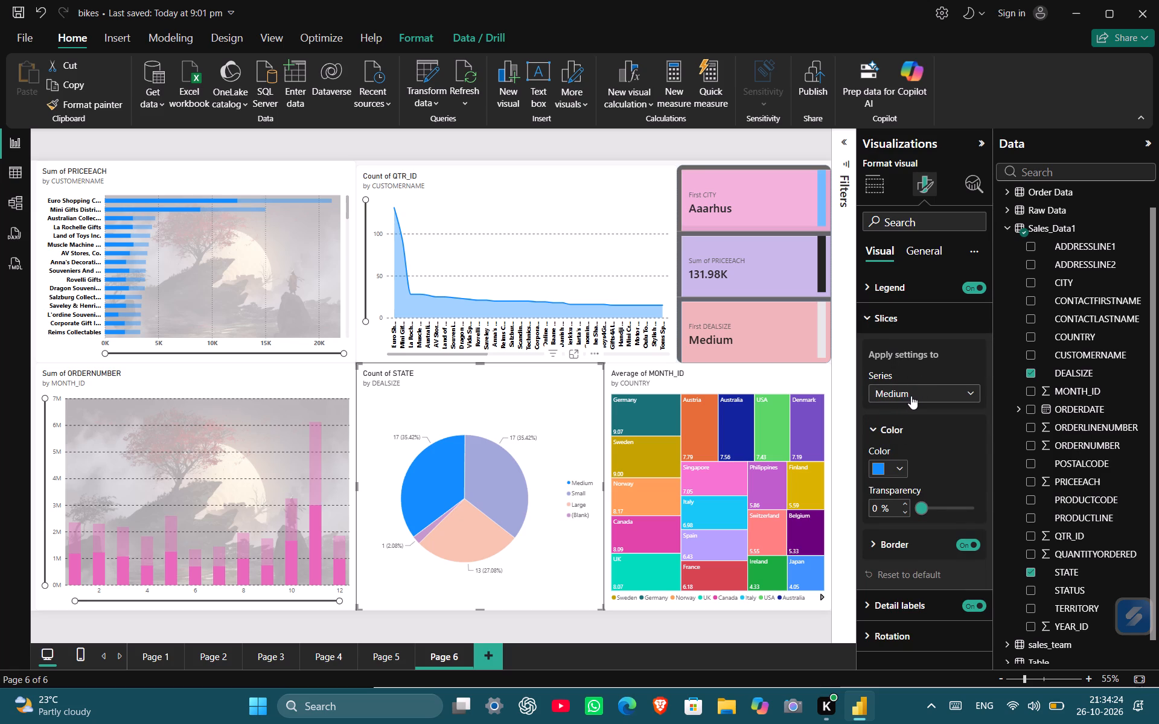
left_click(911, 396)
left_click(911, 396)
left_click(911, 396)
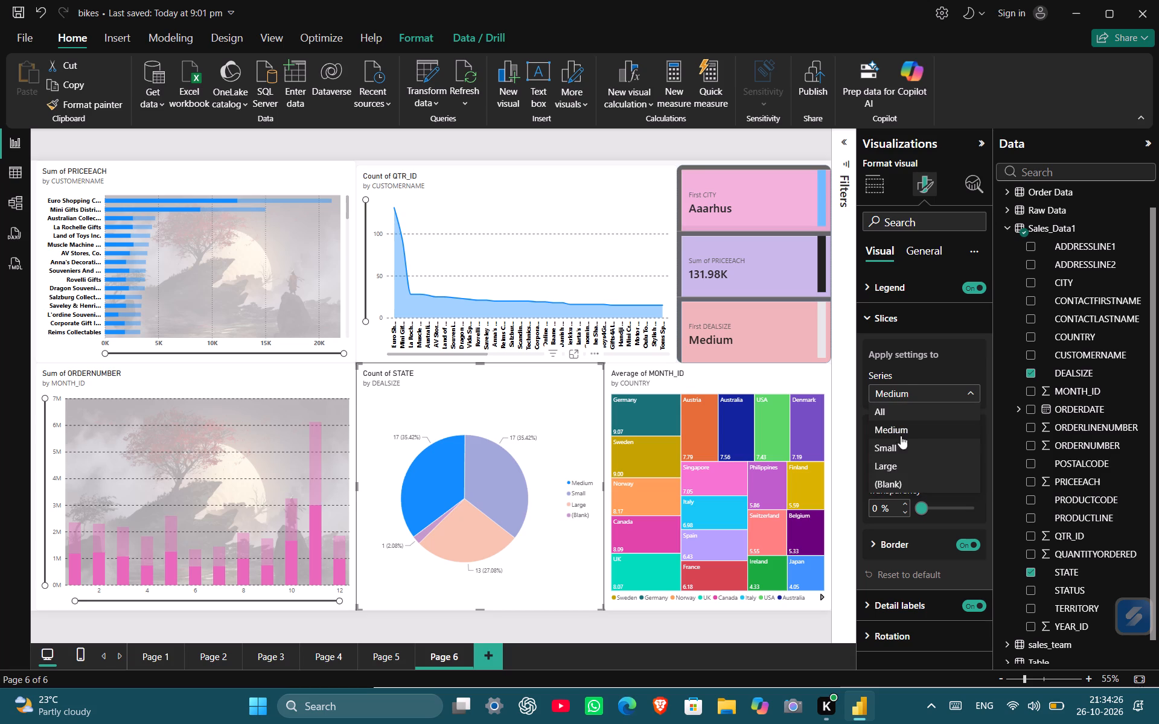
left_click(901, 449)
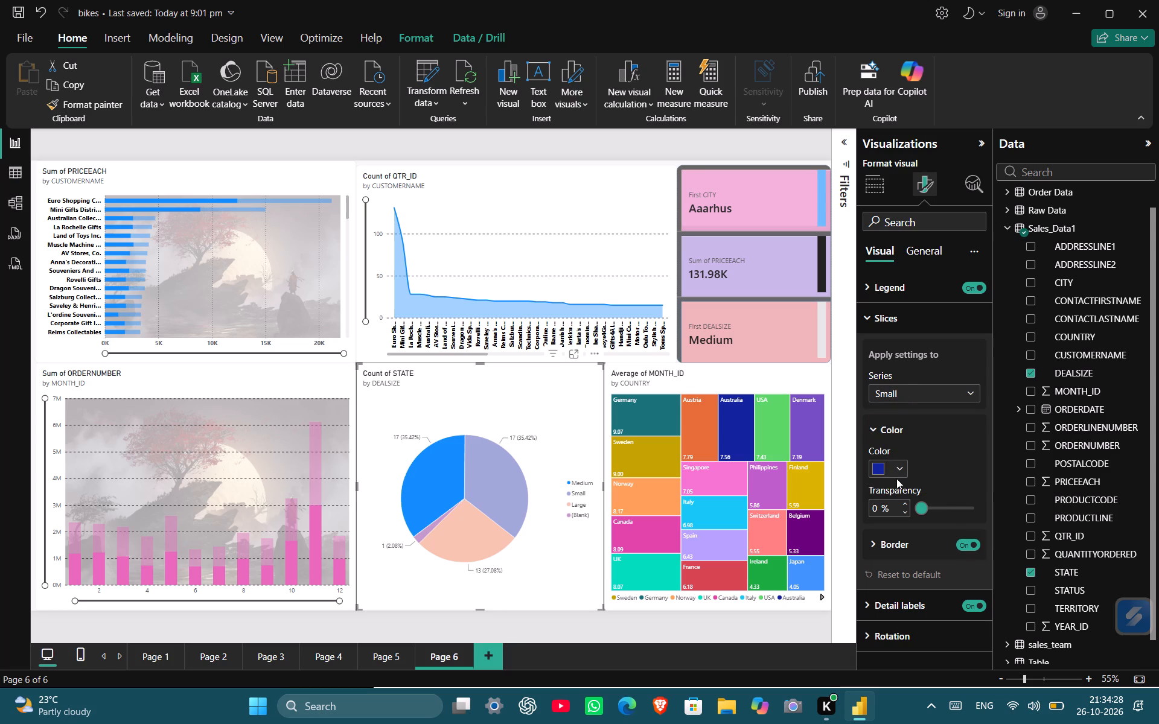
left_click(898, 477)
left_click(915, 372)
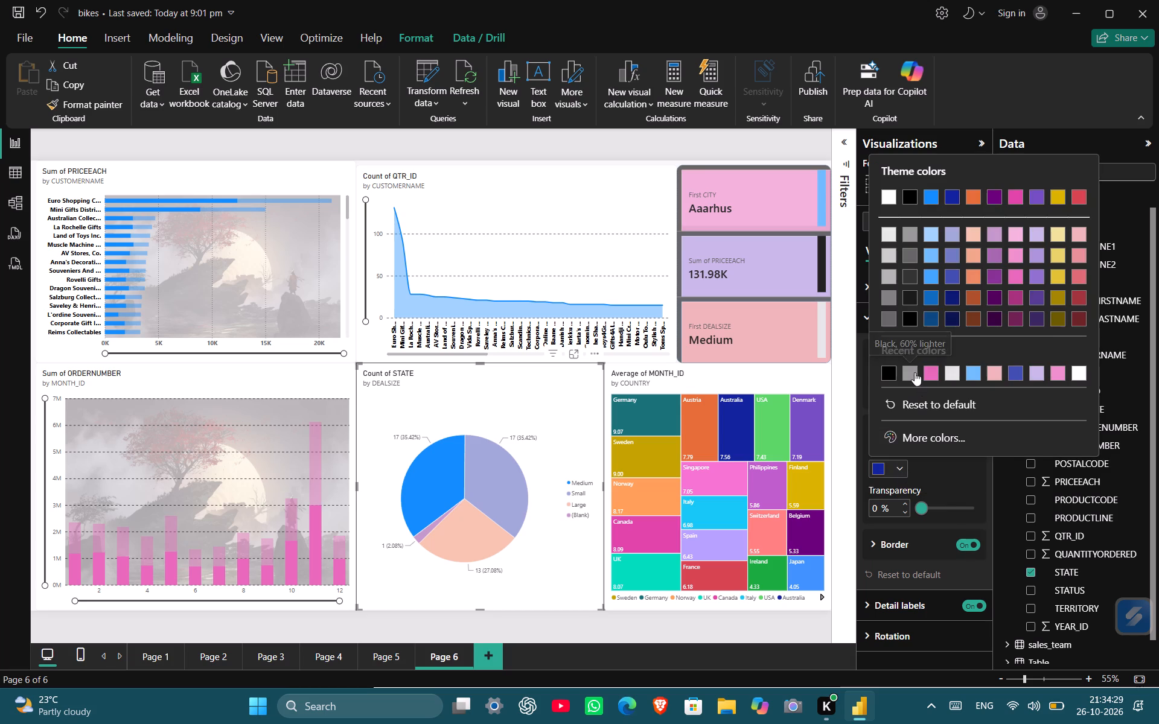
Set the Large slice's colour in the Count of STATE pie chart to a lighter shade of the theme blue.
left_click(914, 387)
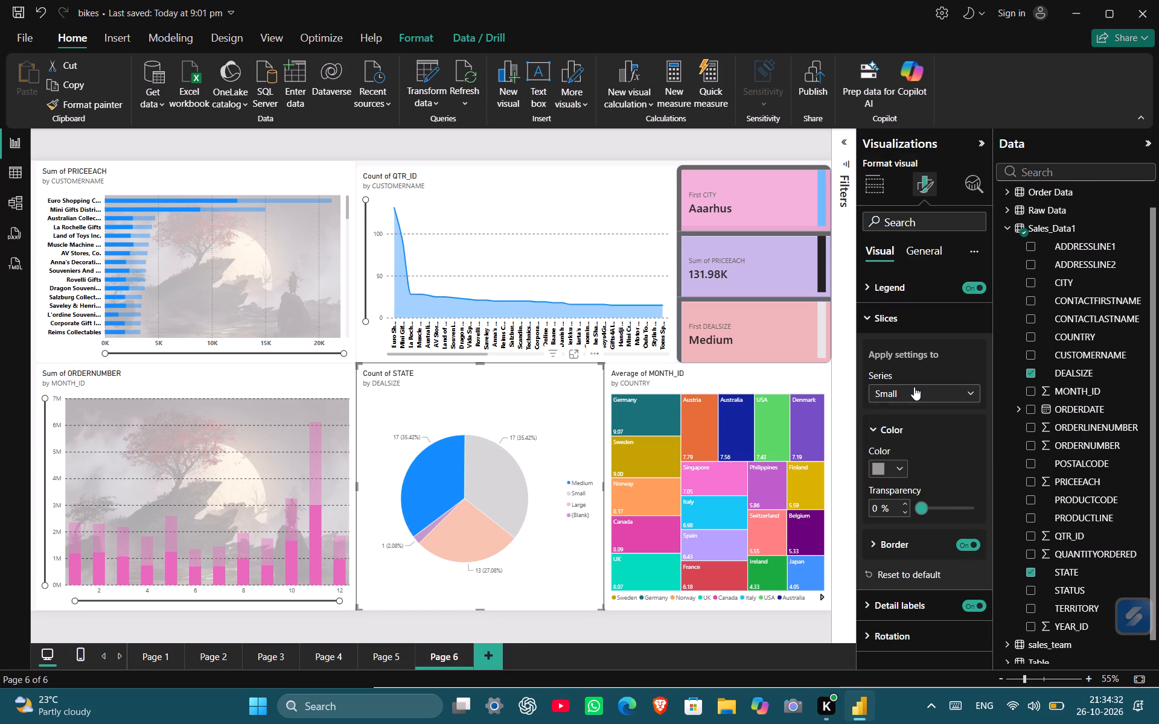
left_click(892, 462)
left_click(904, 466)
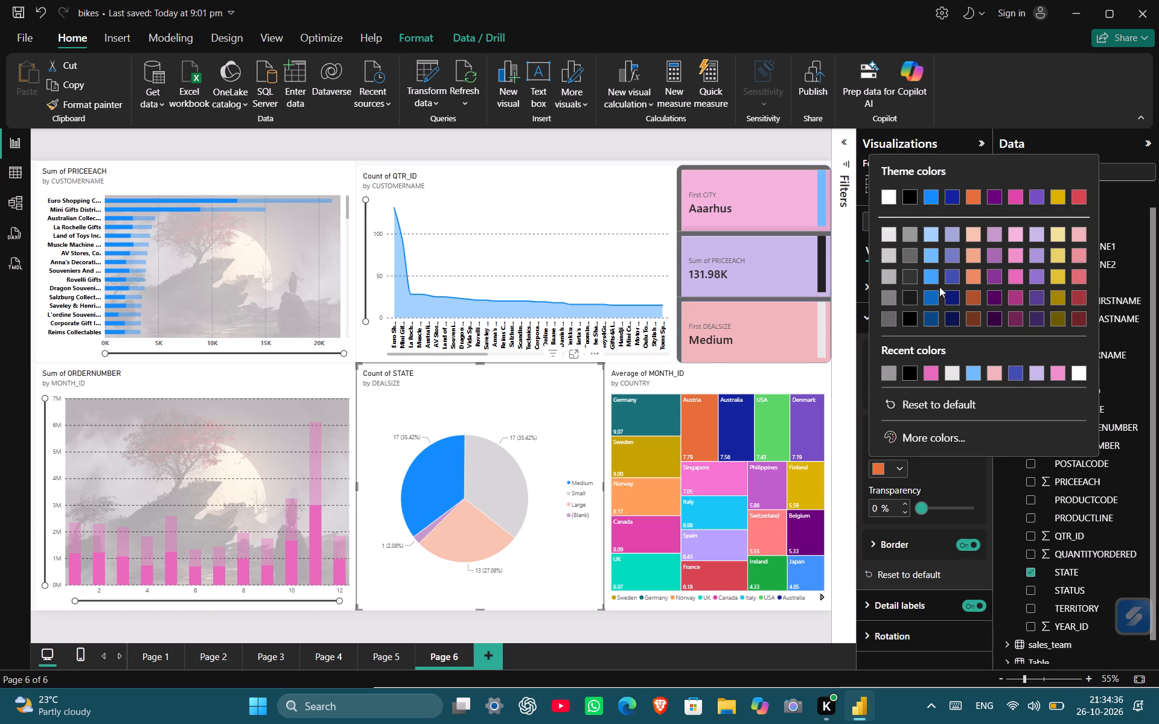
left_click(930, 280)
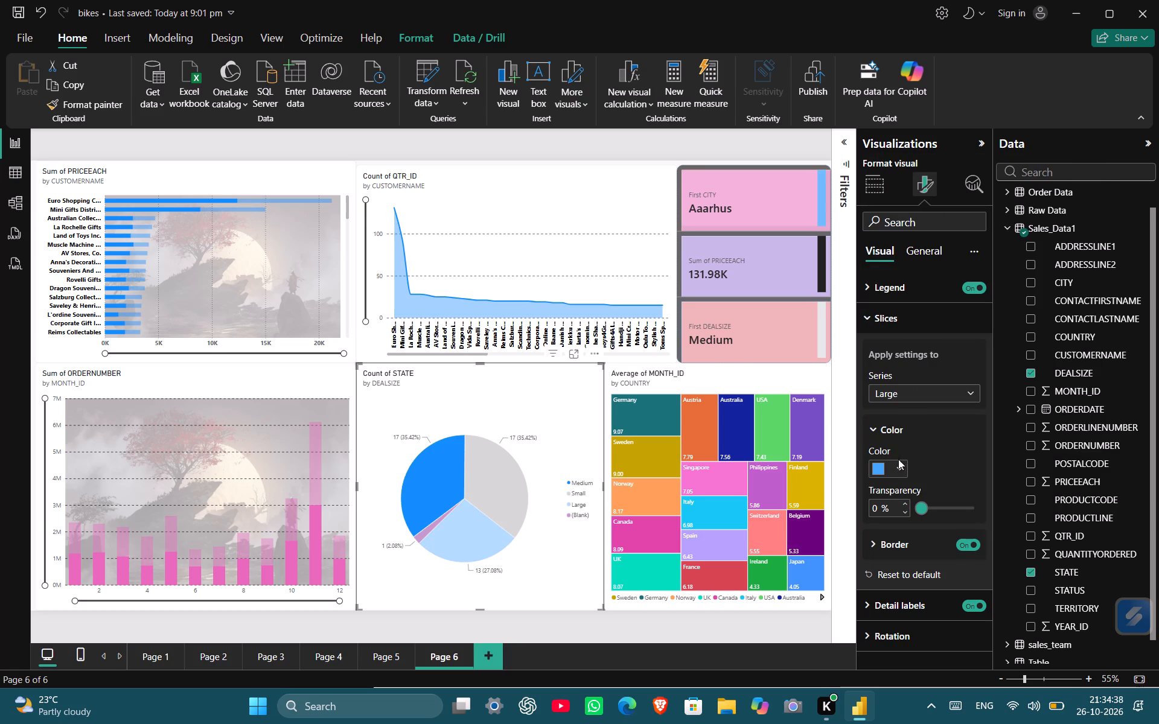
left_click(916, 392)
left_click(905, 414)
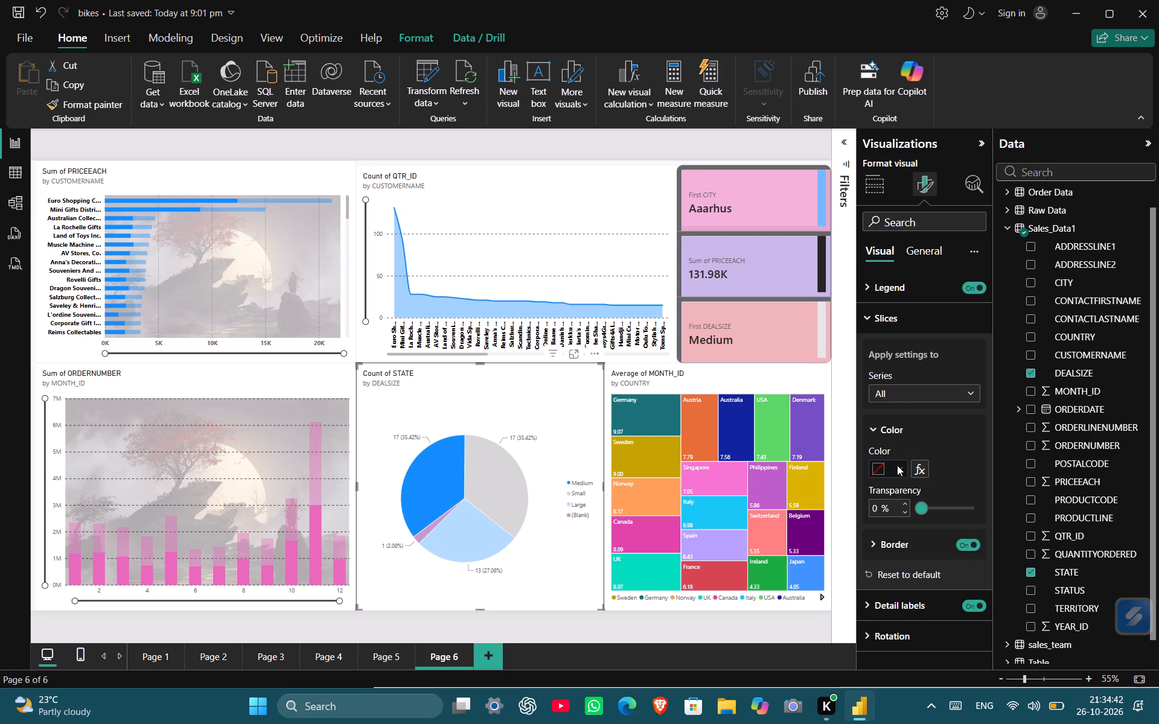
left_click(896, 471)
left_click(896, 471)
Set the Medium slice's colour in the Count of STATE pie chart to light pink.
left_click(915, 395)
left_click(904, 434)
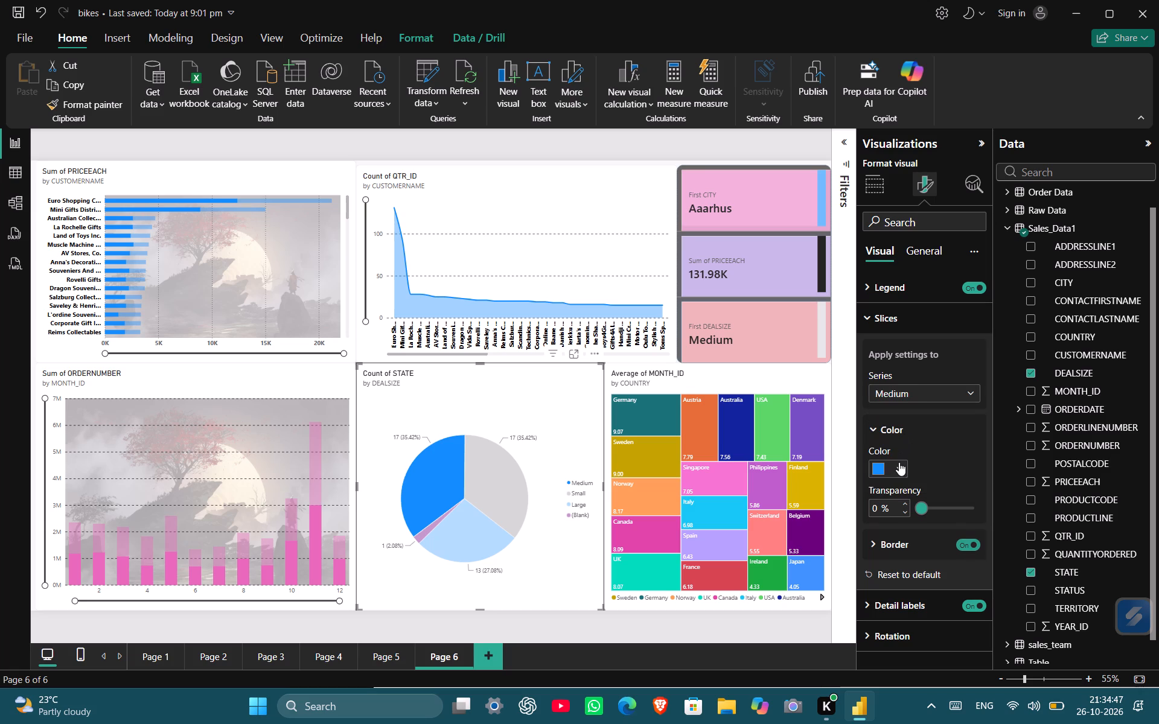
left_click(898, 465)
left_click(1015, 373)
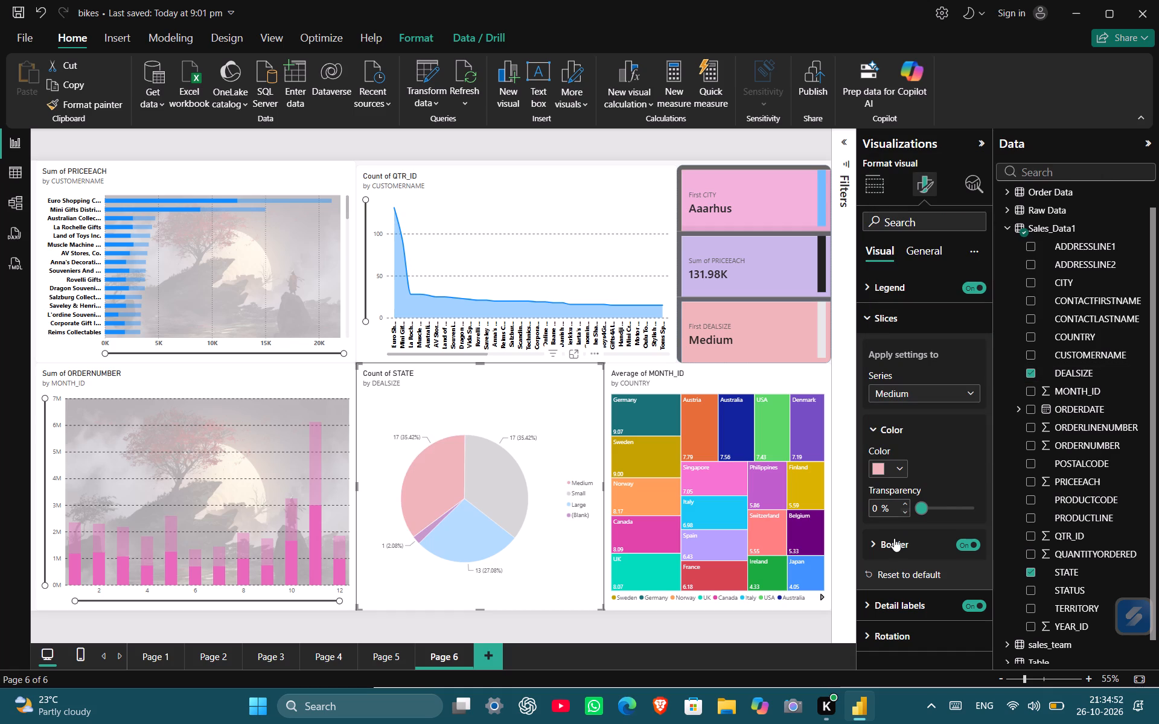
Turn on matching the fill colour for the Medium slice's border in the Count of STATE pie chart.
left_click(916, 550)
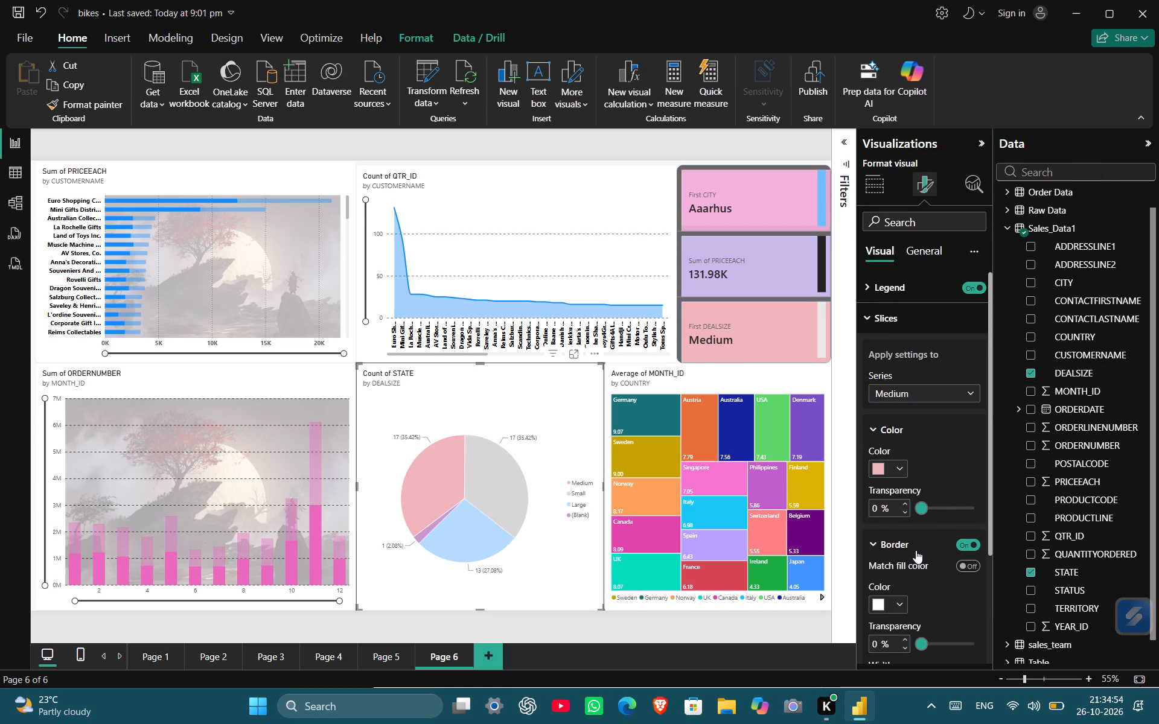
left_click(916, 550)
left_click(916, 550)
left_click(963, 559)
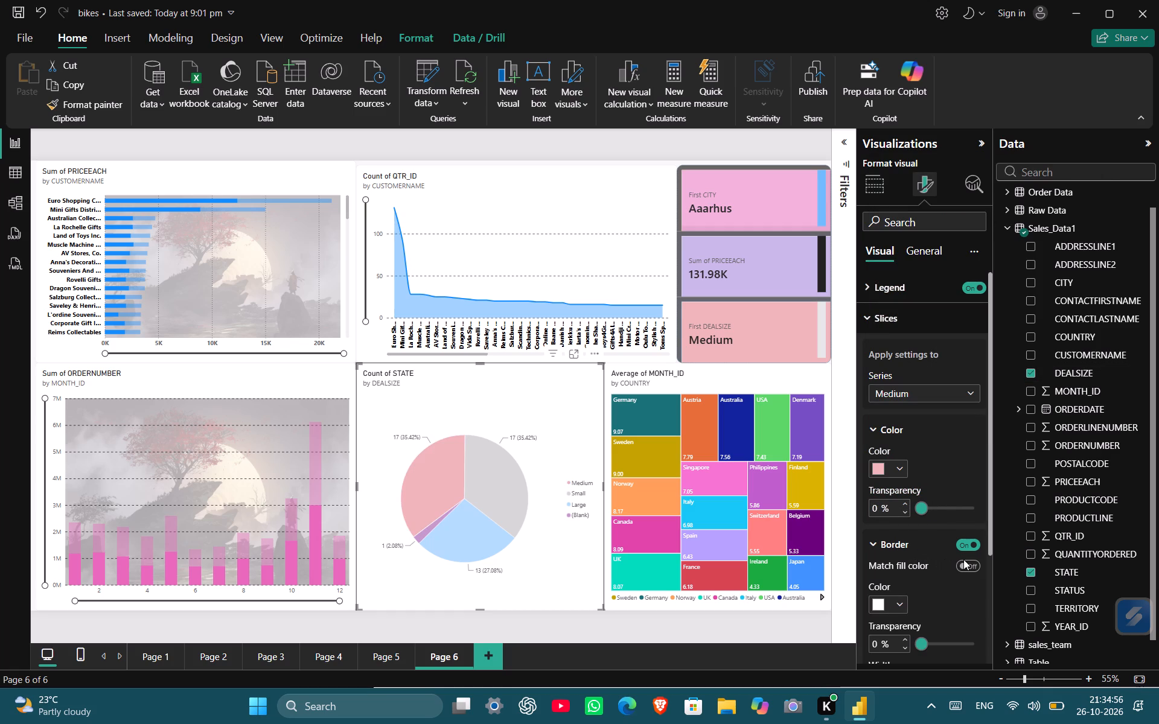
left_click(965, 562)
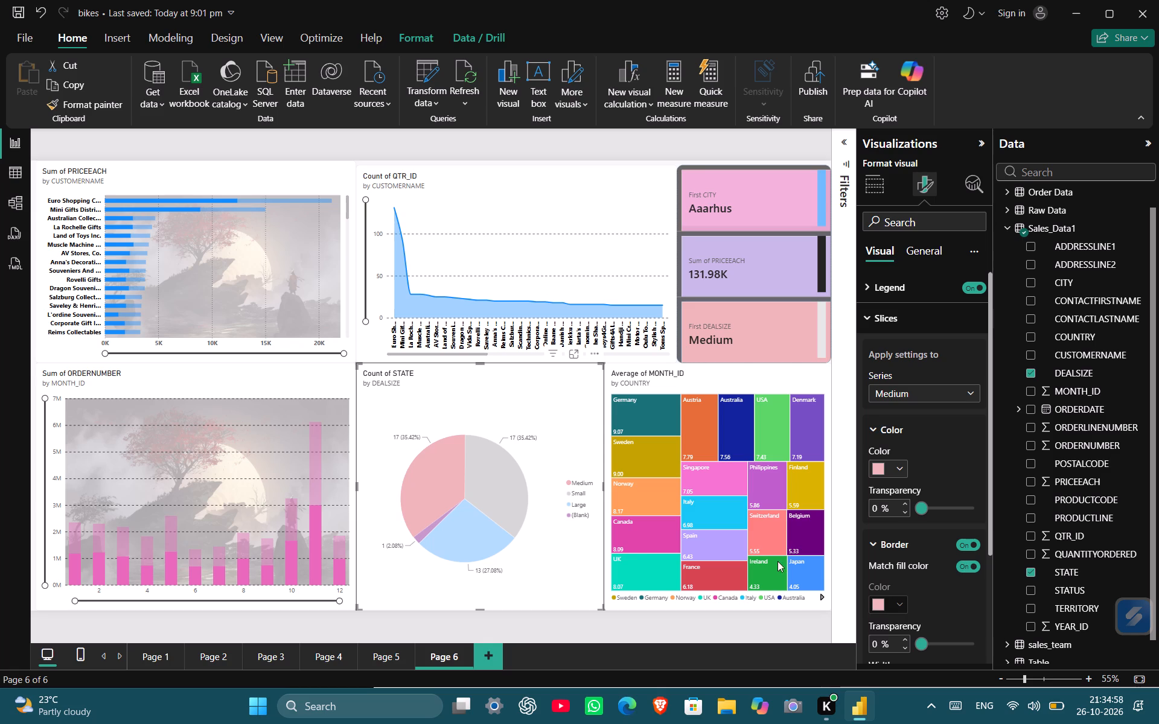
Check cross-filtering from the Count of STATE pie chart by selecting its Small, Large, Medium and blank slices, ending on Large.
left_click(481, 485)
left_click(481, 485)
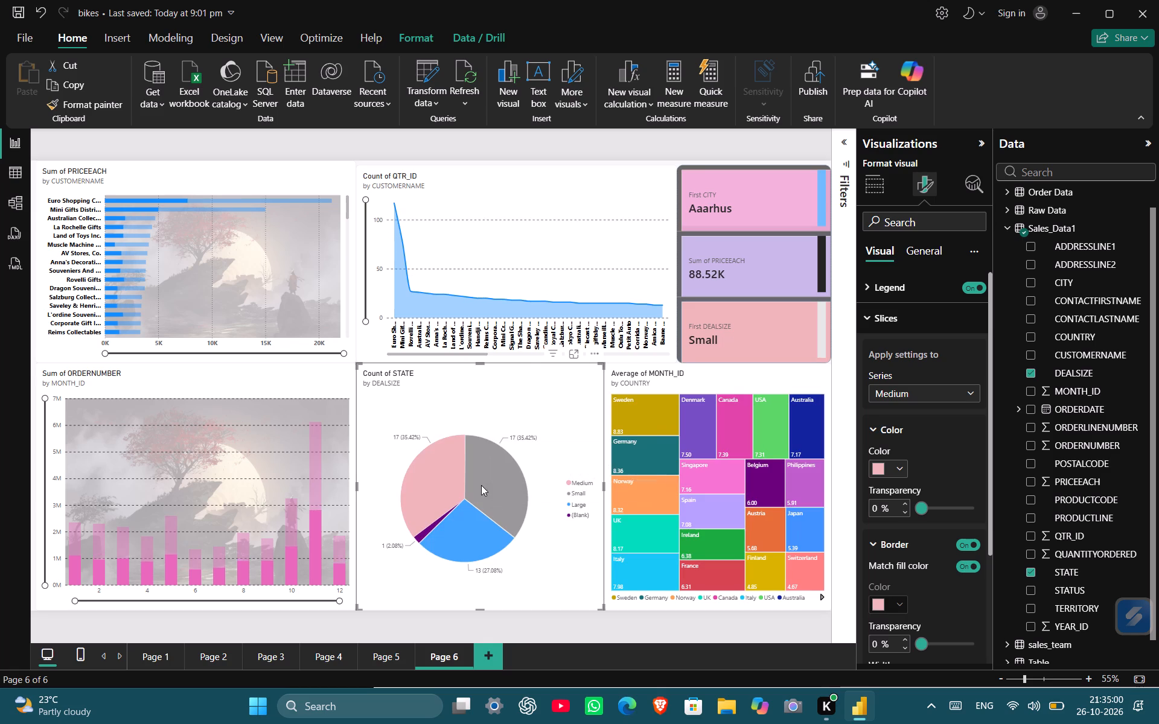
left_click(473, 525)
left_click(441, 499)
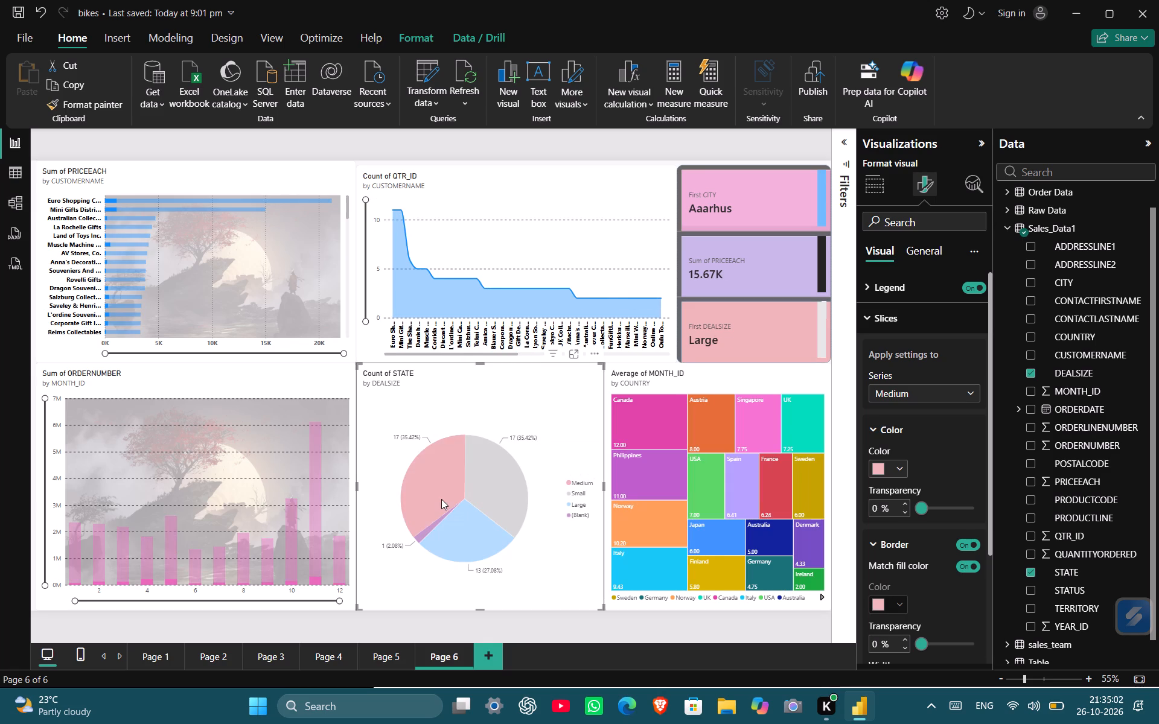
left_click(489, 483)
left_click(429, 529)
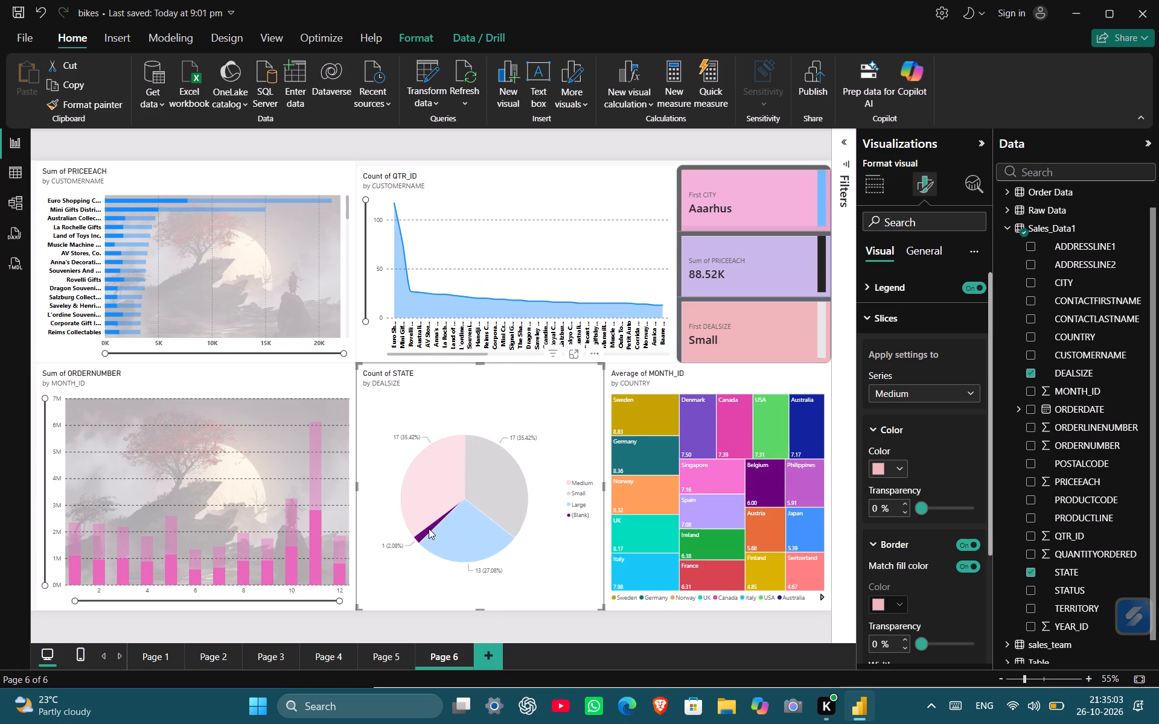
left_click(463, 529)
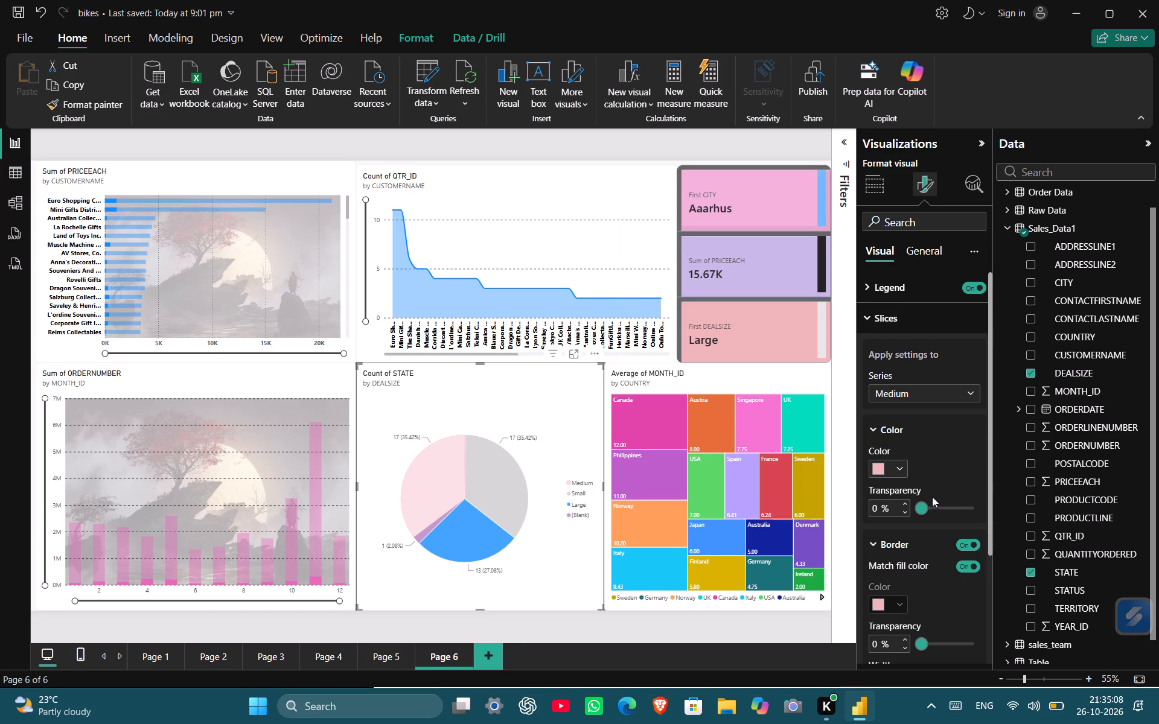
Examine the Count of STATE pie chart's slice border options and its legend position and text options.
scroll(943, 471, "down", 4)
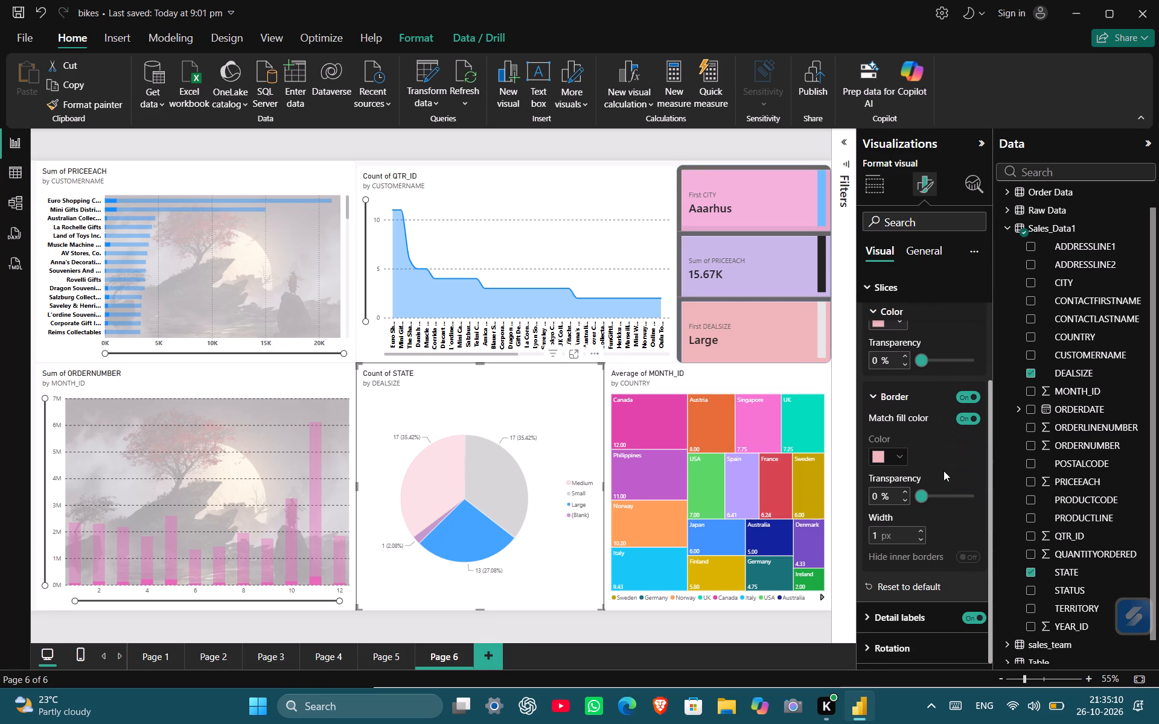
scroll(943, 471, "down", 1)
scroll(943, 471, "up", 5)
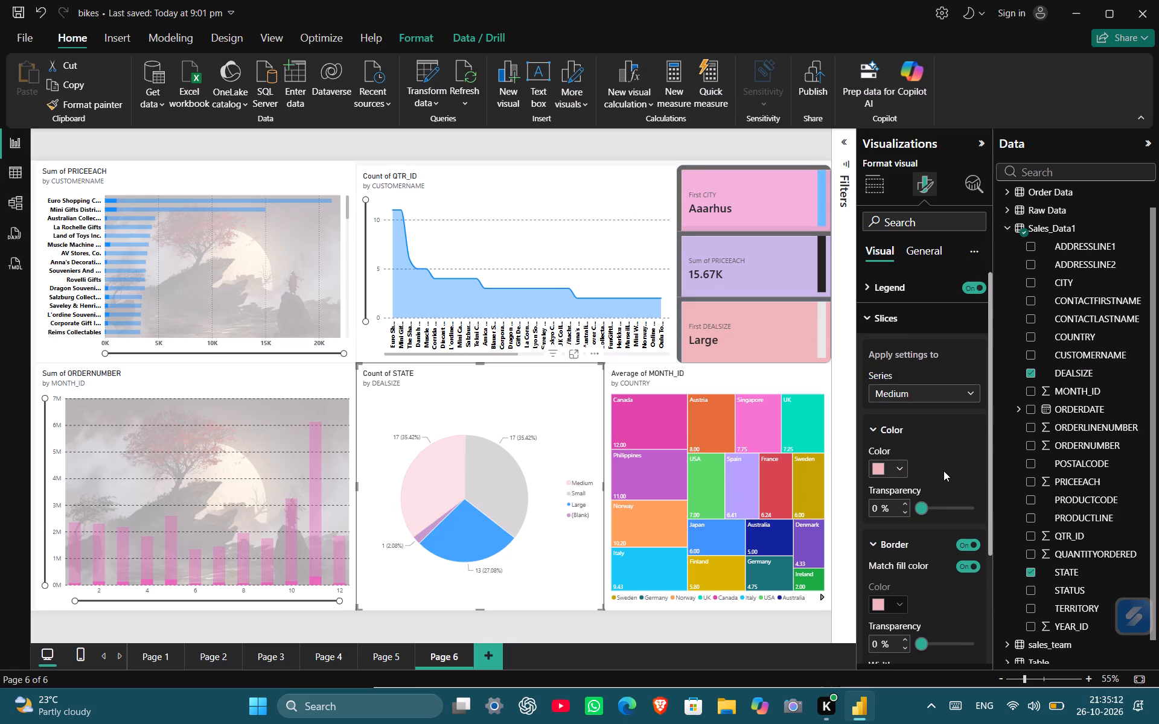
scroll(943, 471, "up", 1)
left_click(892, 325)
left_click(890, 283)
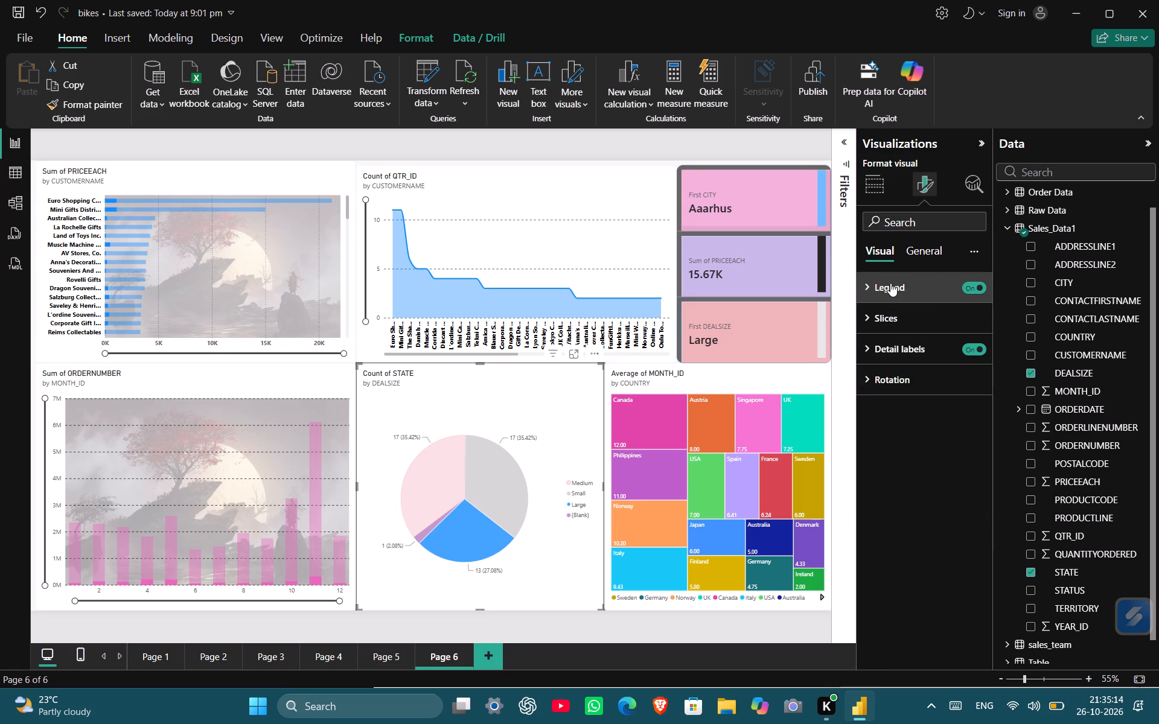
left_click(912, 368)
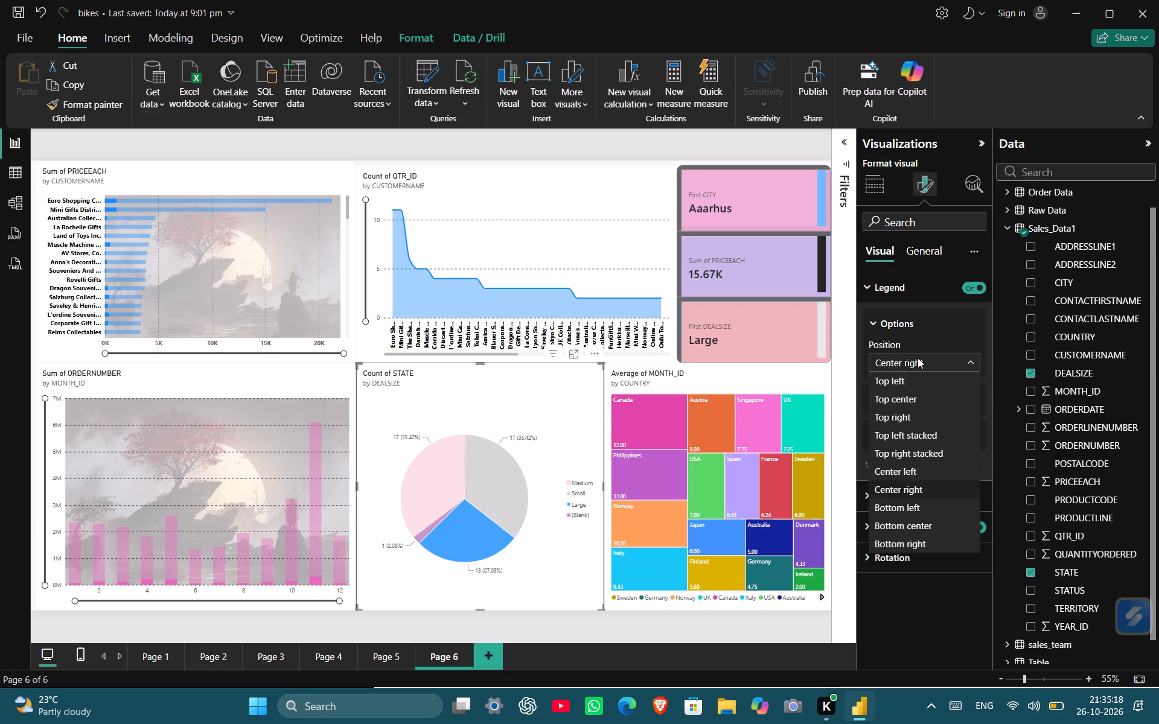
left_click(918, 358)
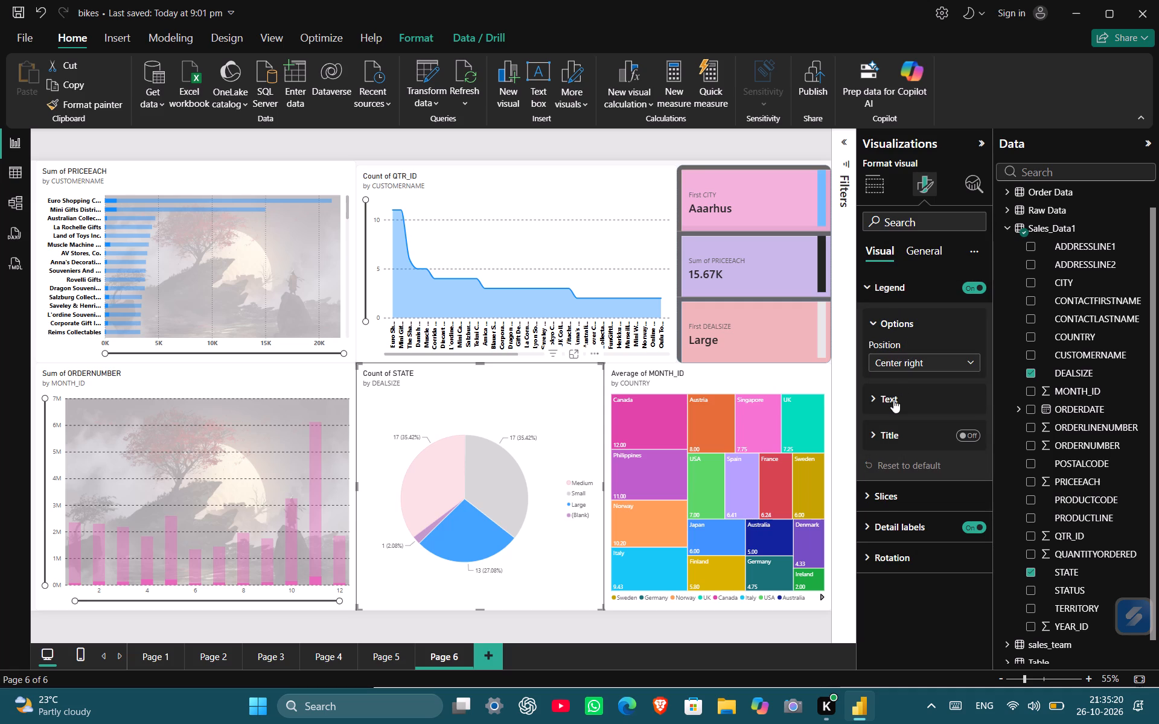
left_click(893, 401)
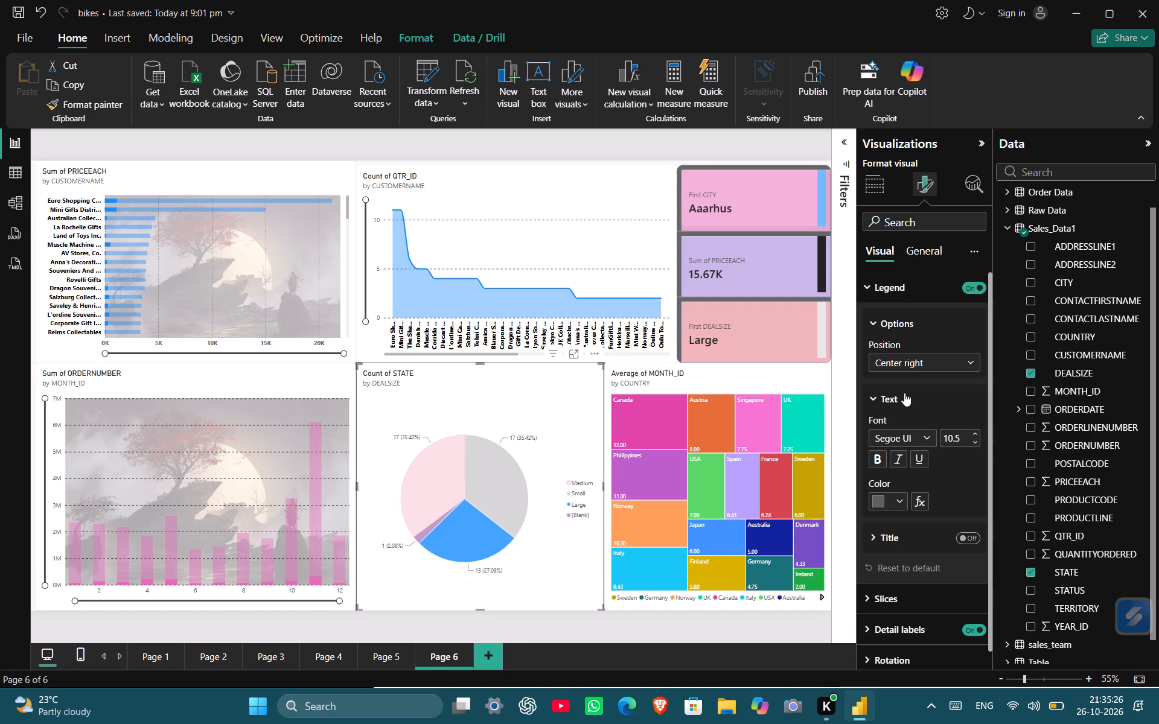
left_click(921, 368)
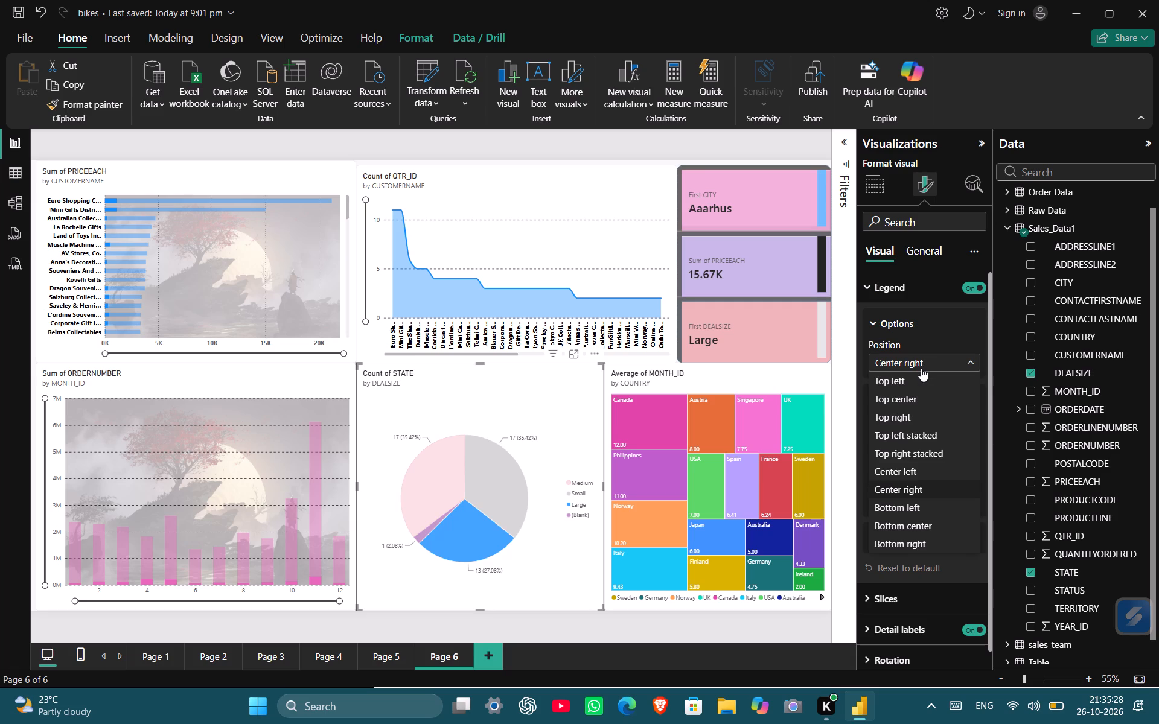
left_click(921, 369)
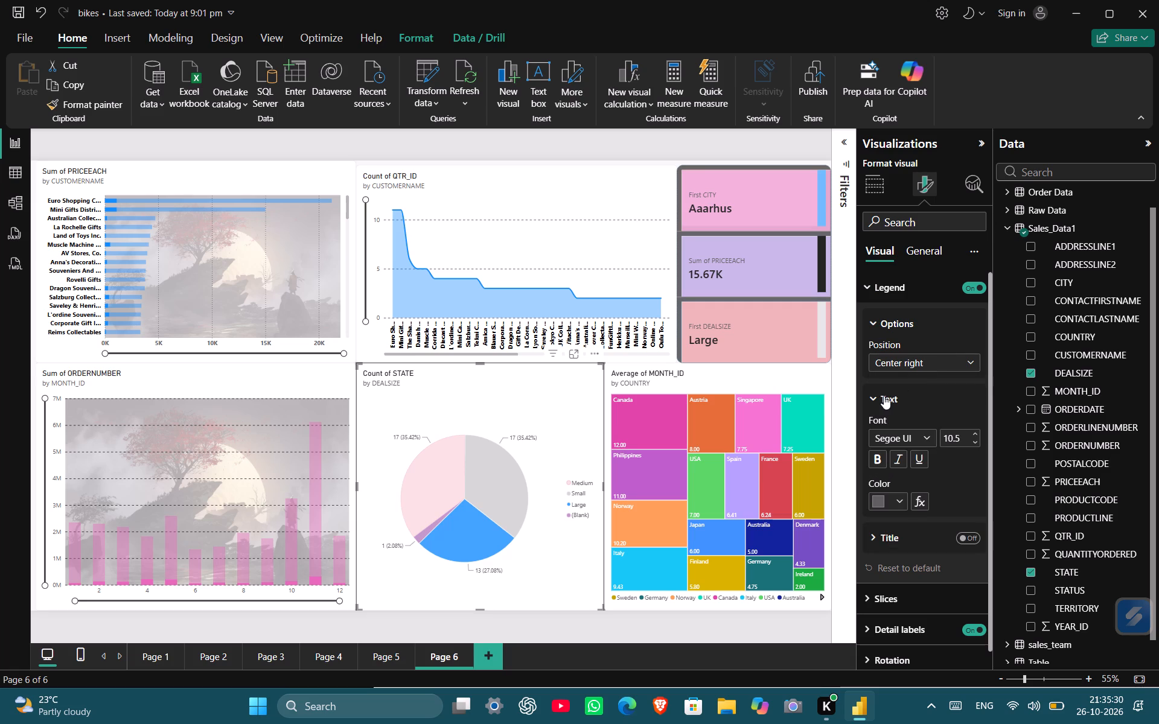
left_click(884, 396)
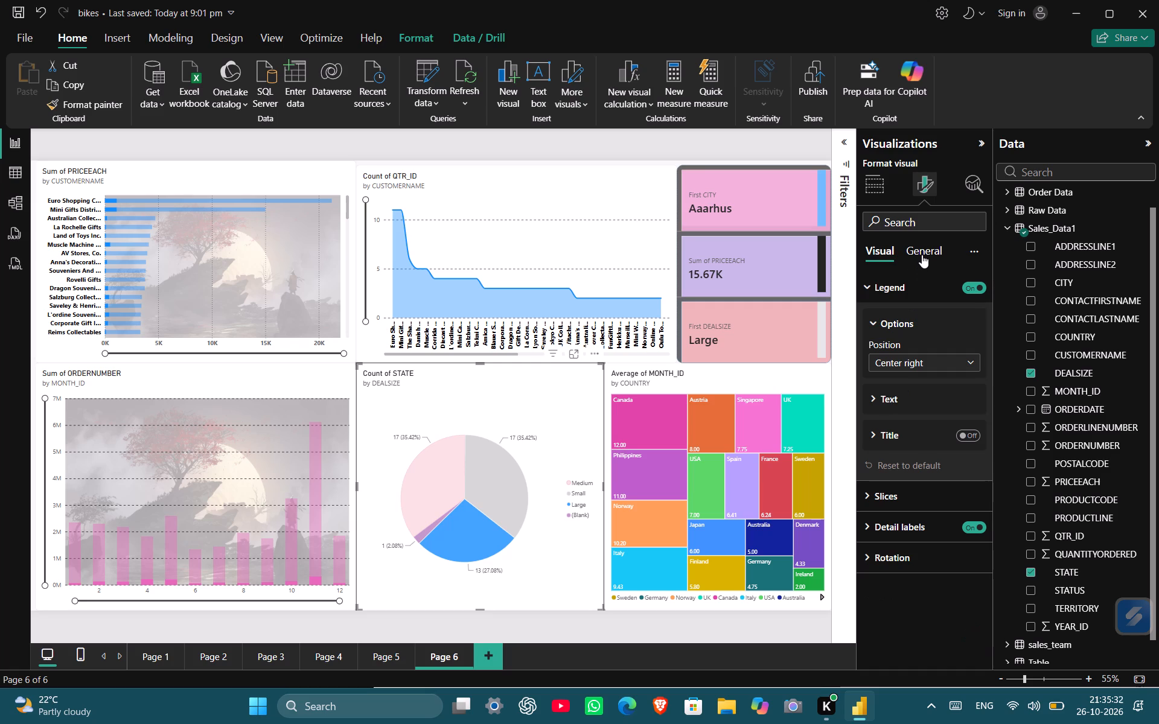
Open the Count of STATE pie chart's general formatting settings and collapse its size and position properties.
left_click(922, 255)
left_click(905, 278)
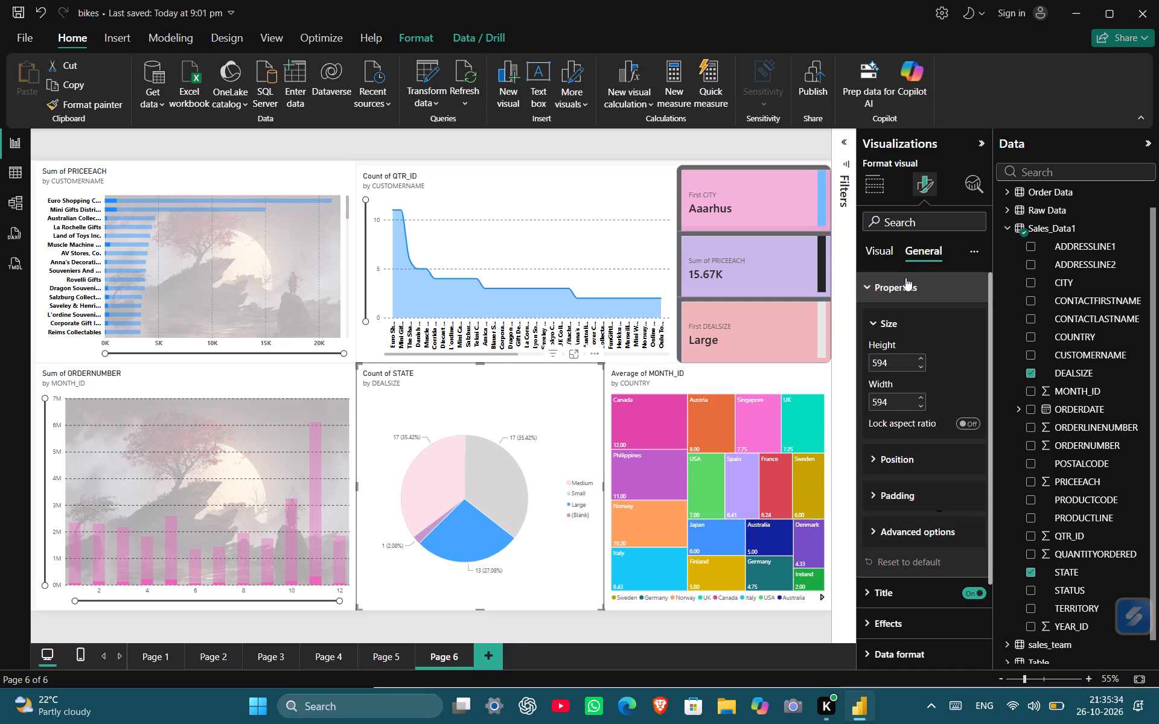
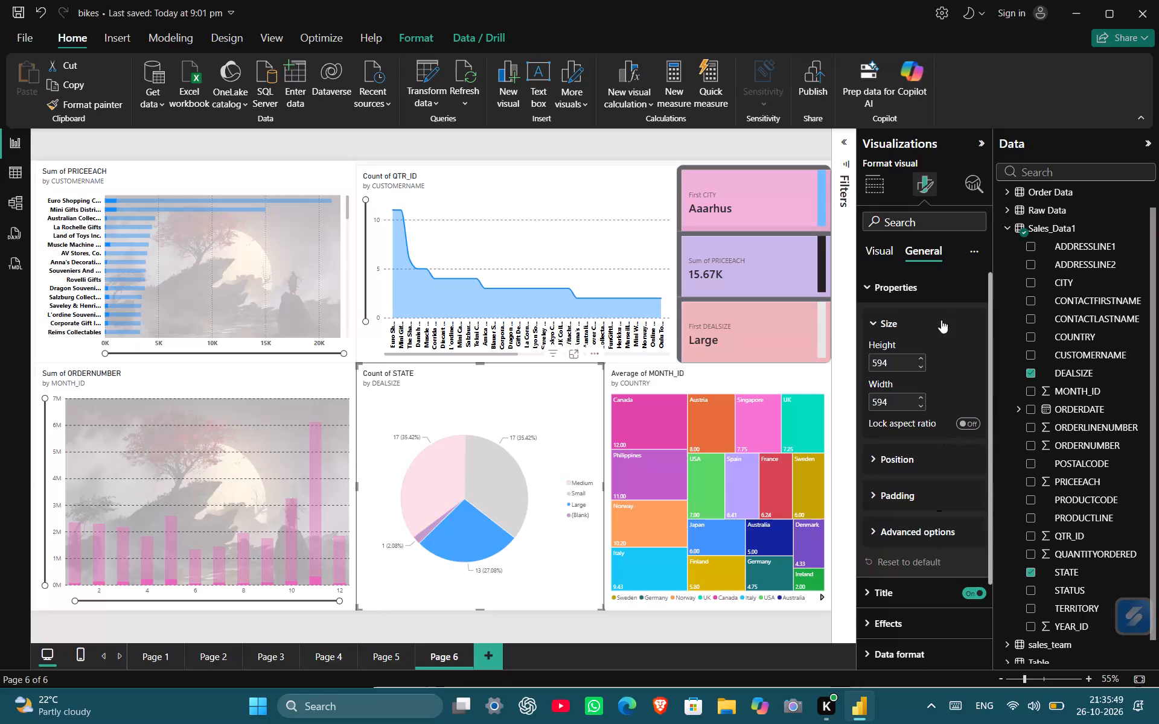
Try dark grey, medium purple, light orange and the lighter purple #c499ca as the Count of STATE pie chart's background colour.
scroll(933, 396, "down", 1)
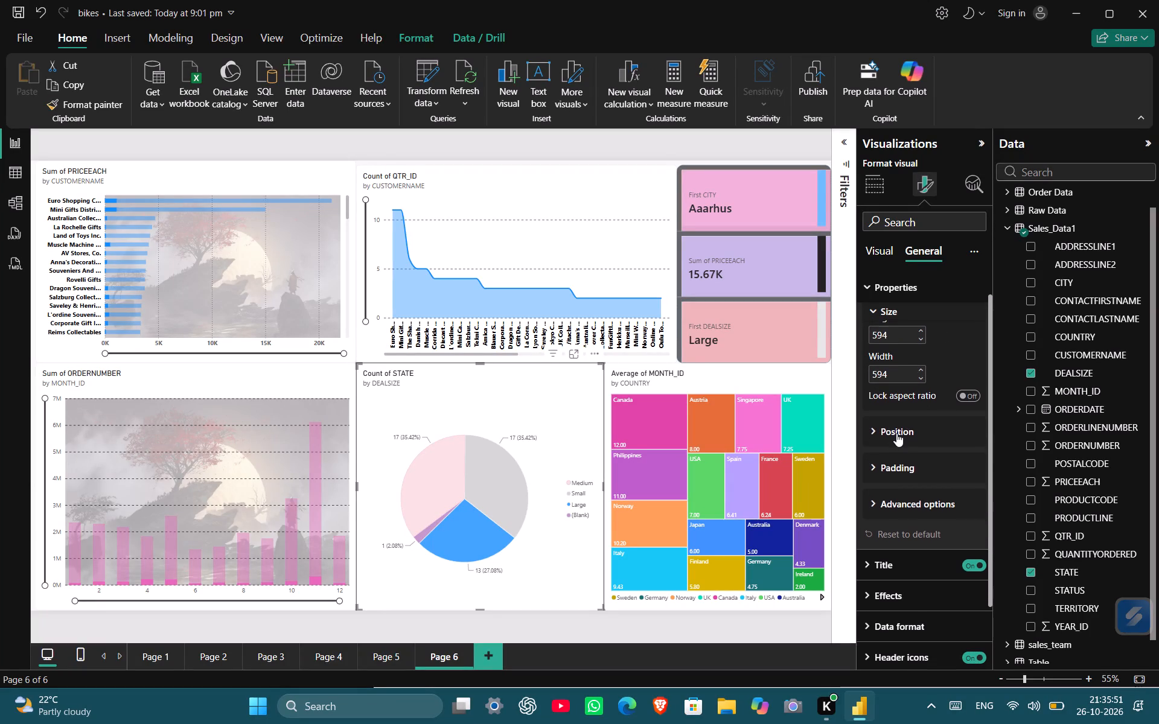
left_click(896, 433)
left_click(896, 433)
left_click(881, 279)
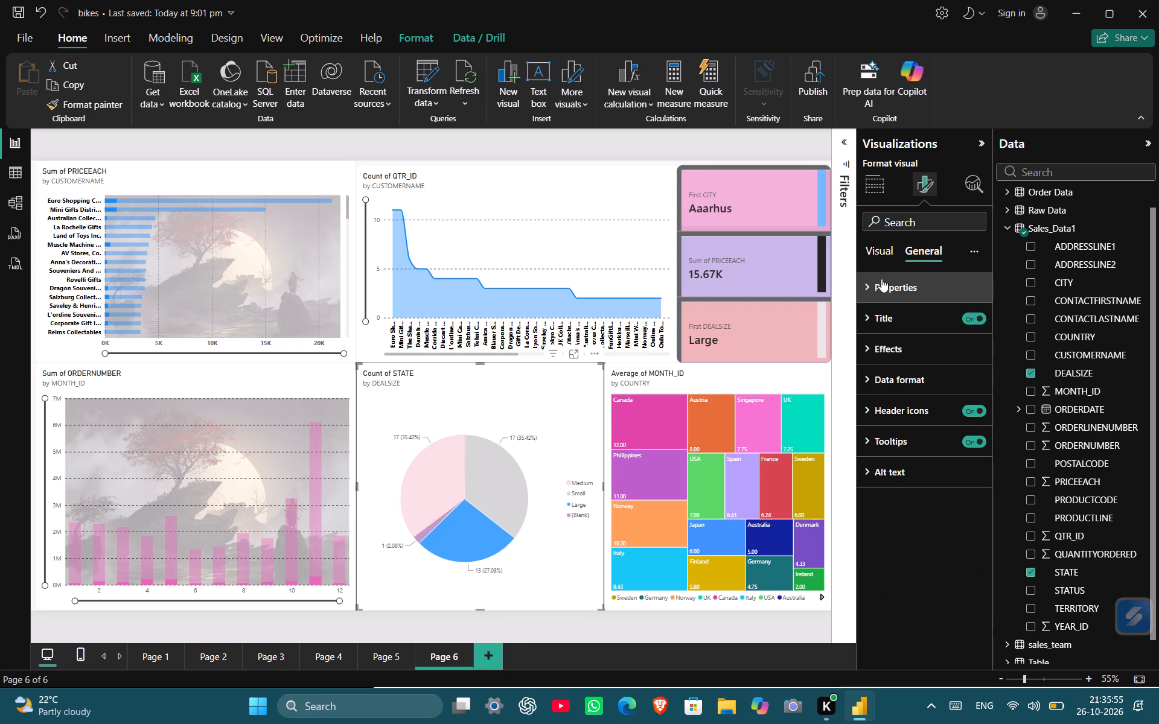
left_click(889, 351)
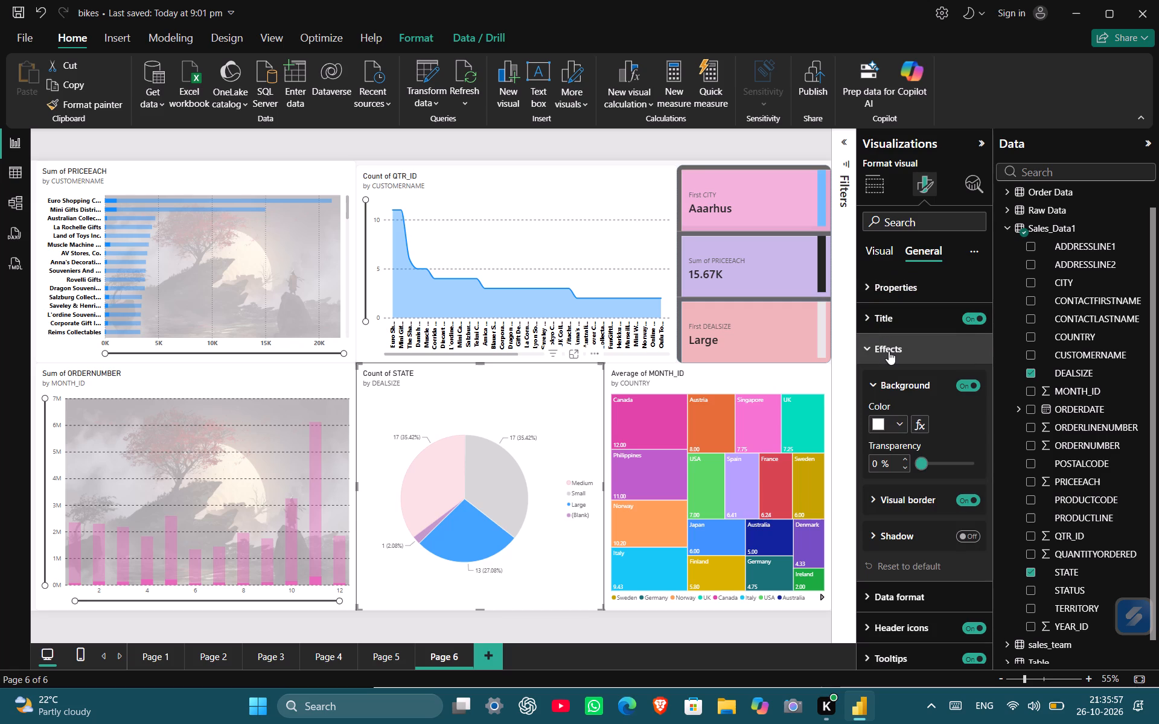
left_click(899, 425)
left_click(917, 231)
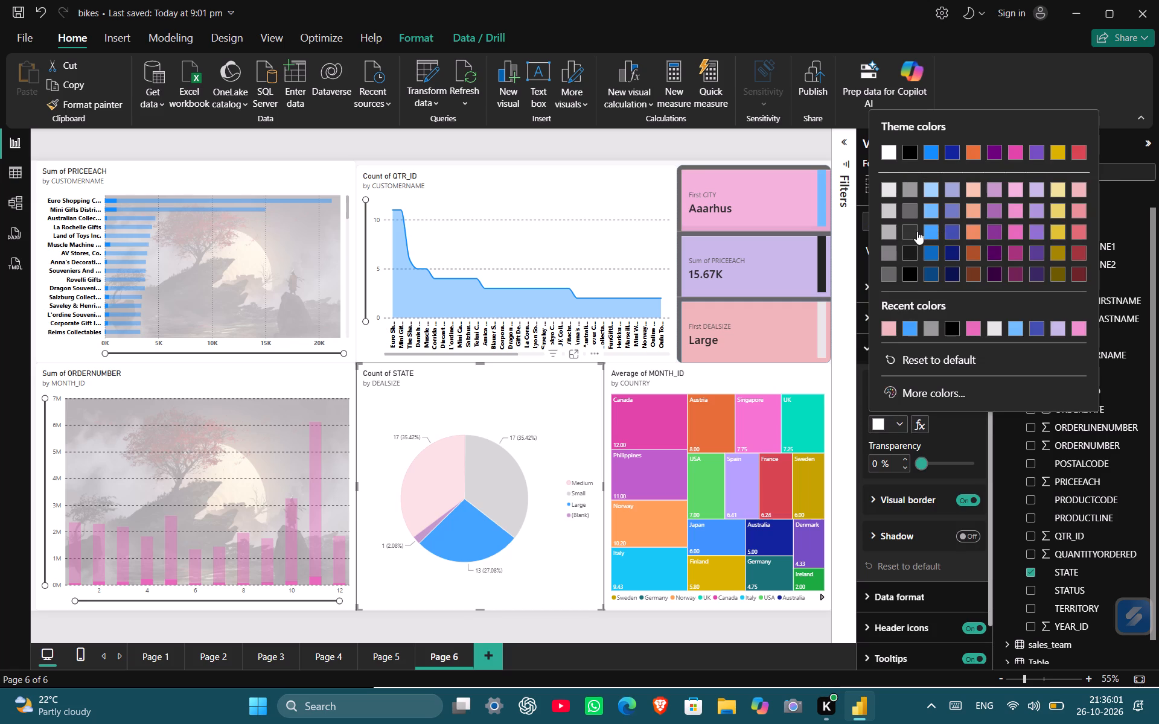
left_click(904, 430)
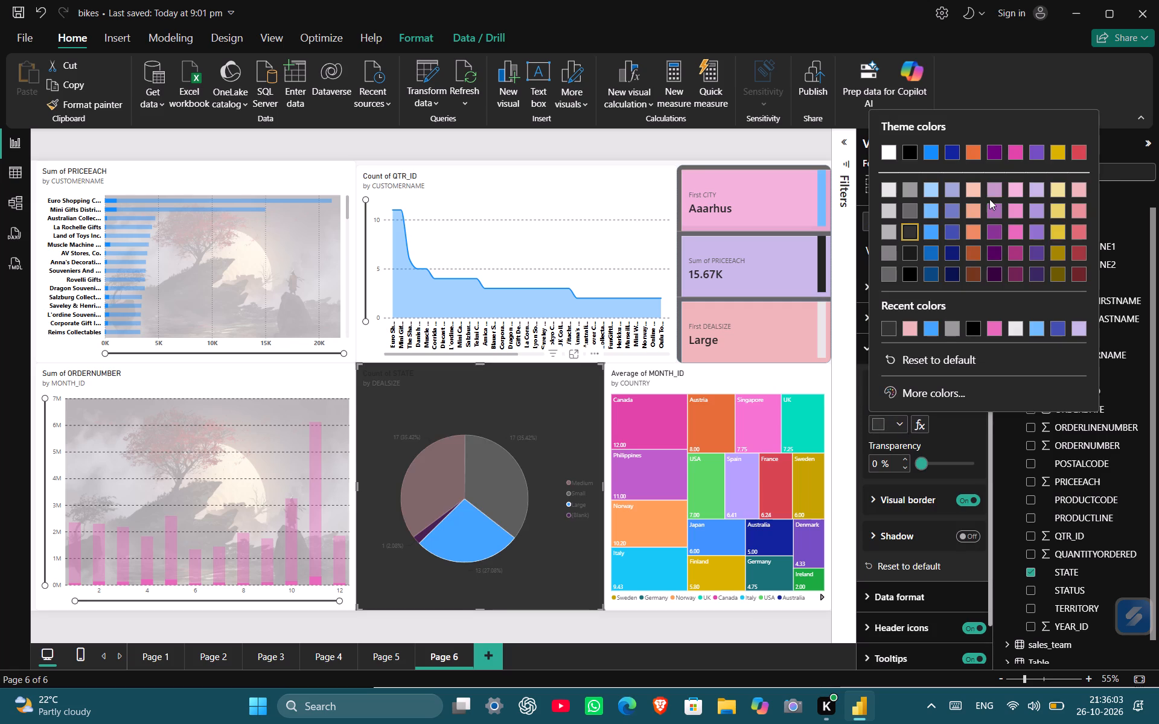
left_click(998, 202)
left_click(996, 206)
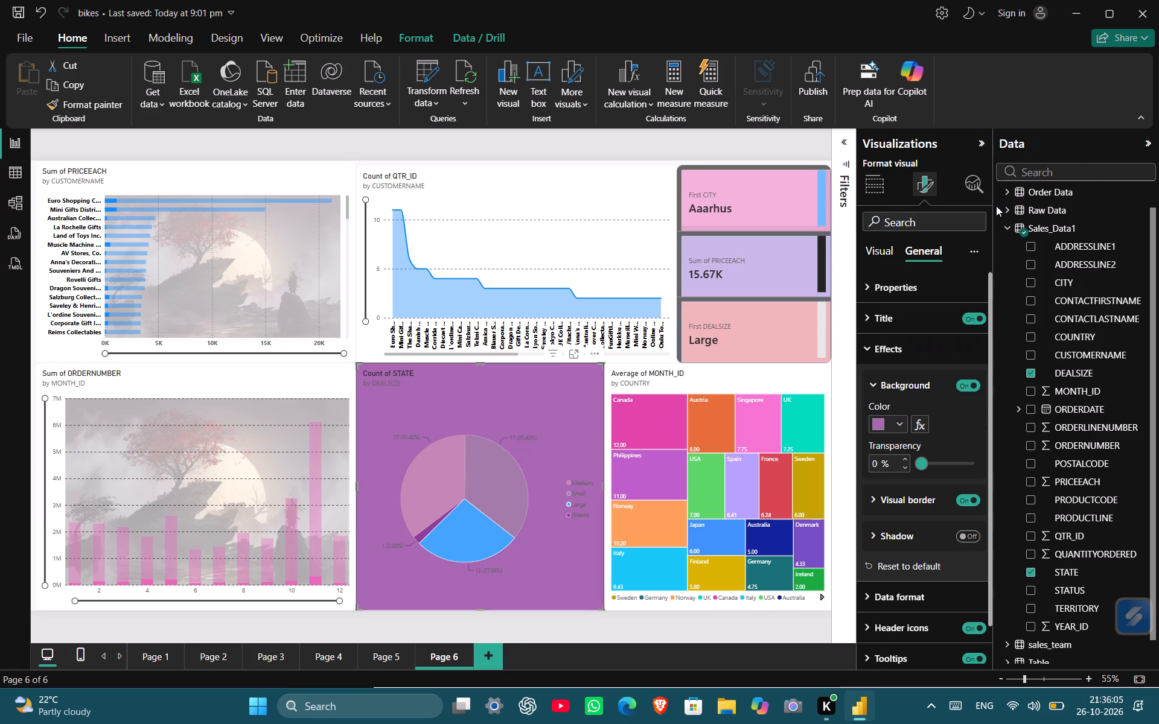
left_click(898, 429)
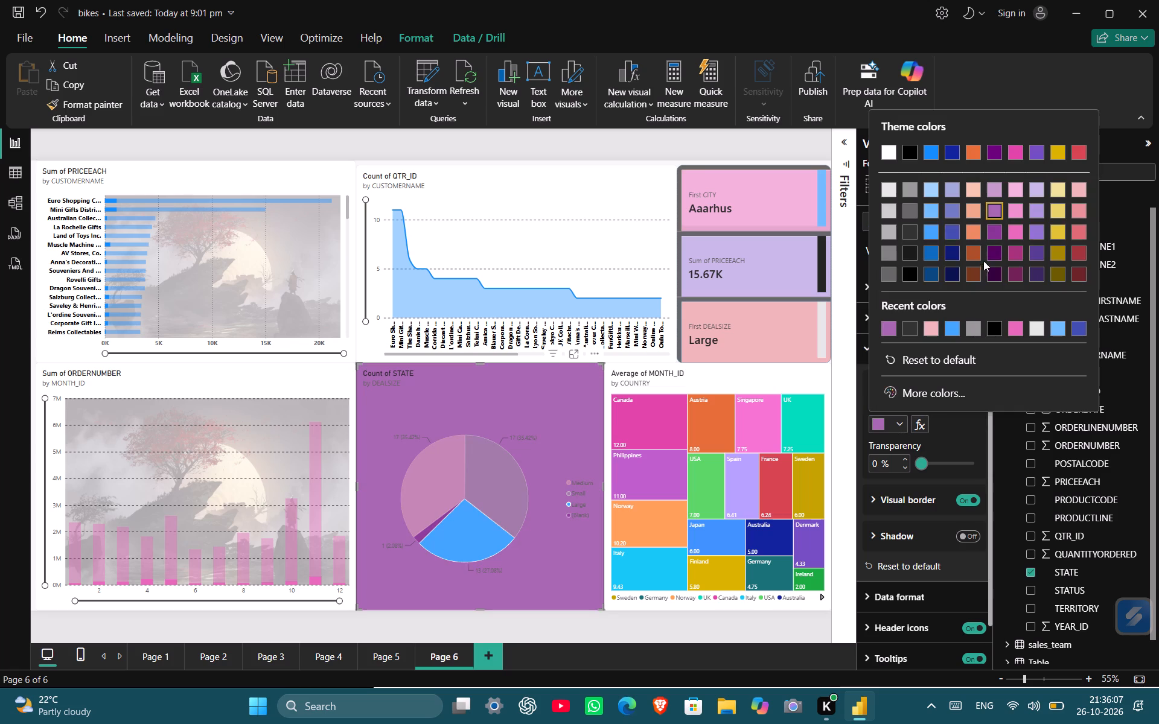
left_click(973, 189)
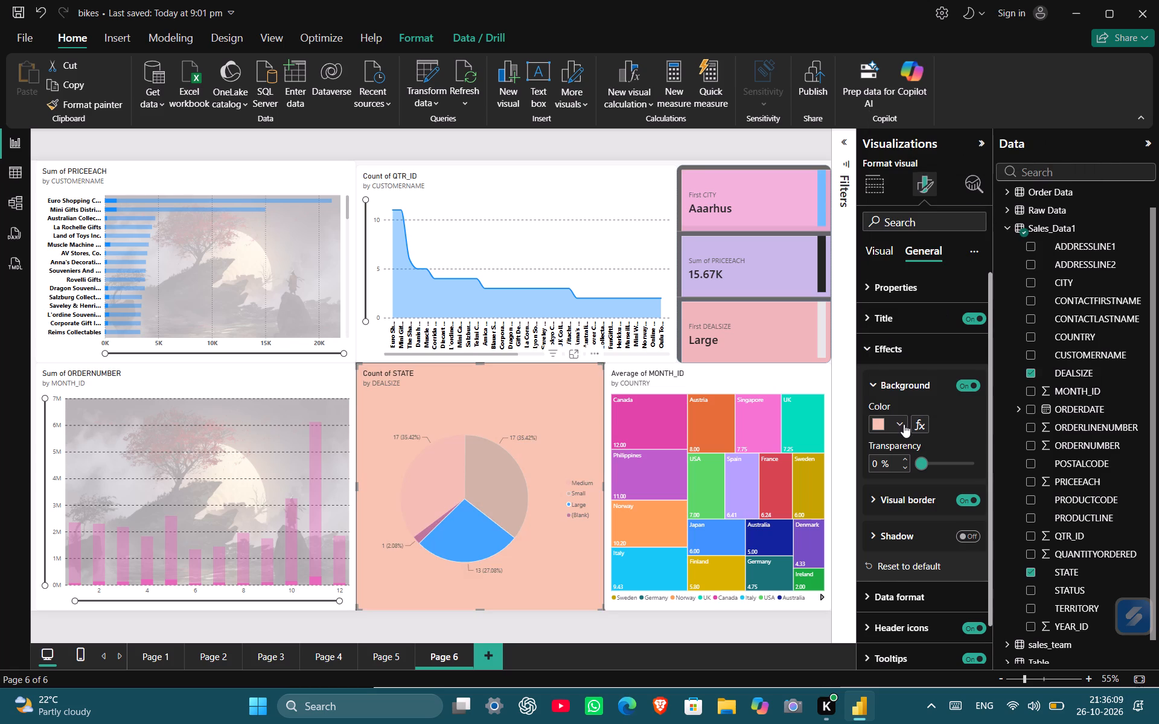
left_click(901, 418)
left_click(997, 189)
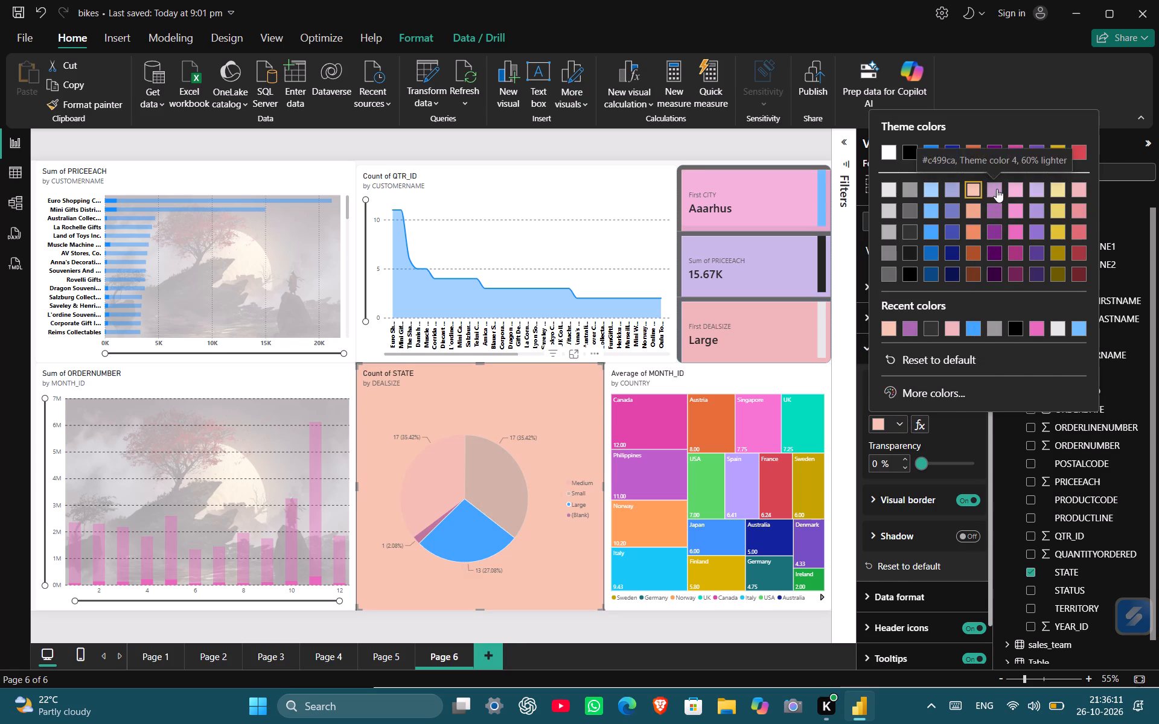
Set the Count of STATE pie chart's background to the light violet theme colour.
left_click(901, 420)
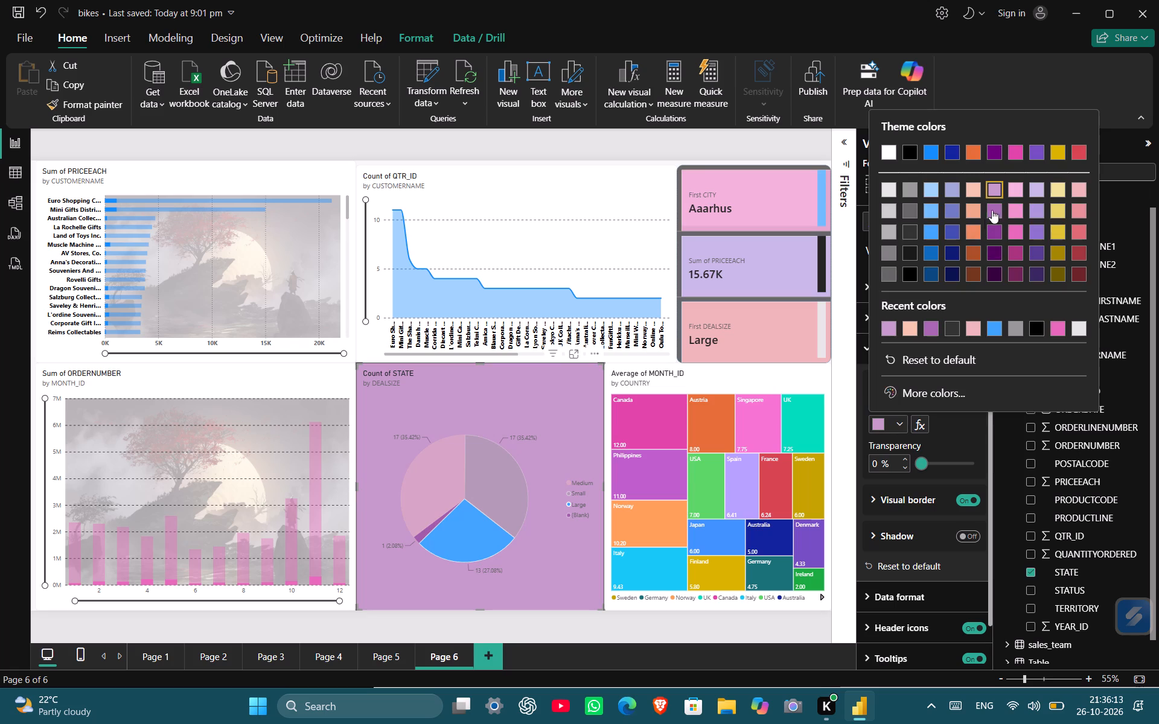
left_click(1037, 192)
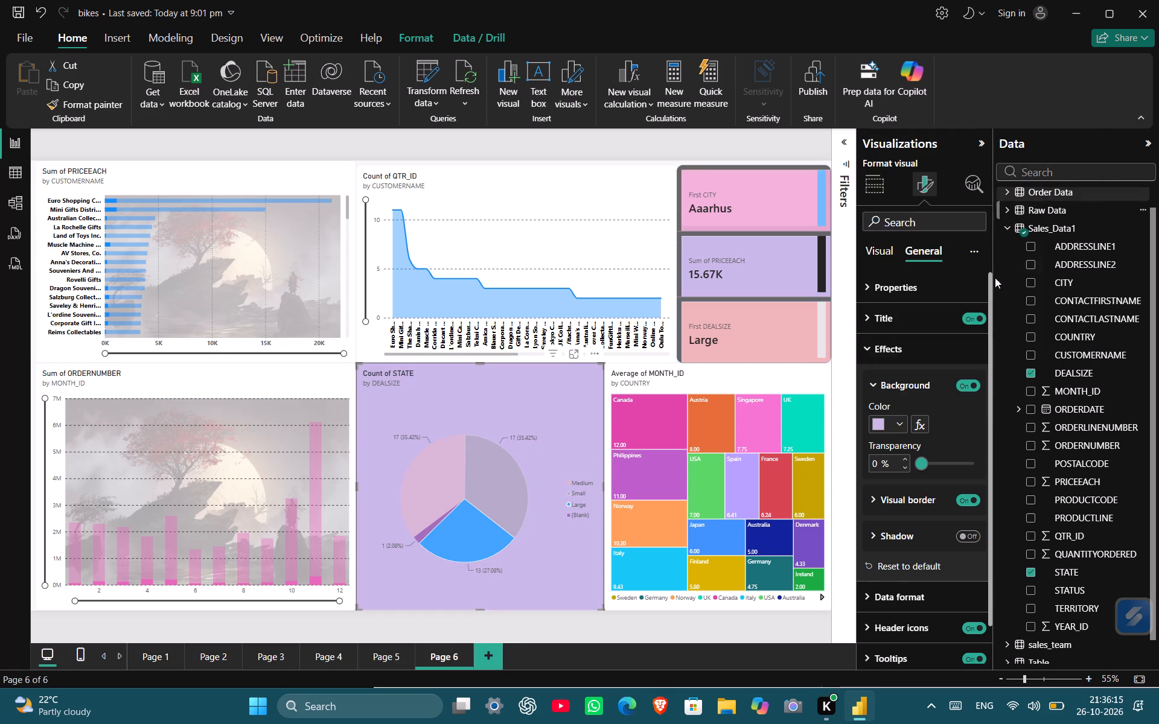
Examine the Count of STATE pie chart's visual border, data format, header icon and alt text settings.
left_click(905, 498)
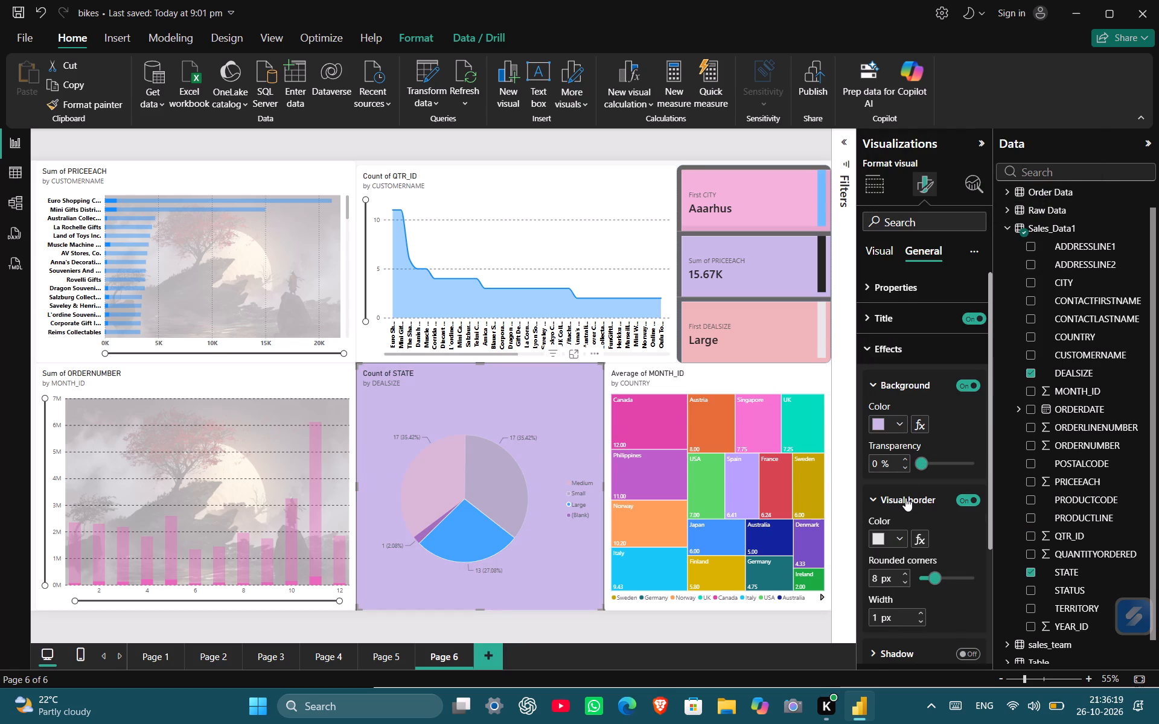
left_click(905, 498)
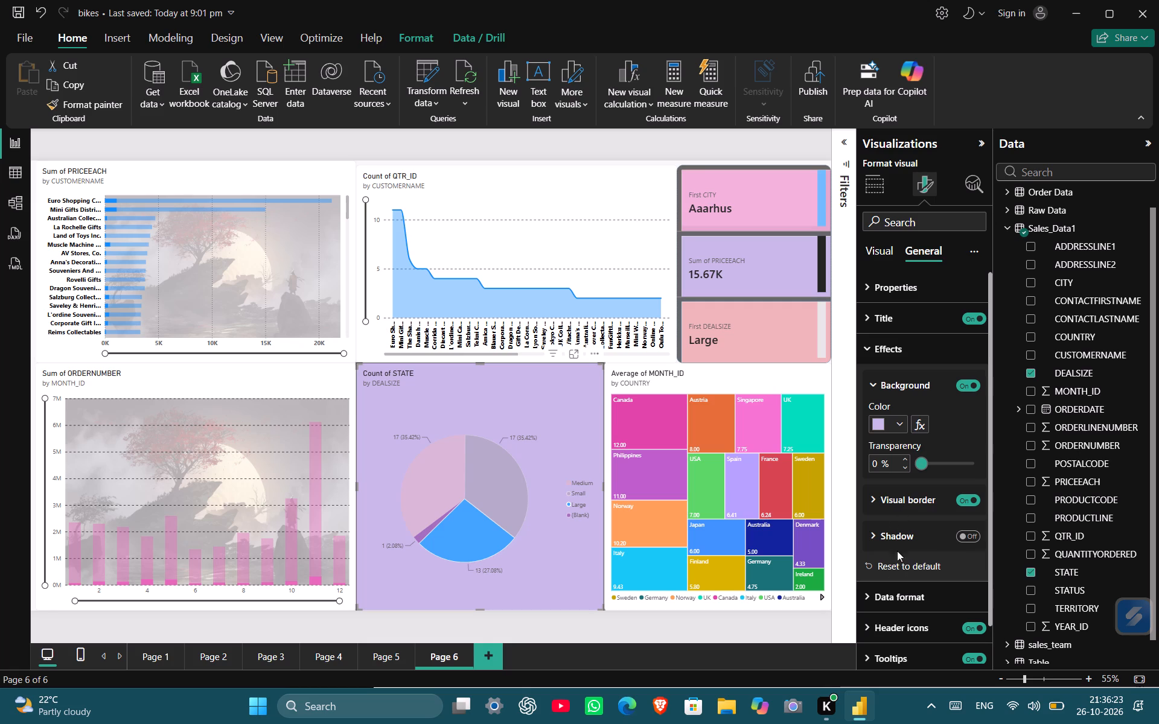
left_click(893, 586)
left_click(893, 586)
left_click(893, 586)
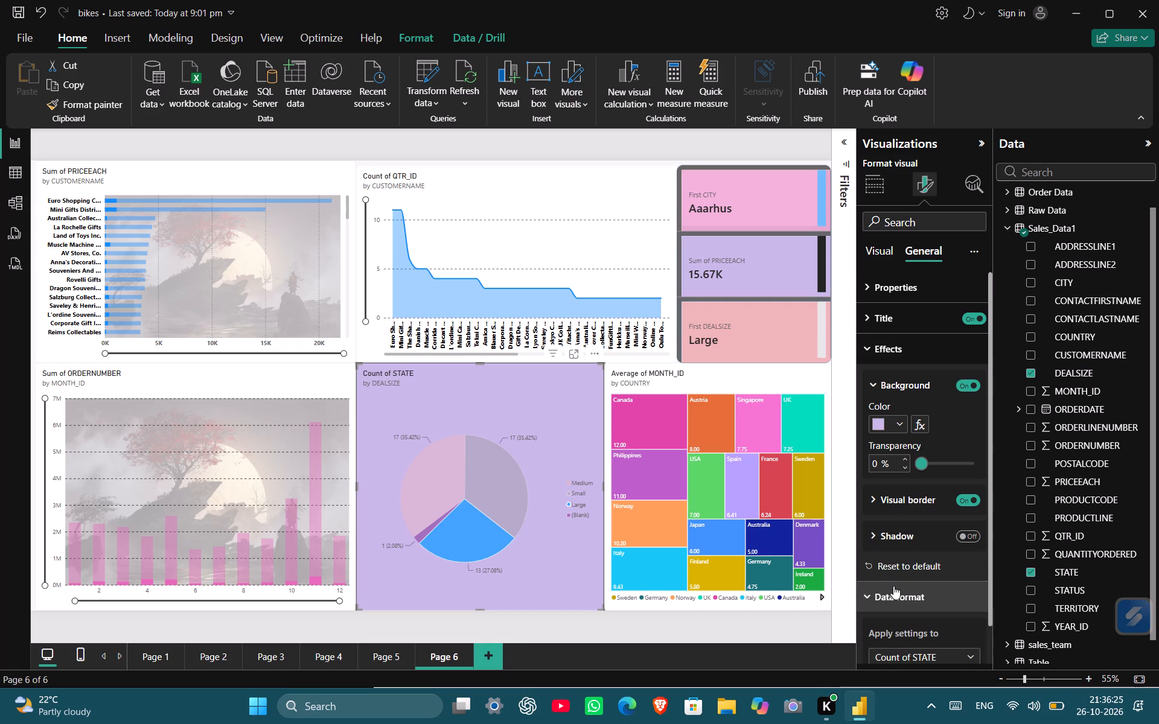
scroll(893, 586, "down", 3)
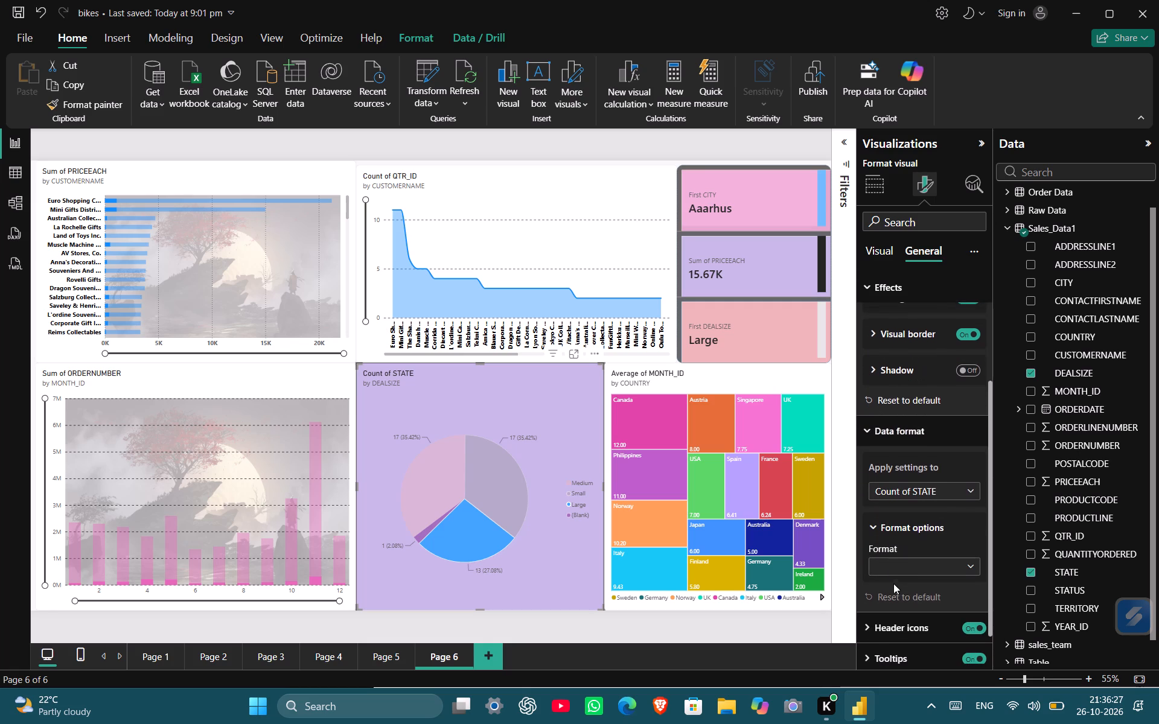
scroll(895, 564, "down", 2)
left_click(895, 584)
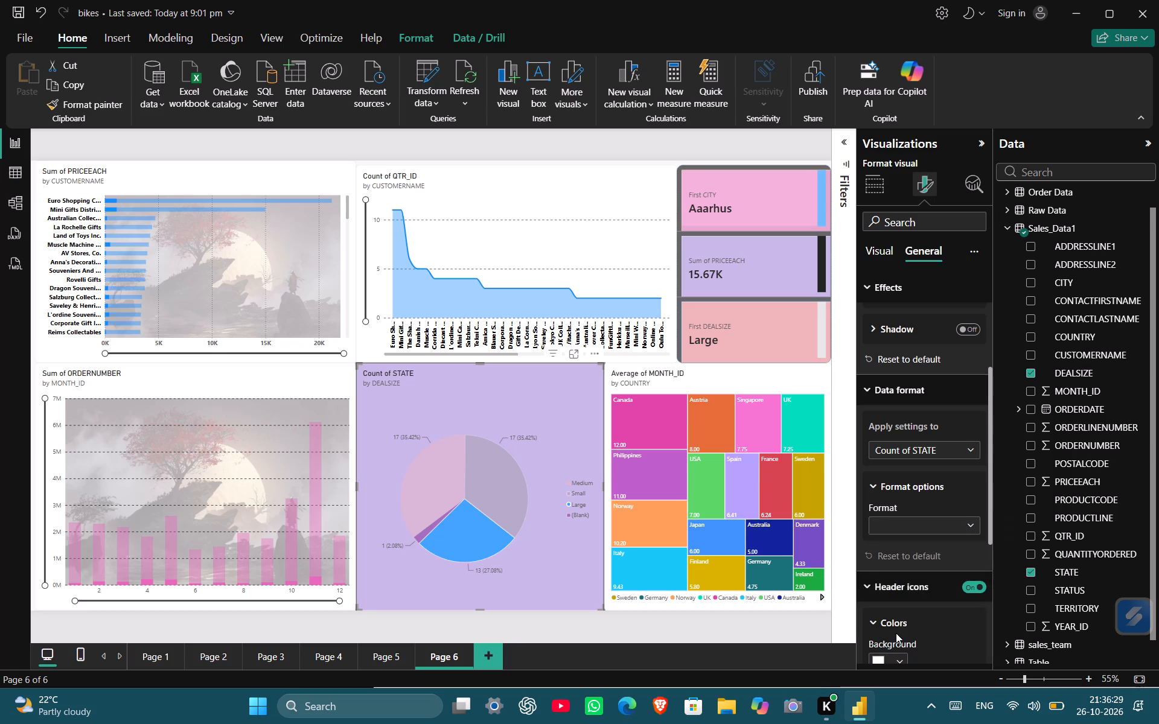
scroll(896, 633, "down", 3)
left_click(896, 633)
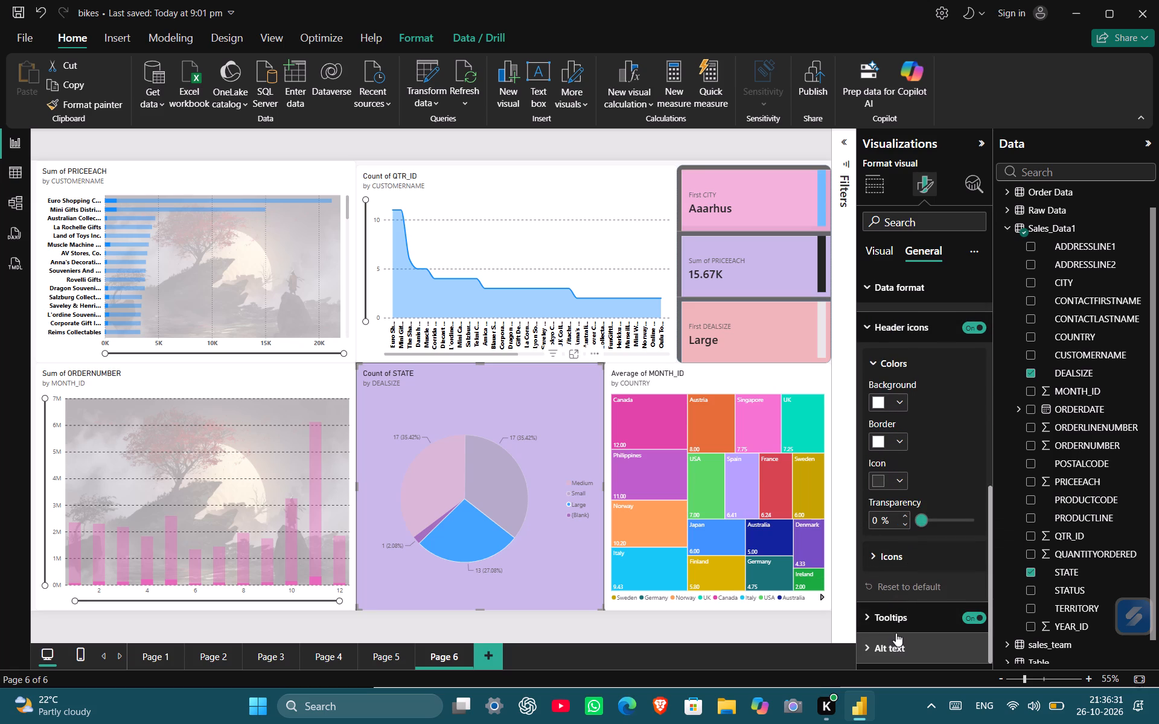
scroll(896, 633, "down", 4)
left_click(901, 519)
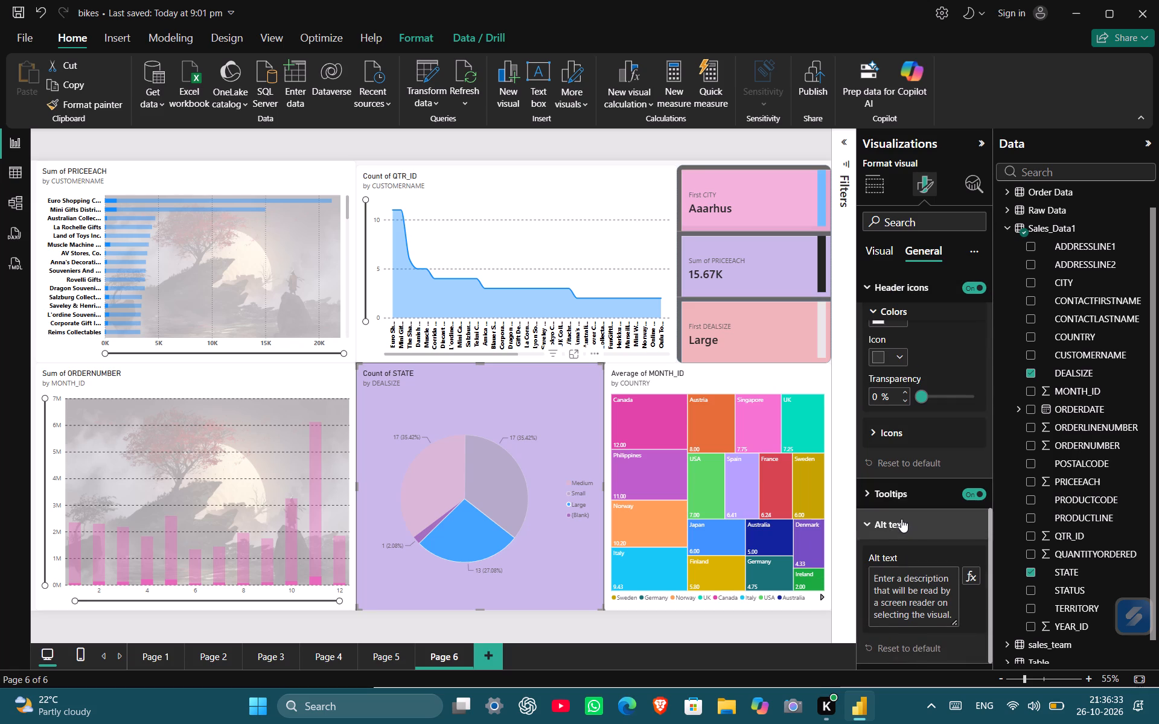
scroll(901, 519, "up", 6)
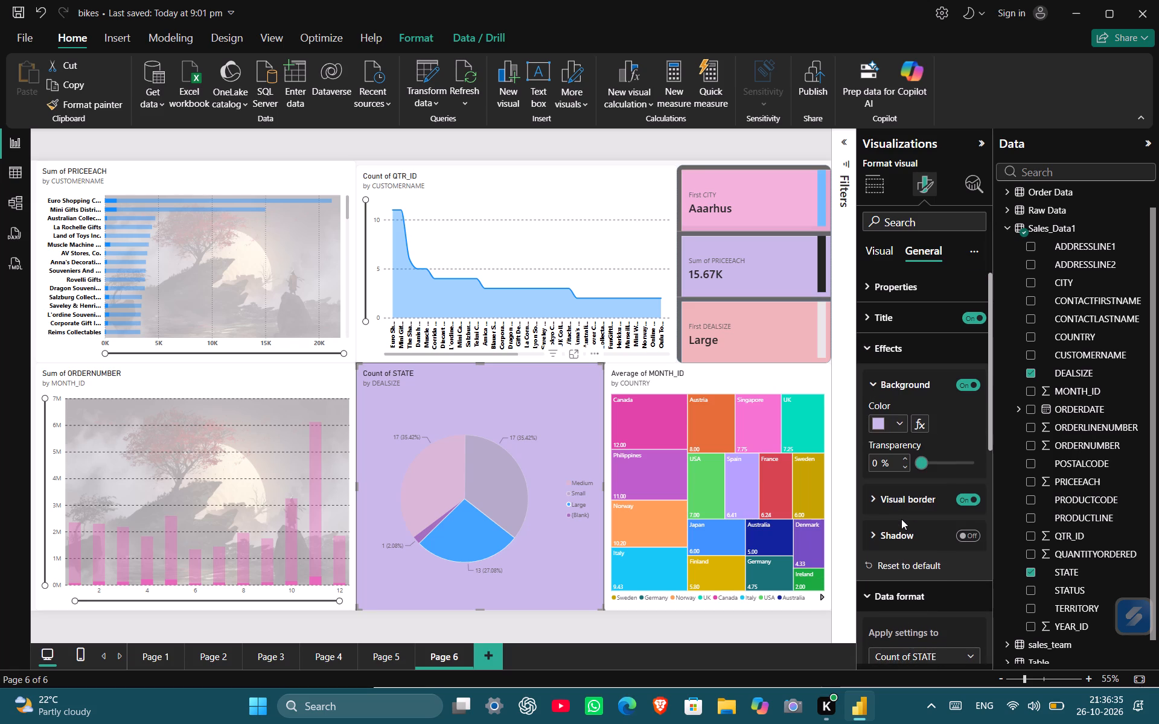
Review the visual border and shadow options in the Count of STATE pie chart's effects settings.
left_click(893, 296)
left_click(893, 296)
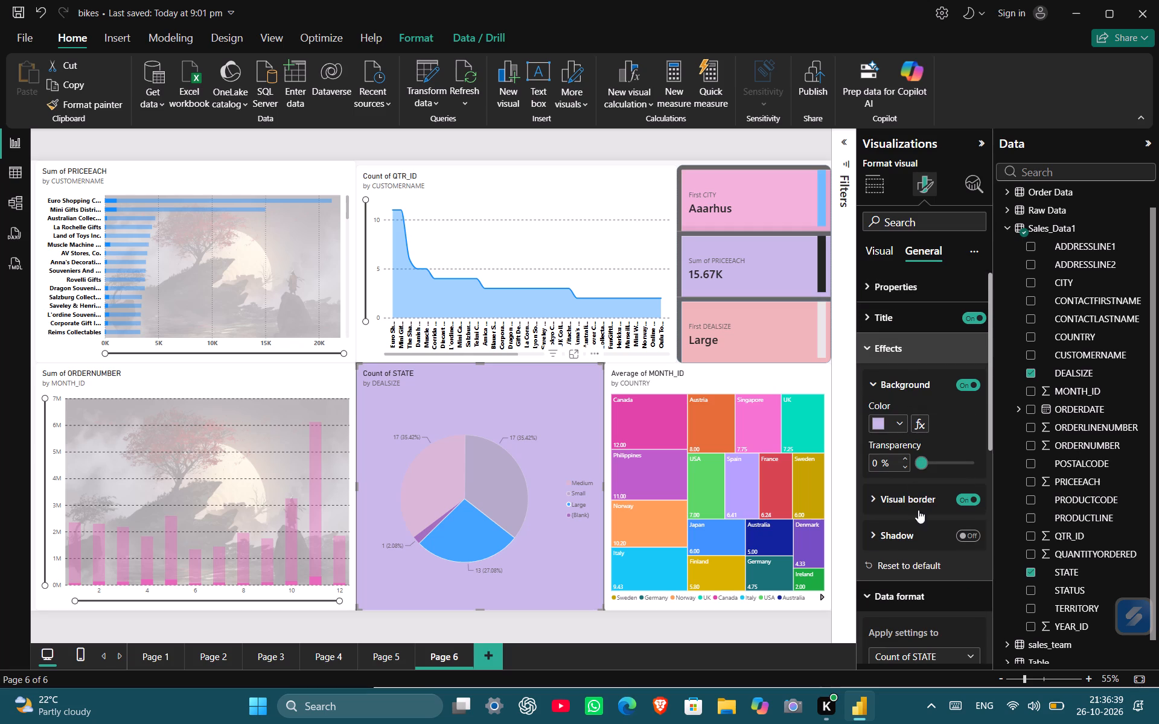
scroll(919, 527, "down", 1)
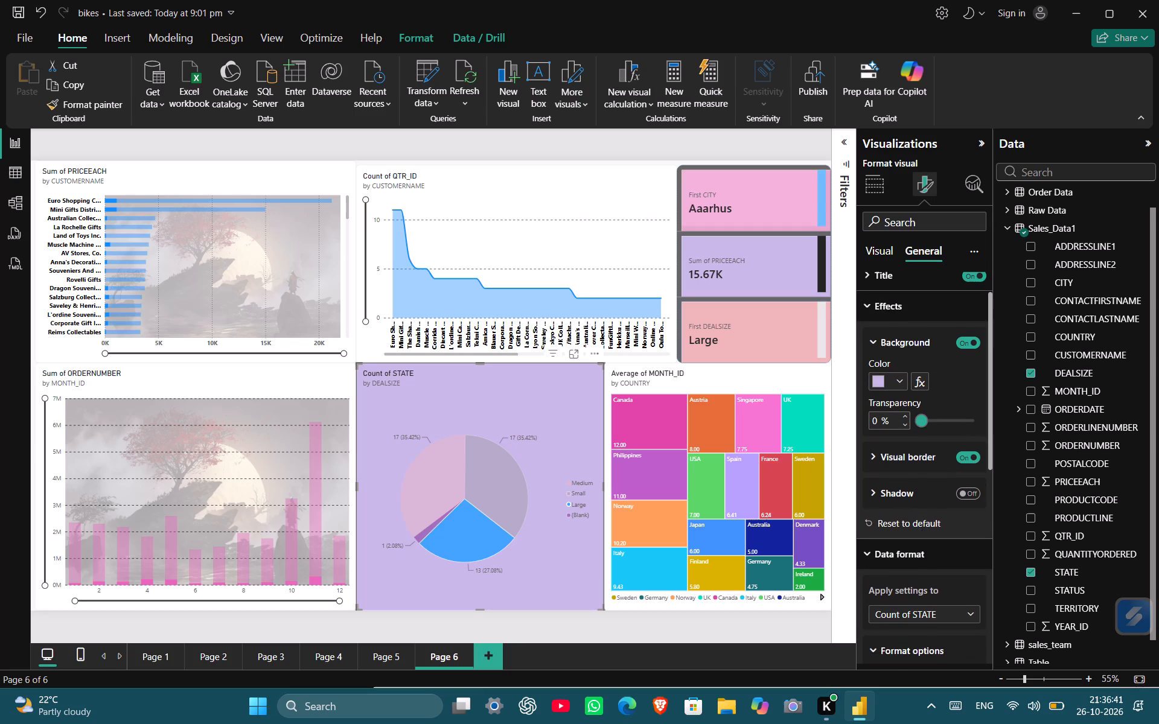
left_click(897, 456)
left_click(897, 456)
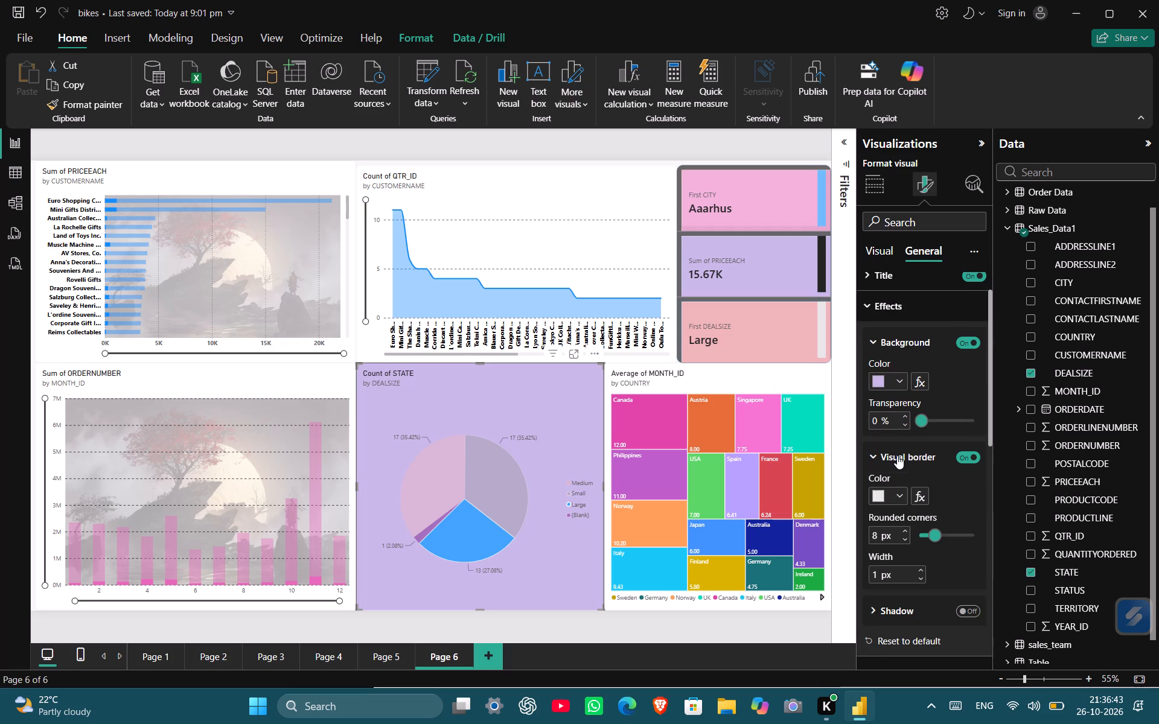
left_click(892, 491)
left_click(892, 491)
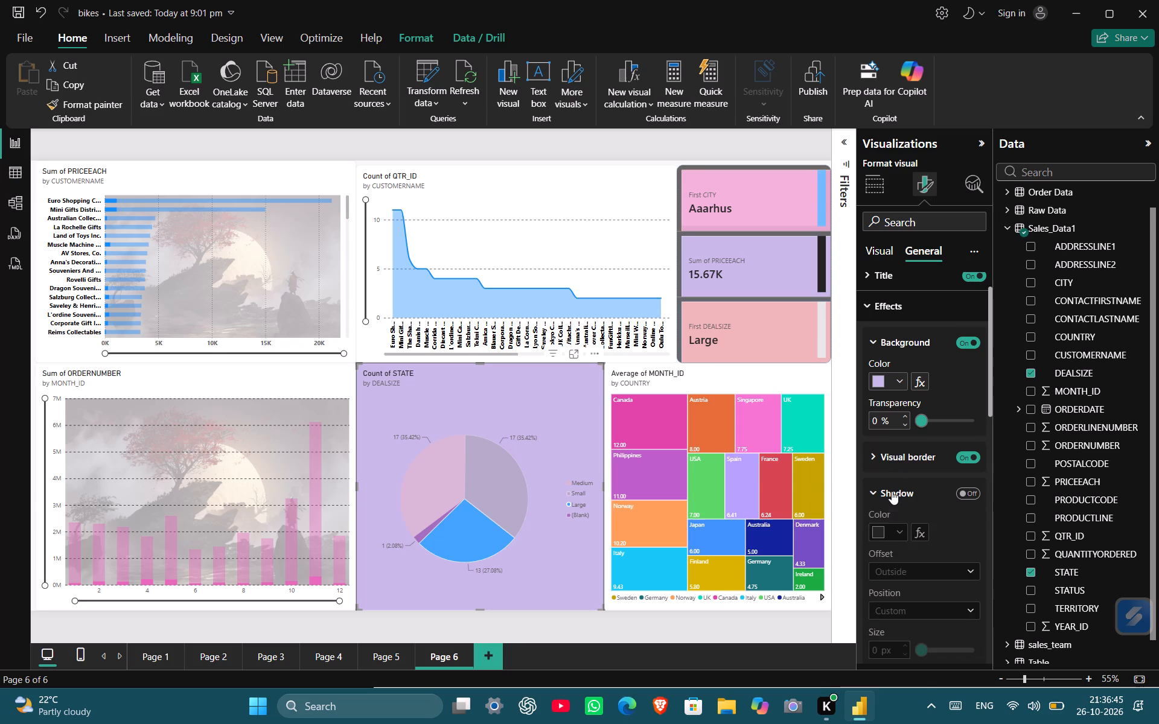
left_click(892, 545)
left_click(892, 545)
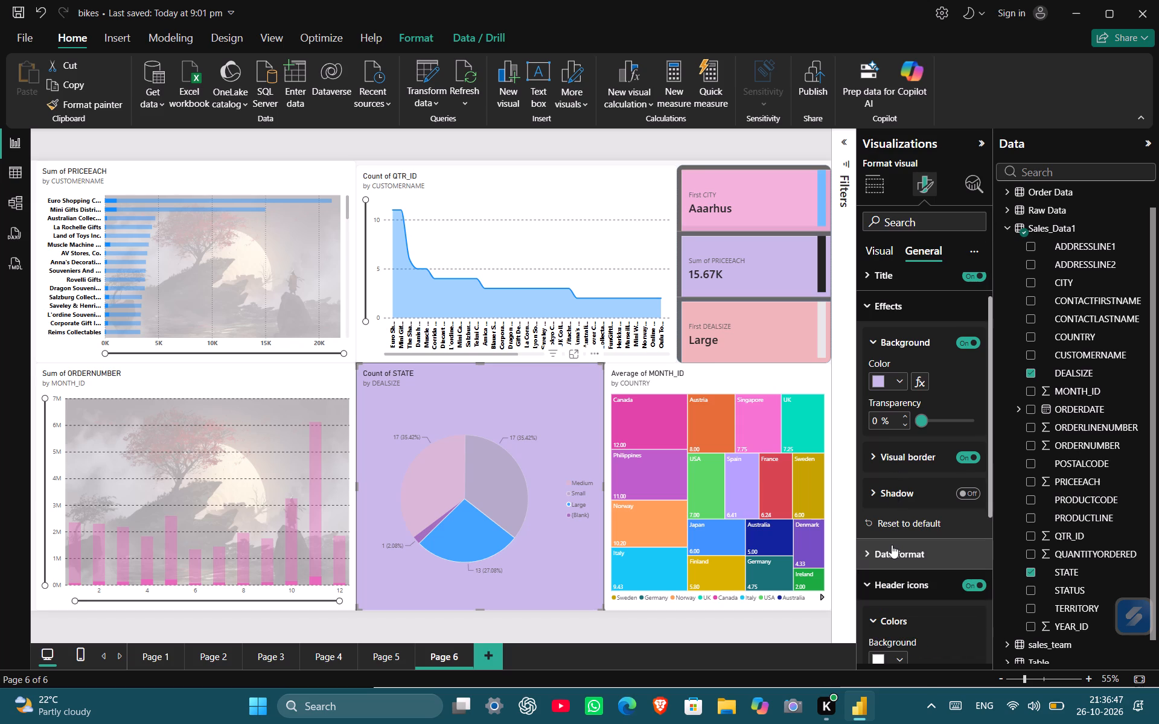
Examine the Count of STATE pie chart's data format field and number format choices and its header icon options.
scroll(892, 545, "down", 1)
left_click(915, 559)
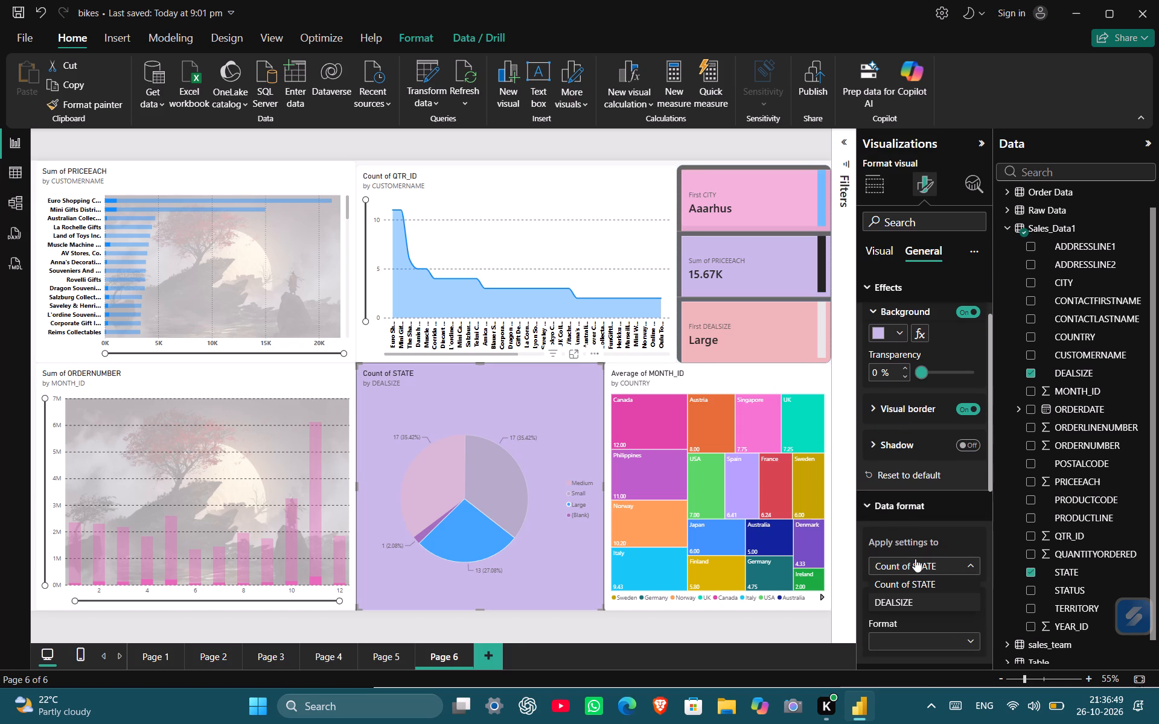
left_click(915, 559)
scroll(915, 559, "down", 1)
left_click(915, 559)
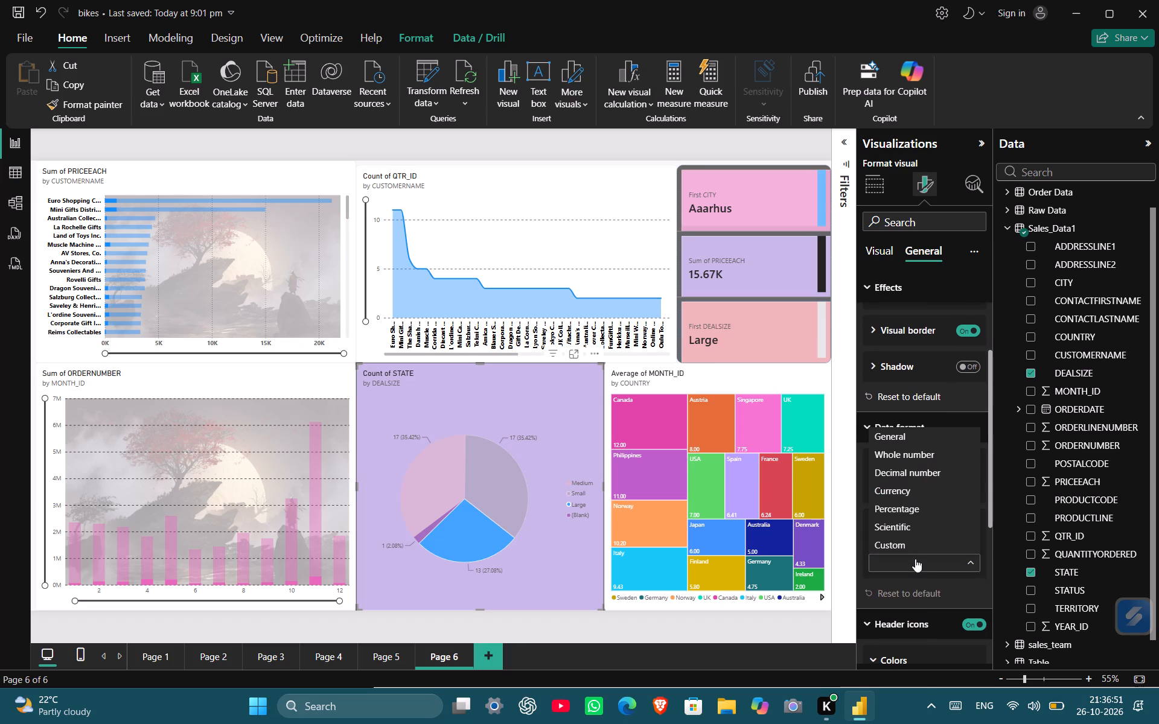
left_click(915, 559)
scroll(915, 559, "down", 1)
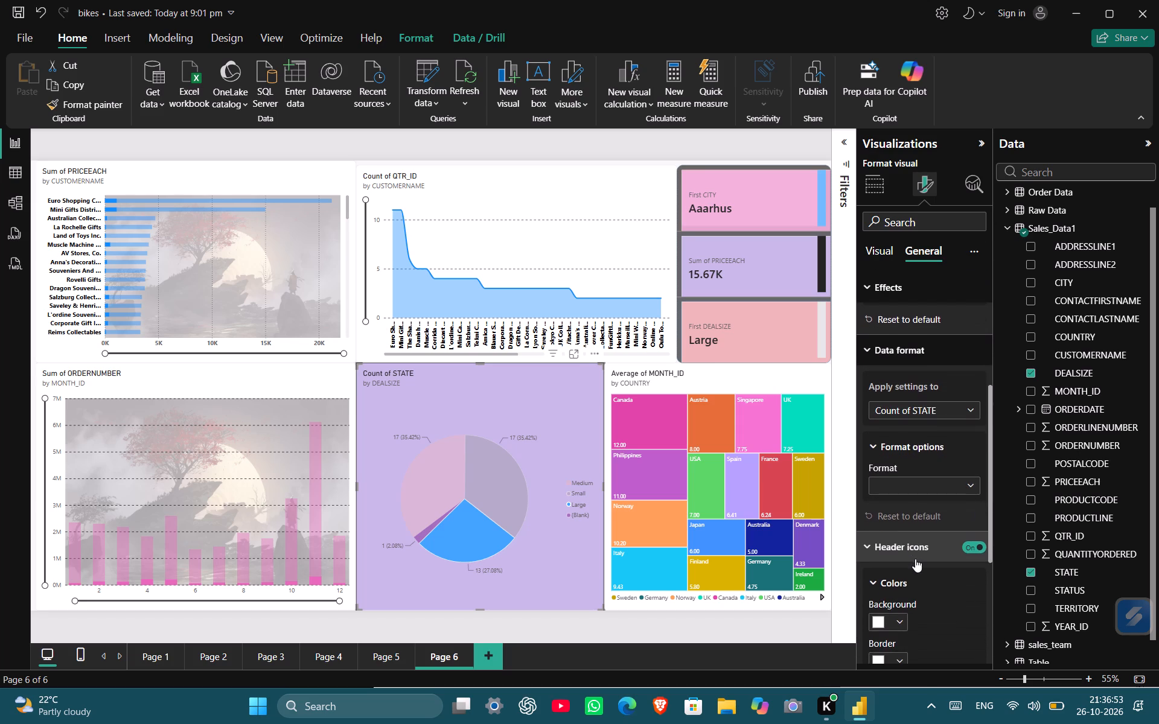
scroll(915, 559, "down", 2)
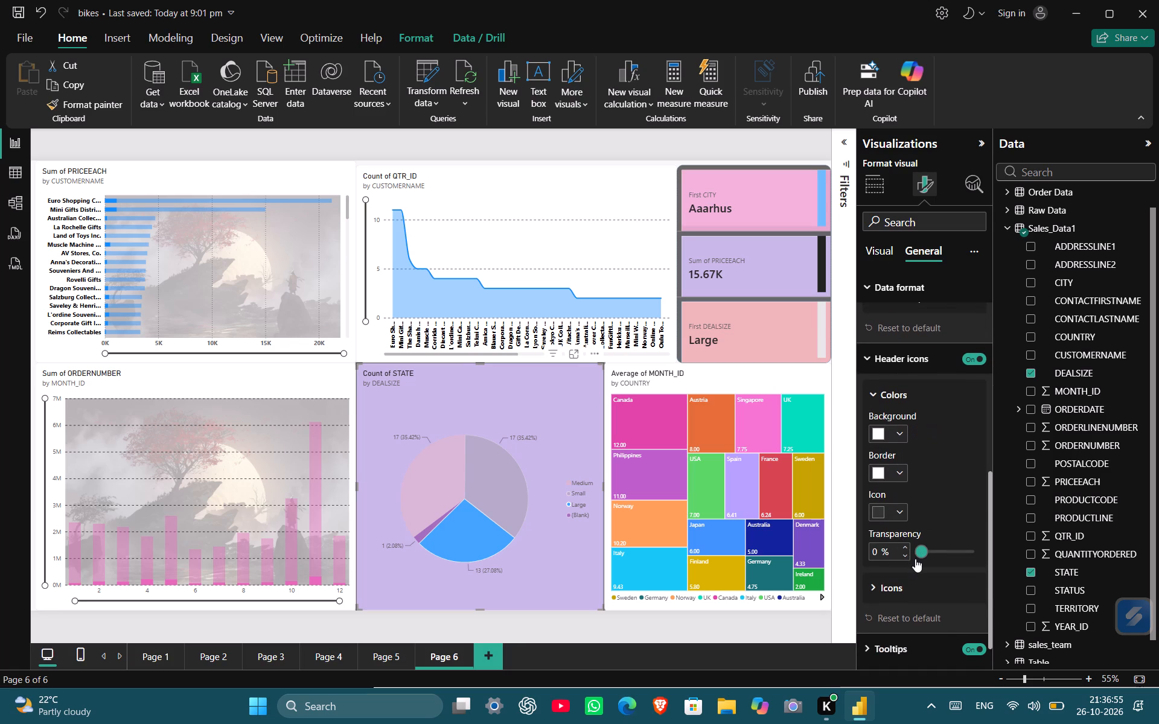
scroll(915, 559, "down", 1)
left_click(915, 559)
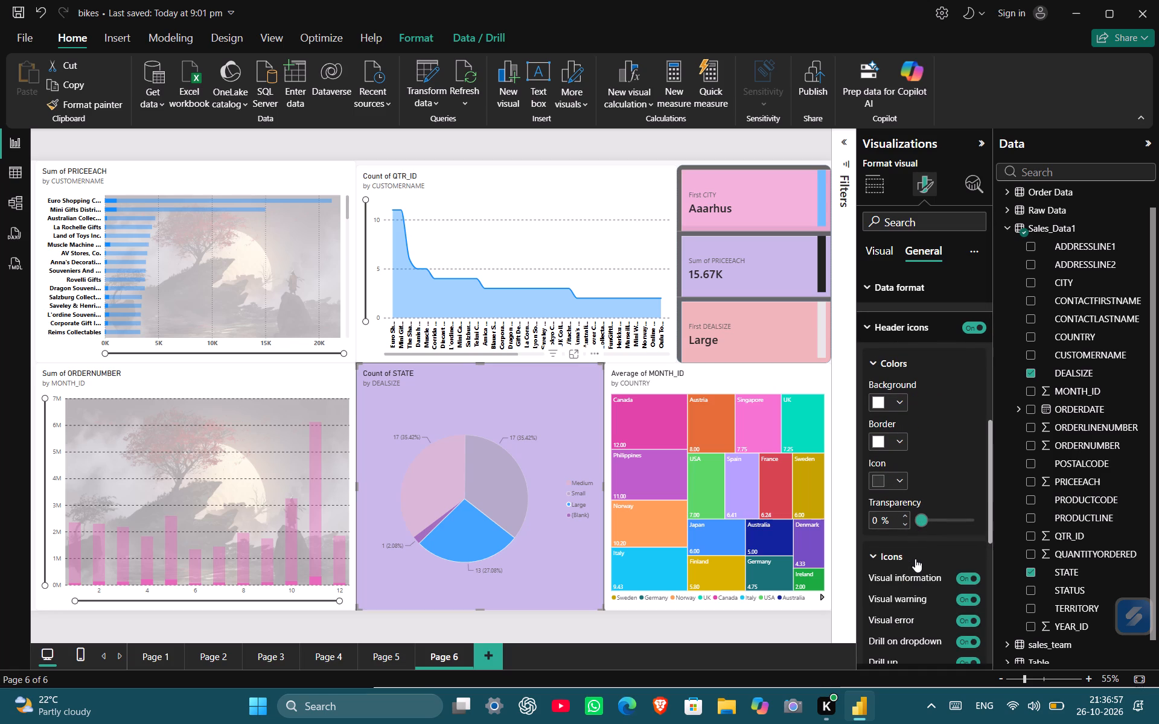
scroll(915, 559, "up", 10)
Set the font size of the Count of STATE pie chart's detail label values to 11.
left_click(886, 261)
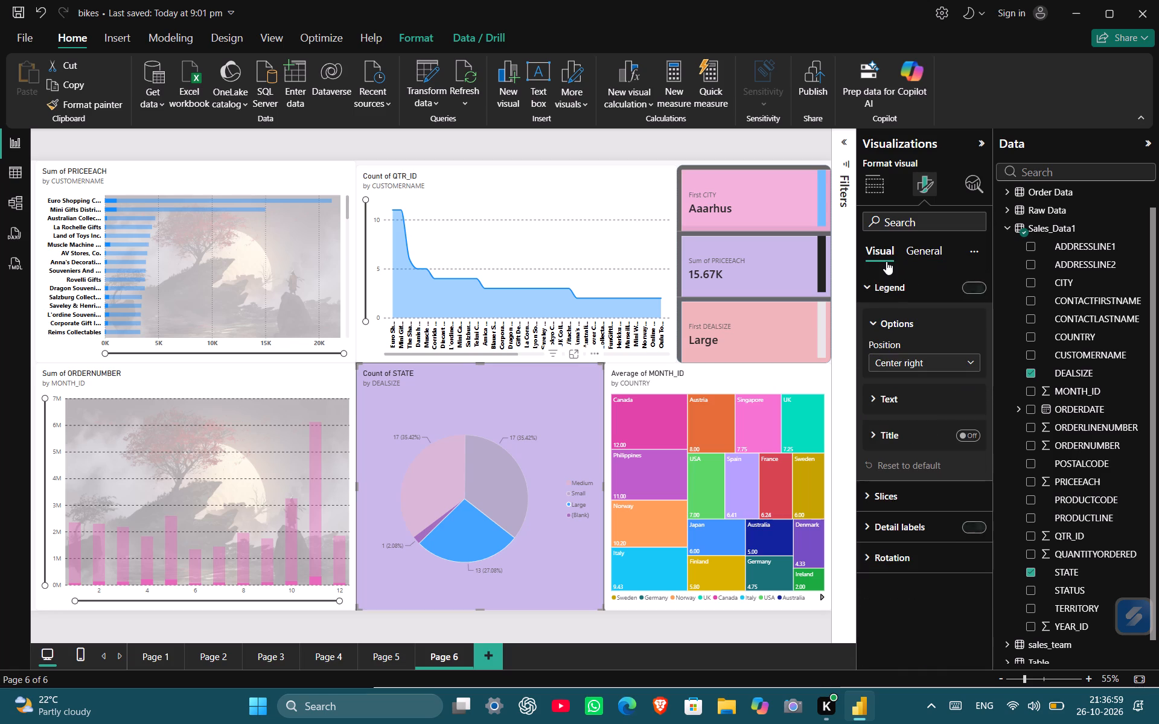
left_click(905, 535)
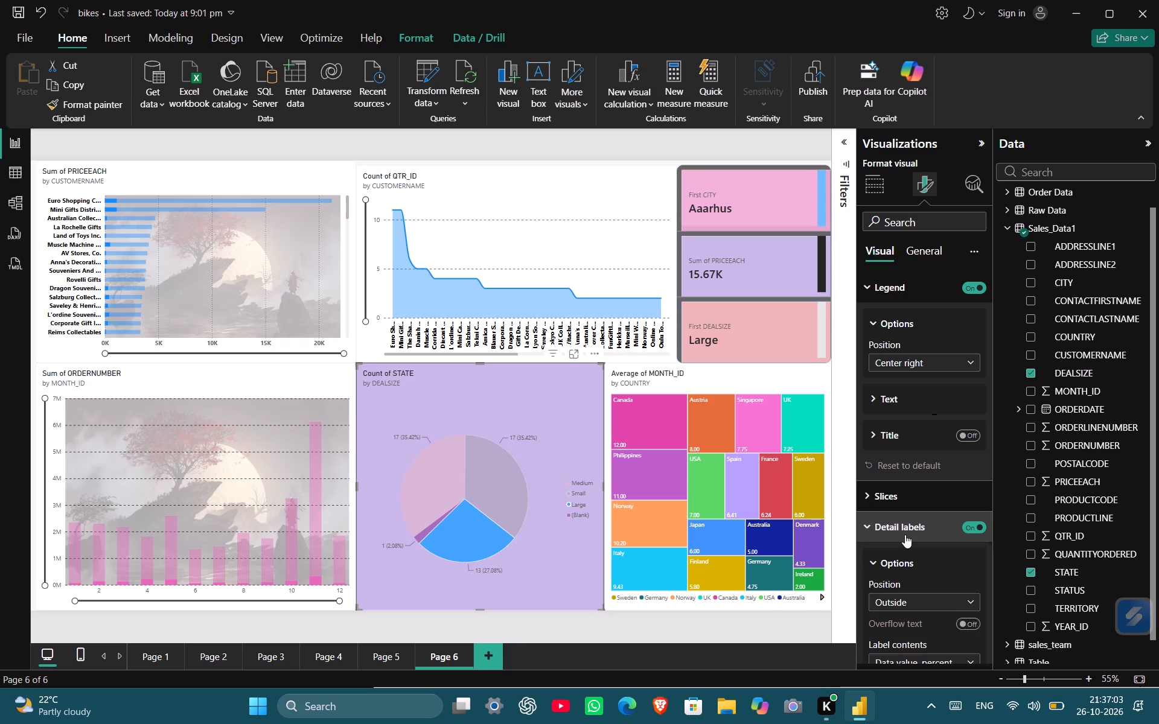
scroll(905, 535, "down", 4)
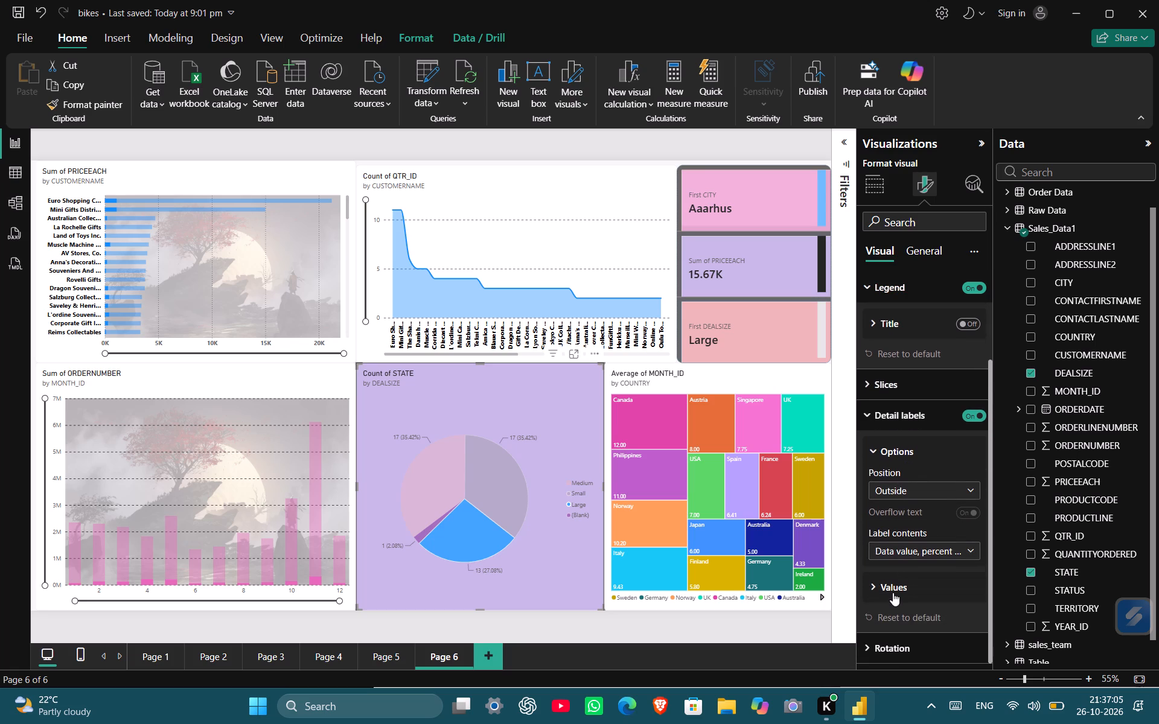
left_click(893, 592)
scroll(893, 592, "down", 3)
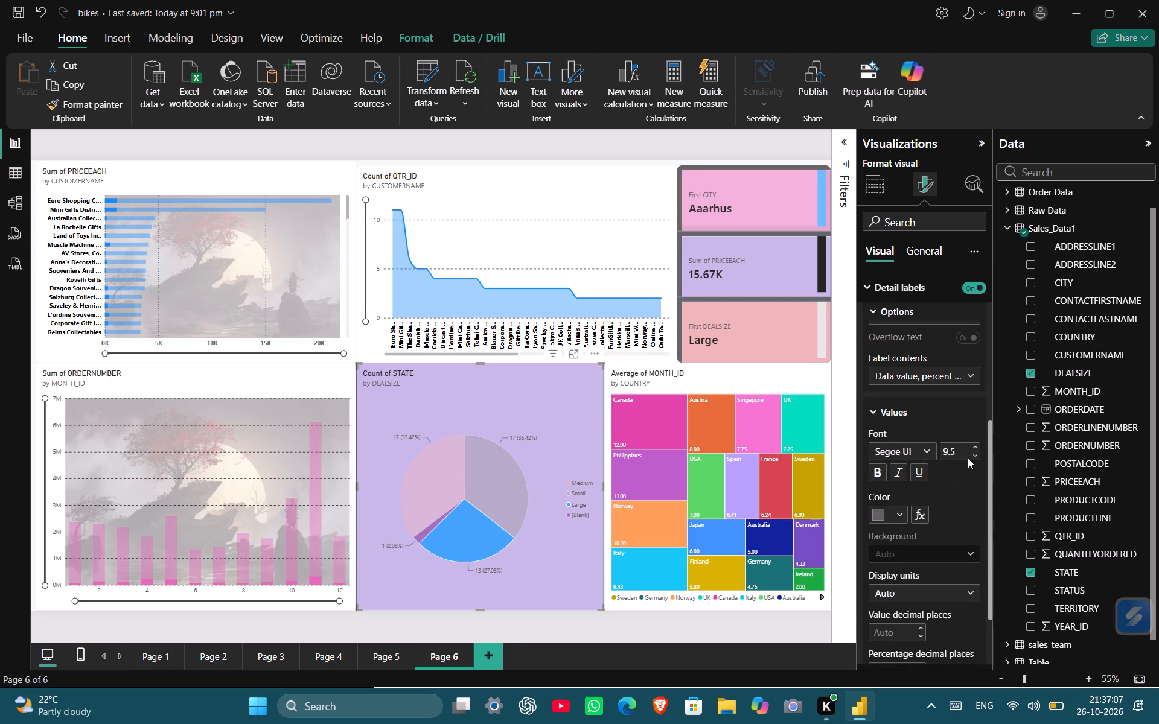
double_click(972, 449)
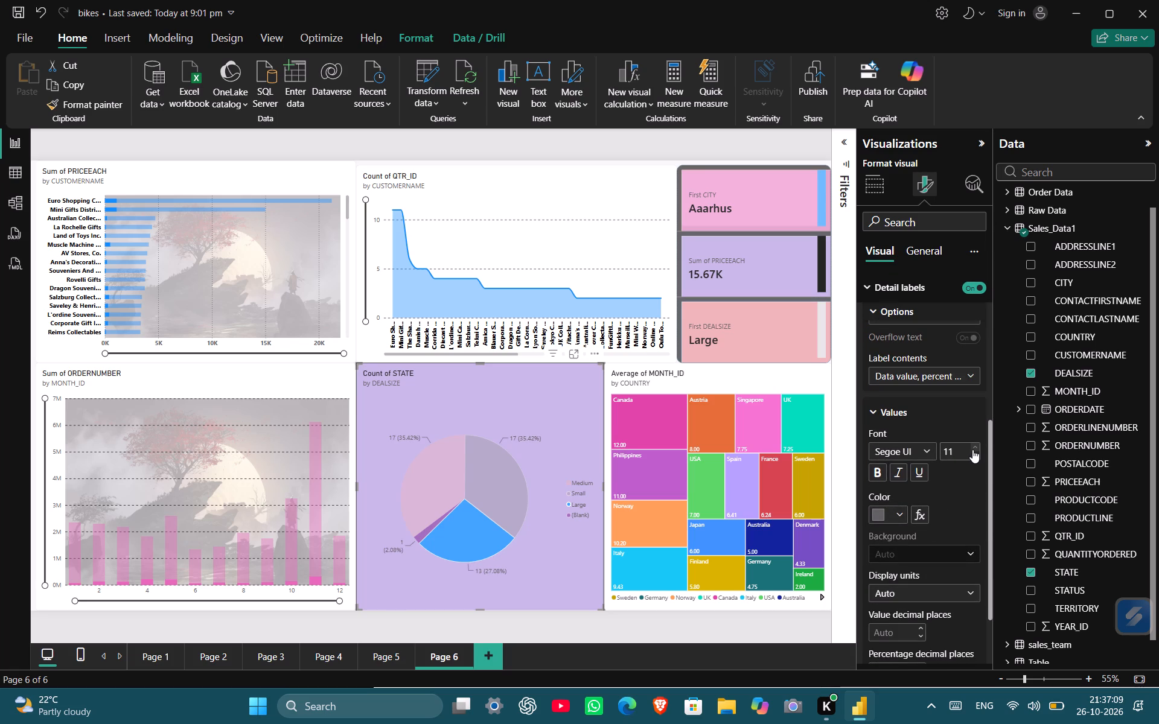
Enlarge the Count of STATE pie chart's detail label values to size 13 and colour them black.
double_click(972, 449)
left_click(901, 512)
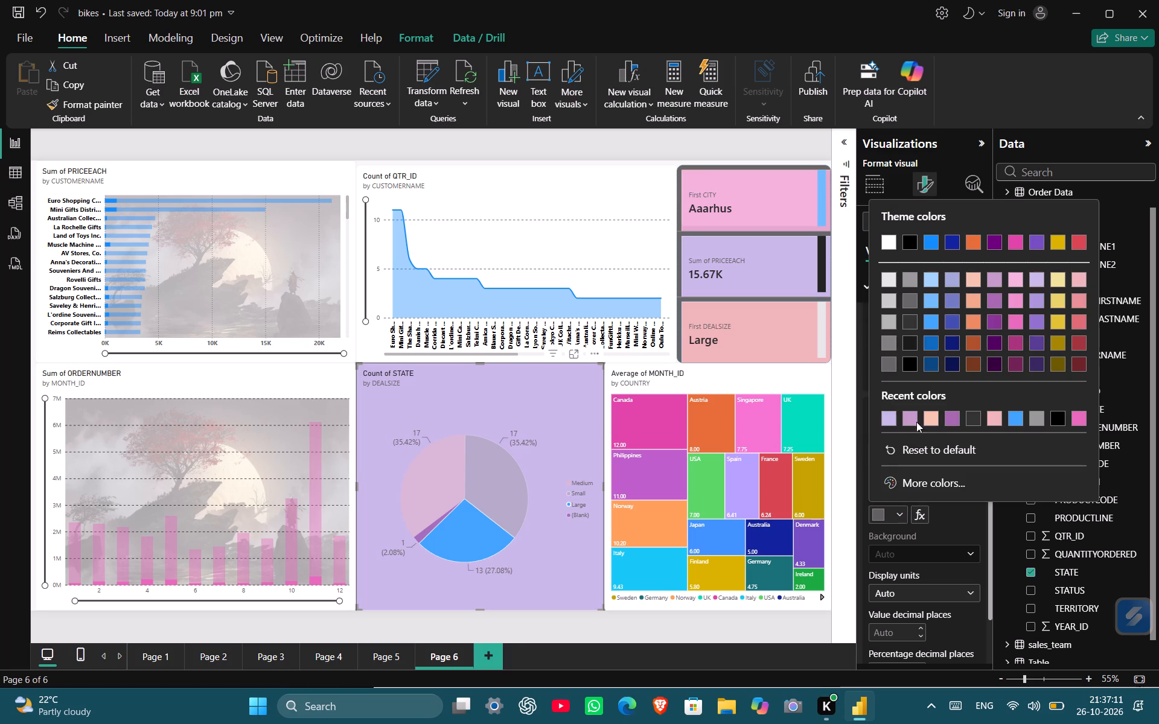
left_click(891, 281)
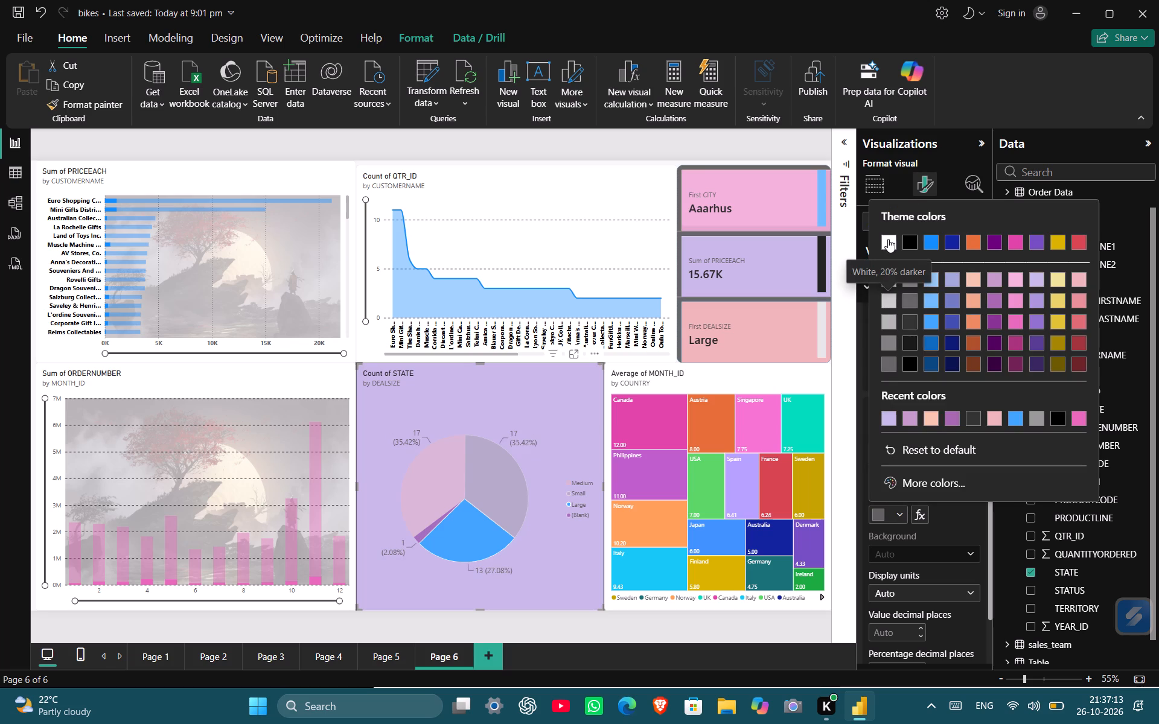
left_click(888, 239)
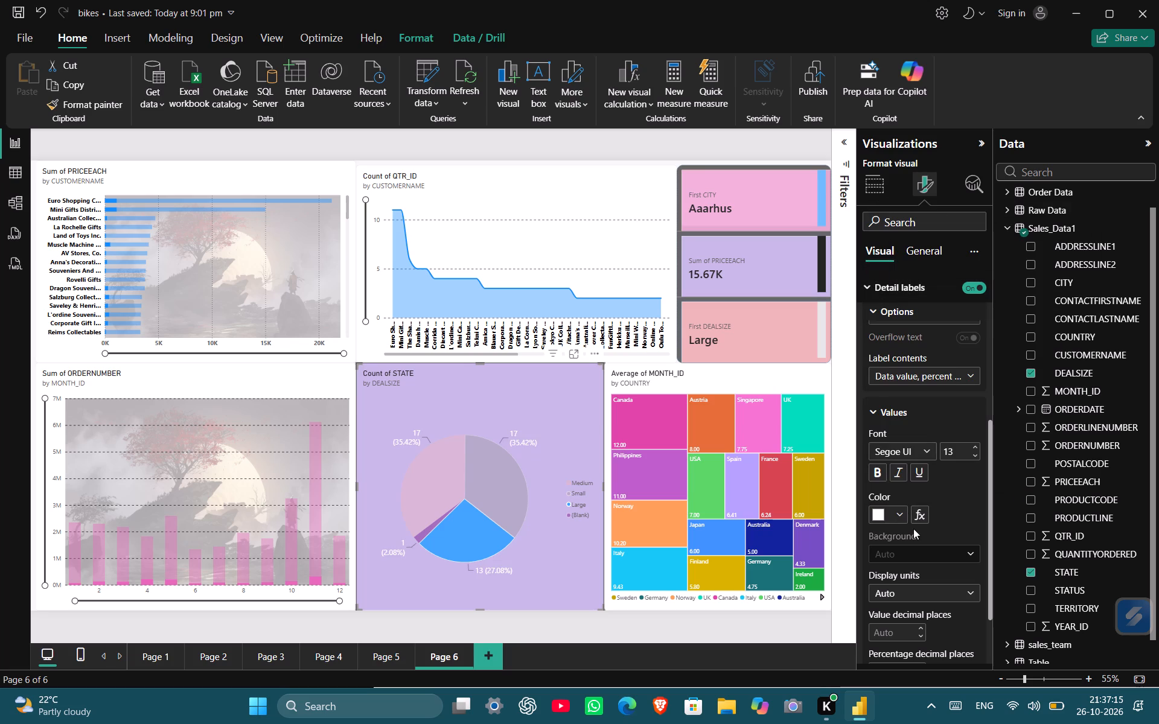
left_click(898, 512)
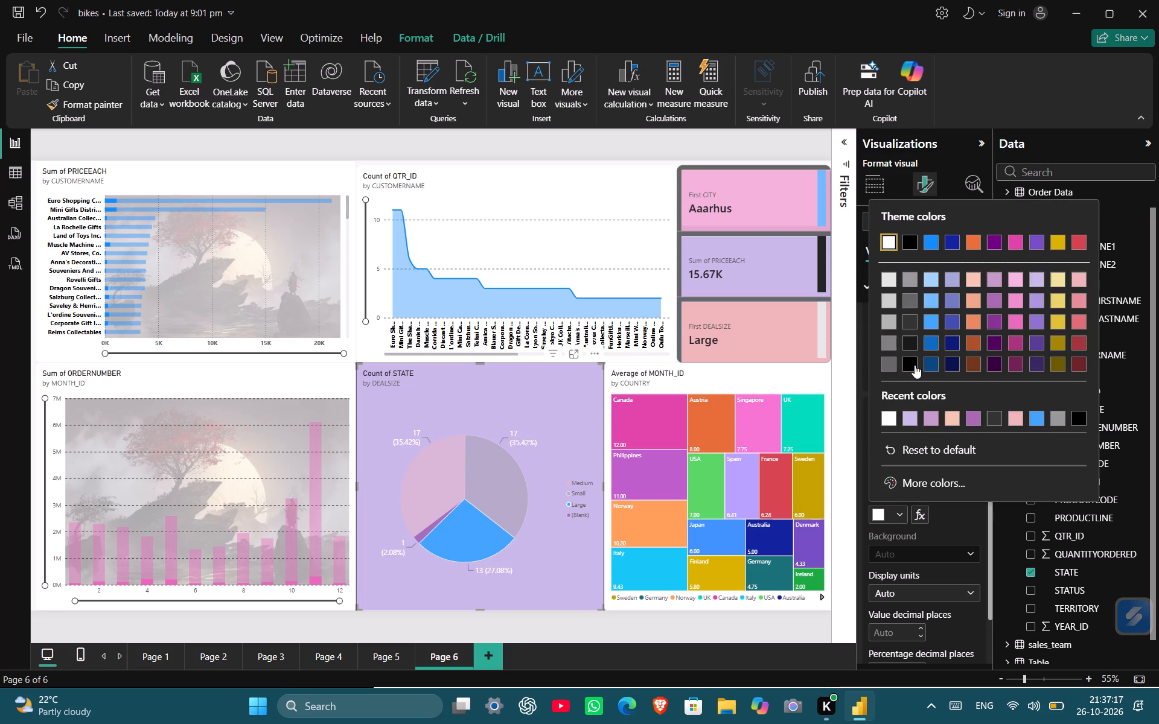
left_click(915, 365)
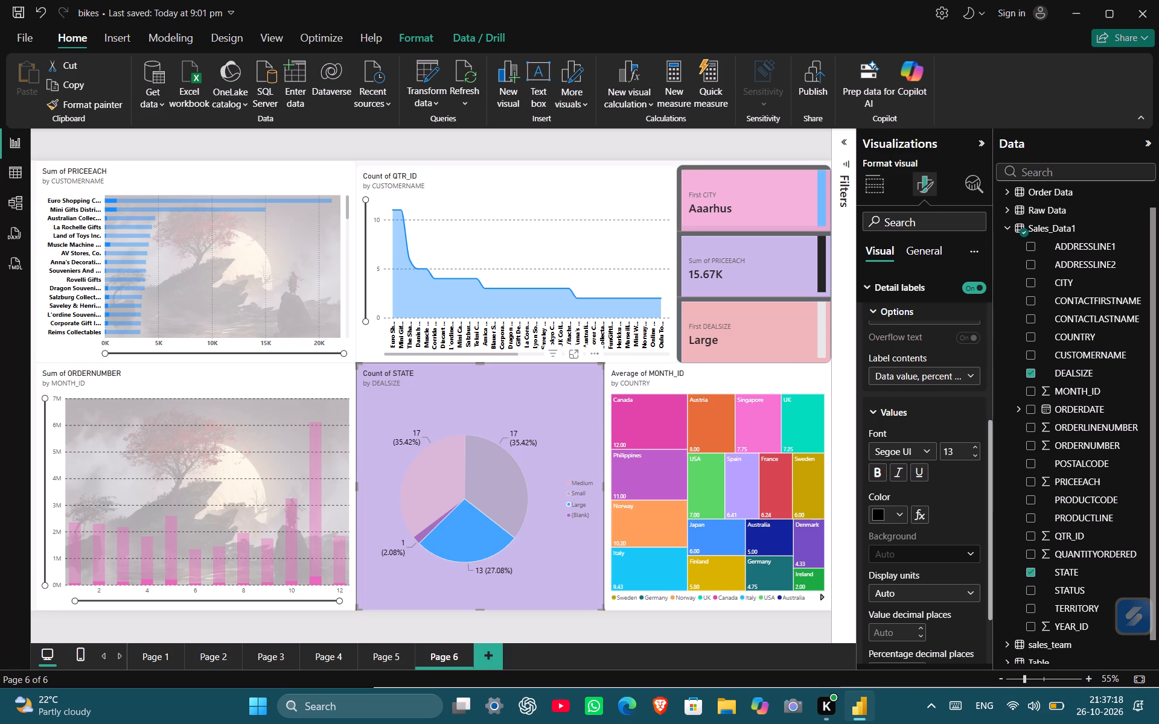
Make the Count of STATE pie chart's detail label values bold with a font size of 12.
left_click(974, 448)
left_click(878, 471)
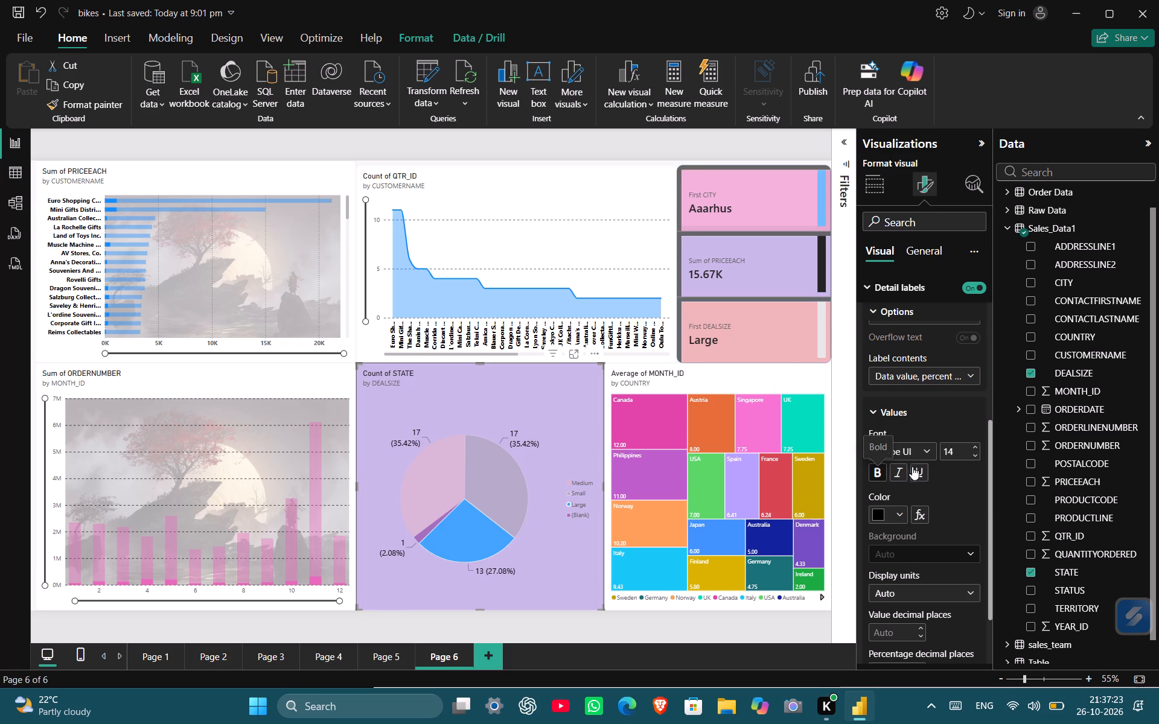
double_click(976, 444)
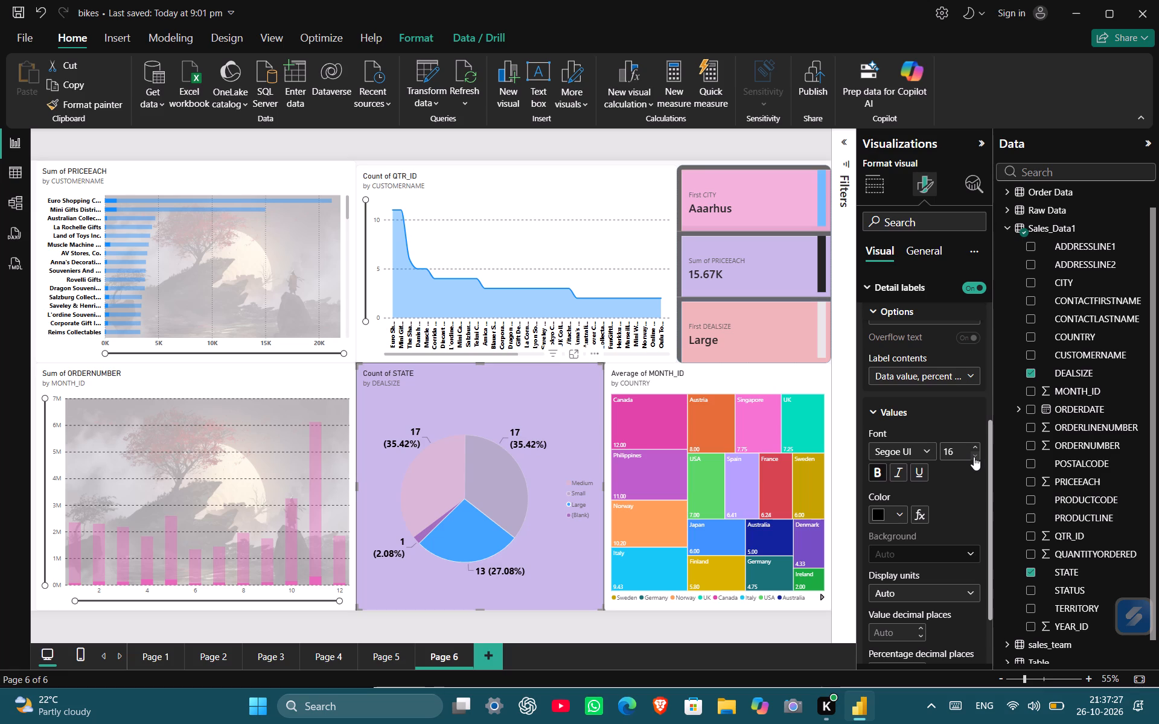
triple_click(974, 457)
left_click(974, 457)
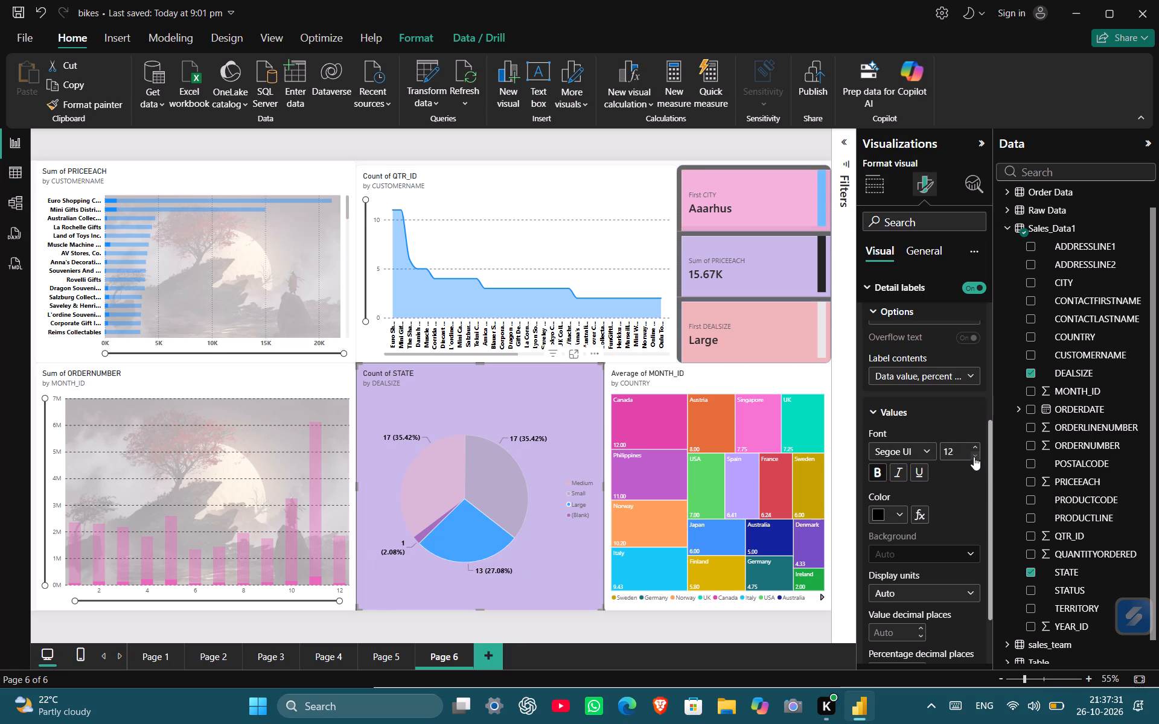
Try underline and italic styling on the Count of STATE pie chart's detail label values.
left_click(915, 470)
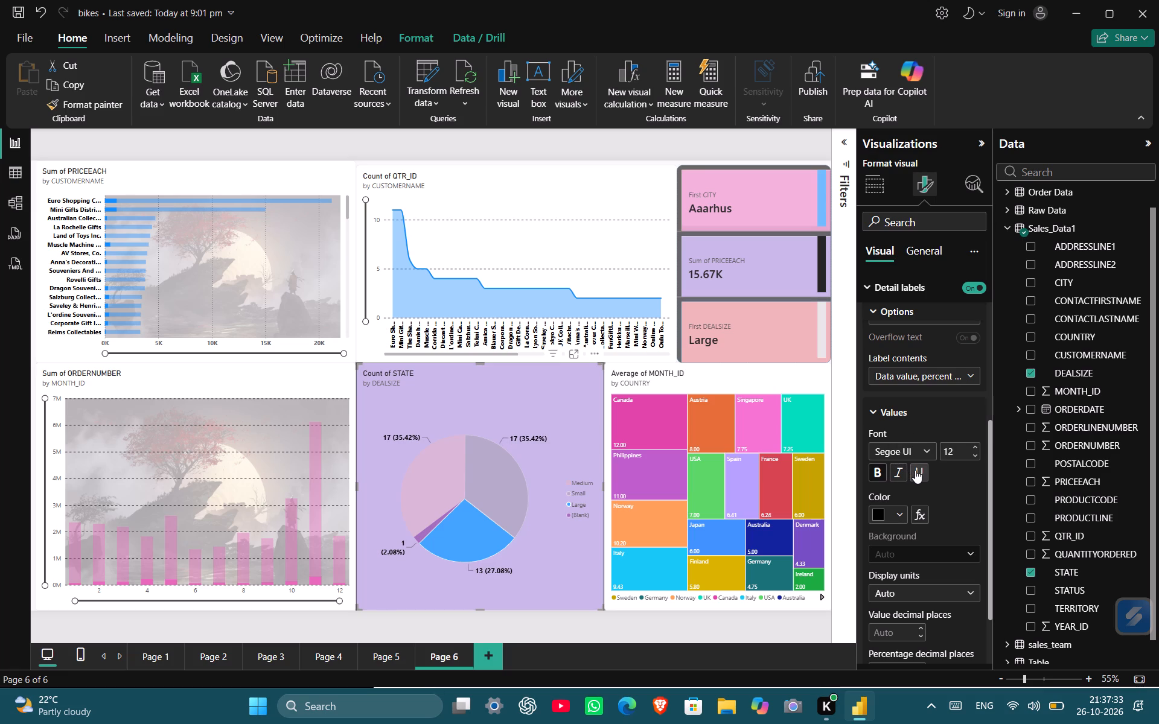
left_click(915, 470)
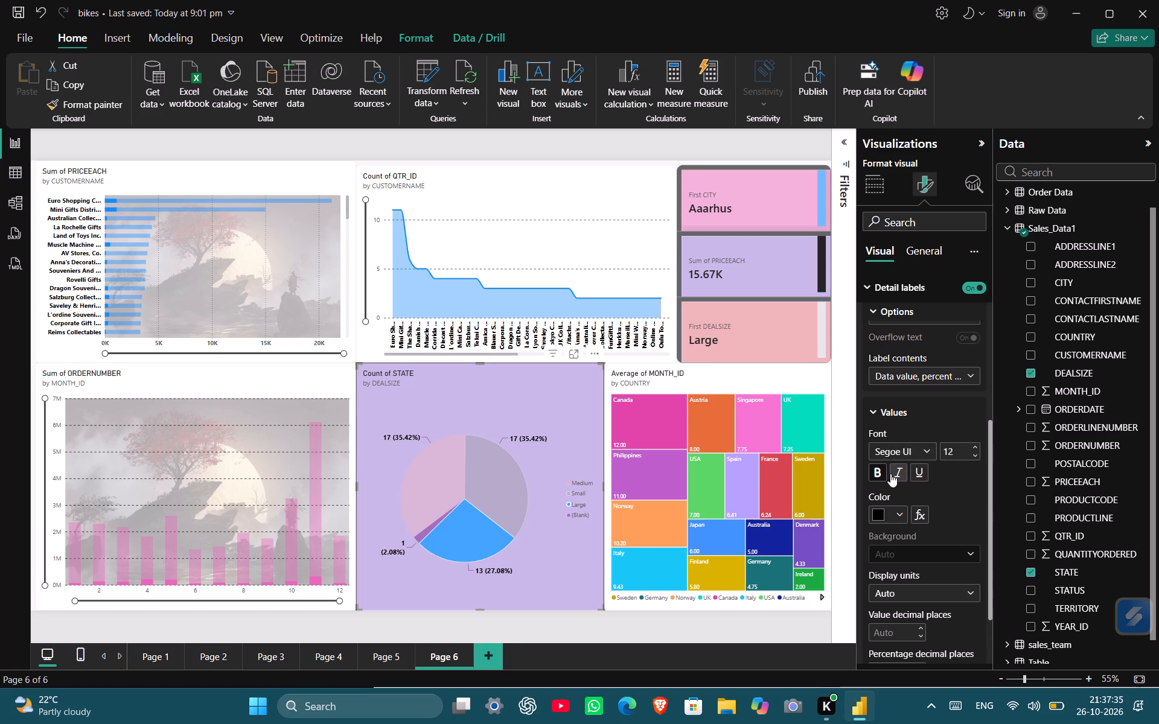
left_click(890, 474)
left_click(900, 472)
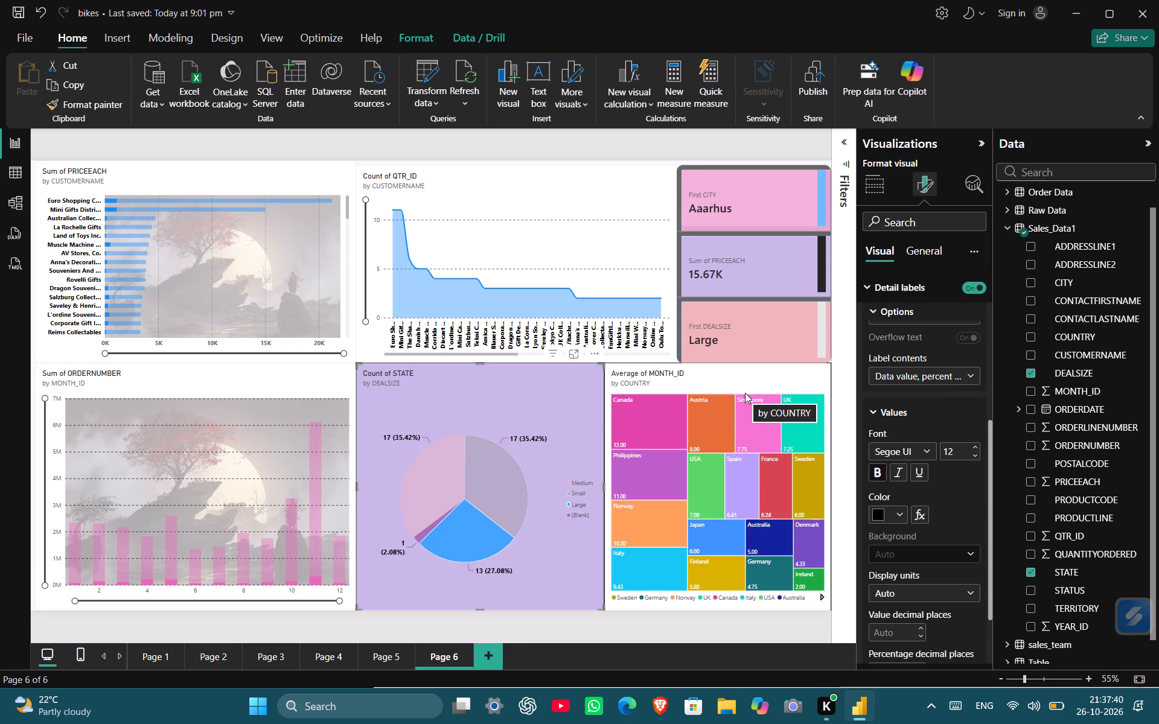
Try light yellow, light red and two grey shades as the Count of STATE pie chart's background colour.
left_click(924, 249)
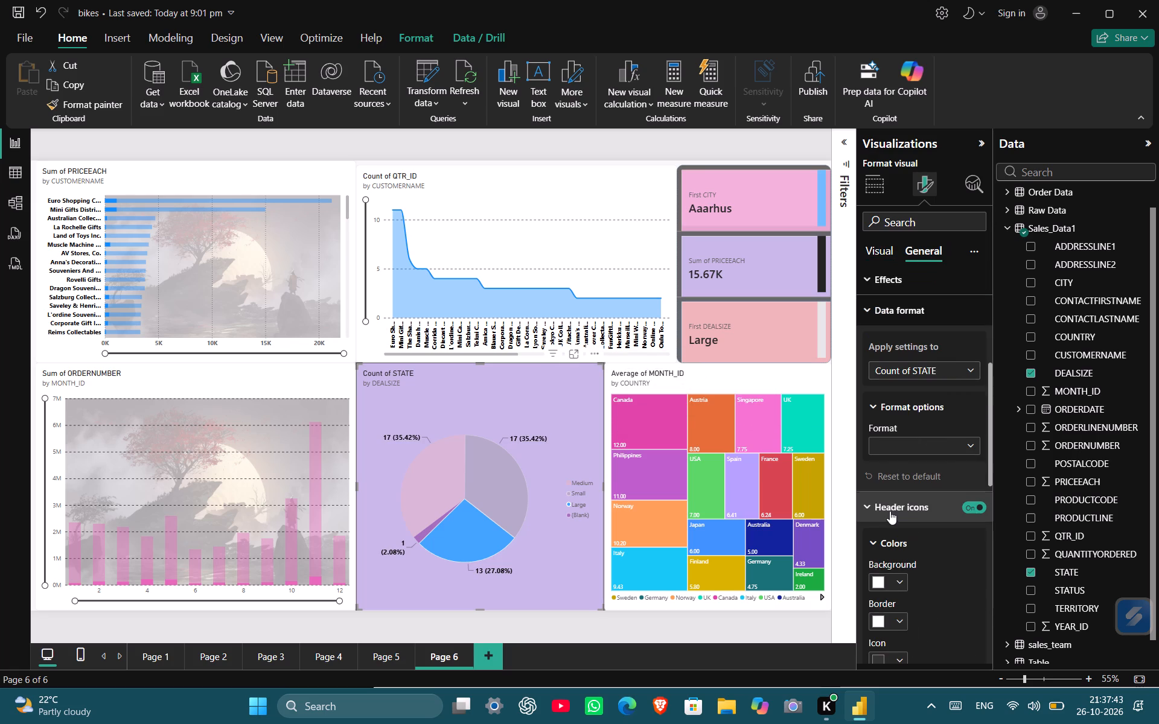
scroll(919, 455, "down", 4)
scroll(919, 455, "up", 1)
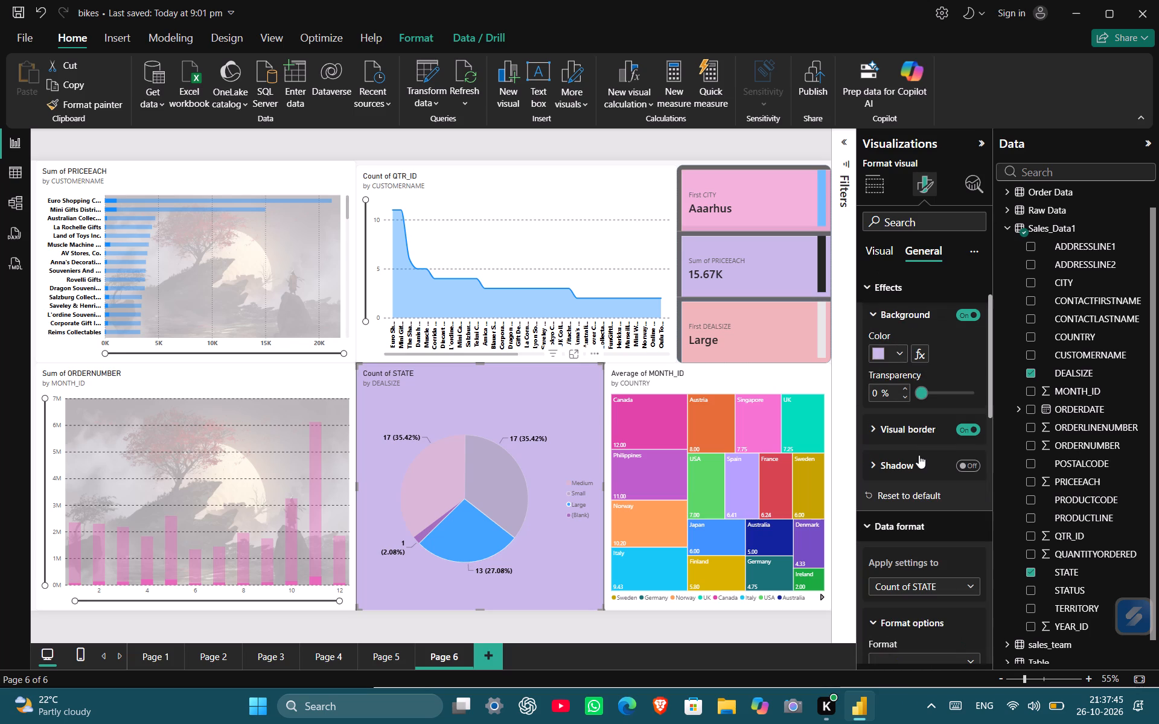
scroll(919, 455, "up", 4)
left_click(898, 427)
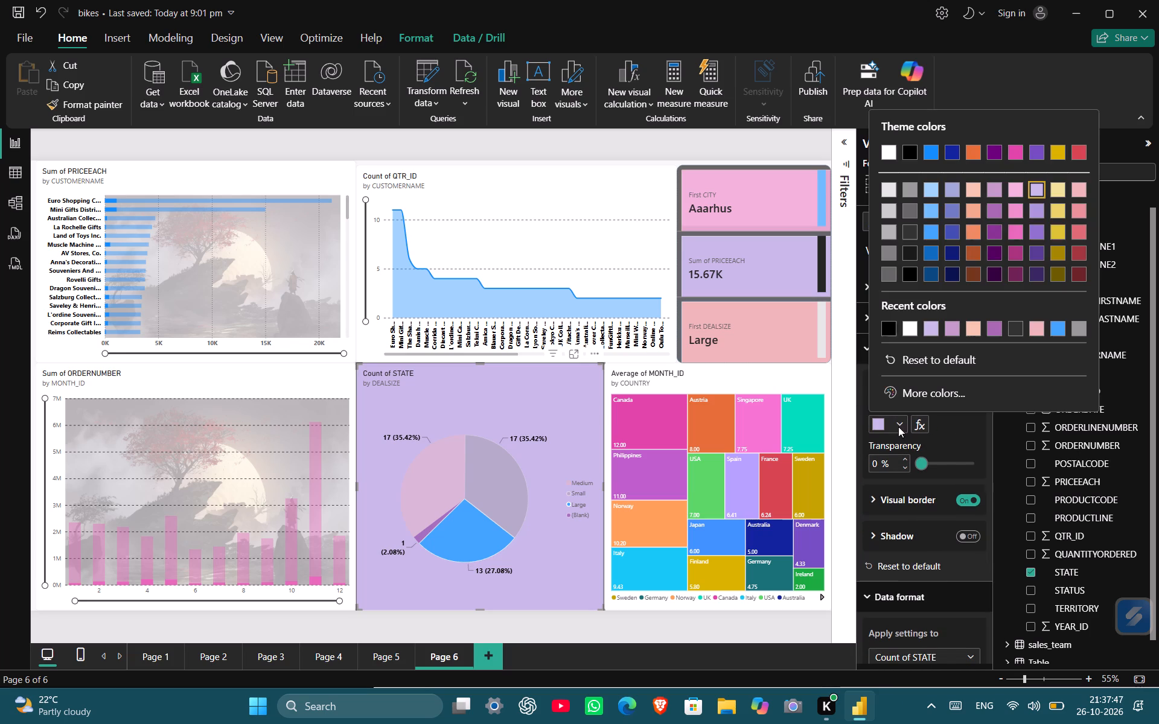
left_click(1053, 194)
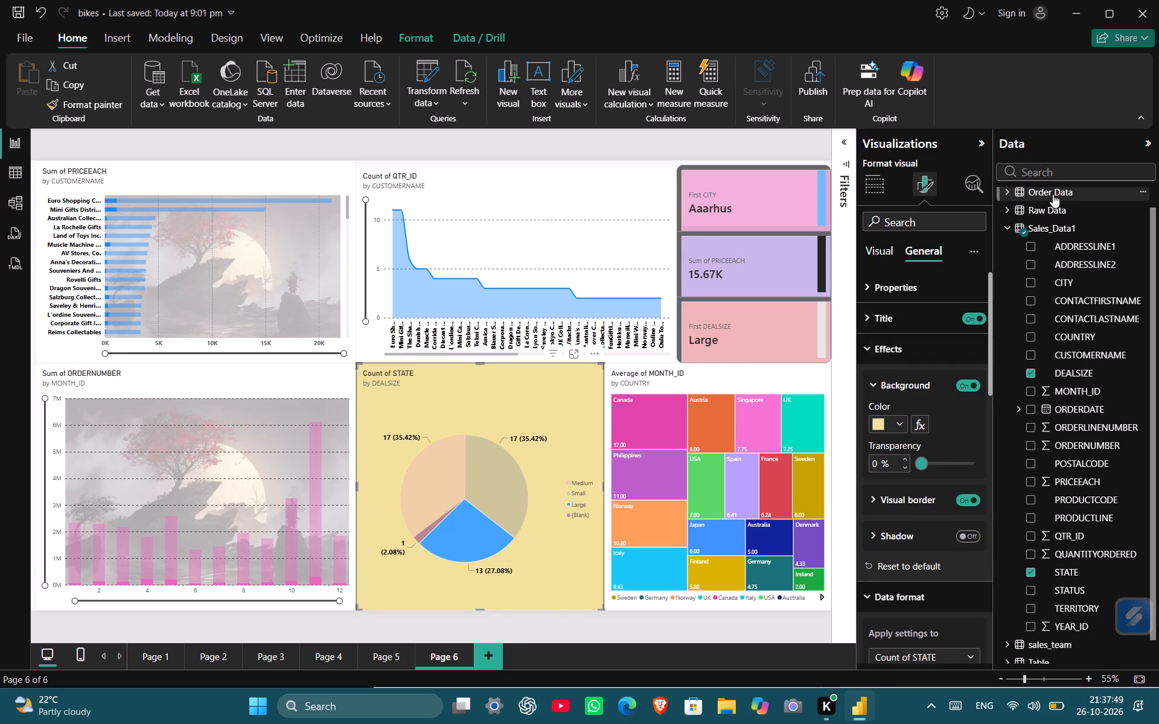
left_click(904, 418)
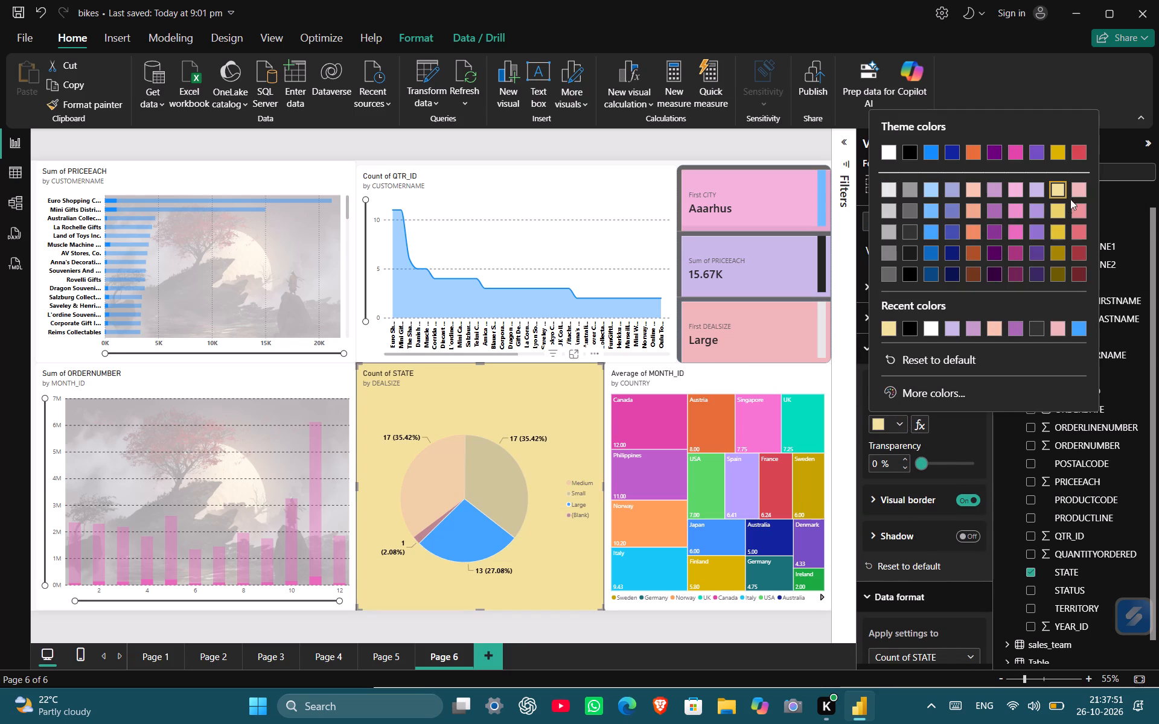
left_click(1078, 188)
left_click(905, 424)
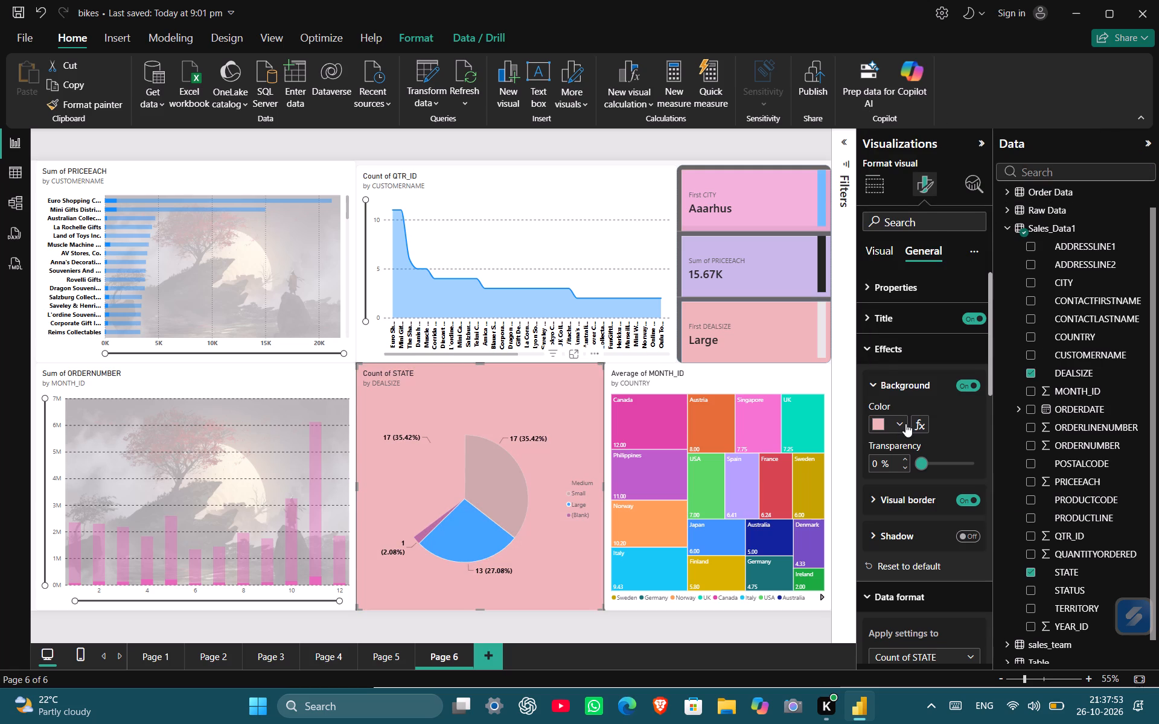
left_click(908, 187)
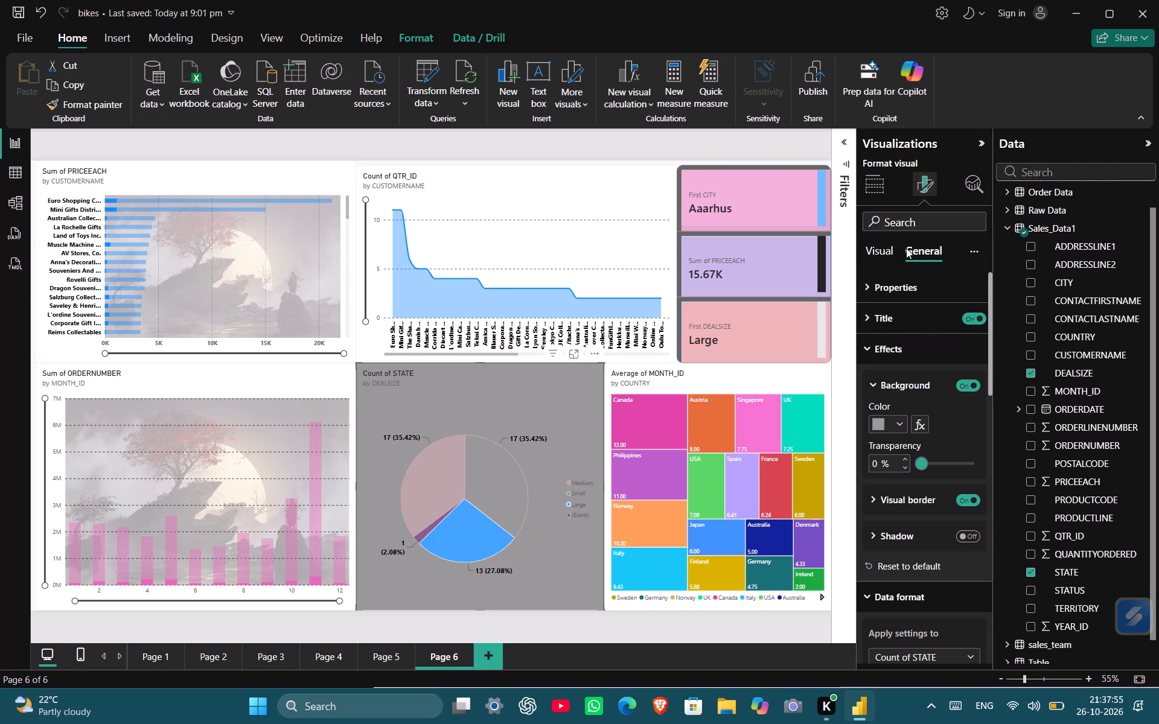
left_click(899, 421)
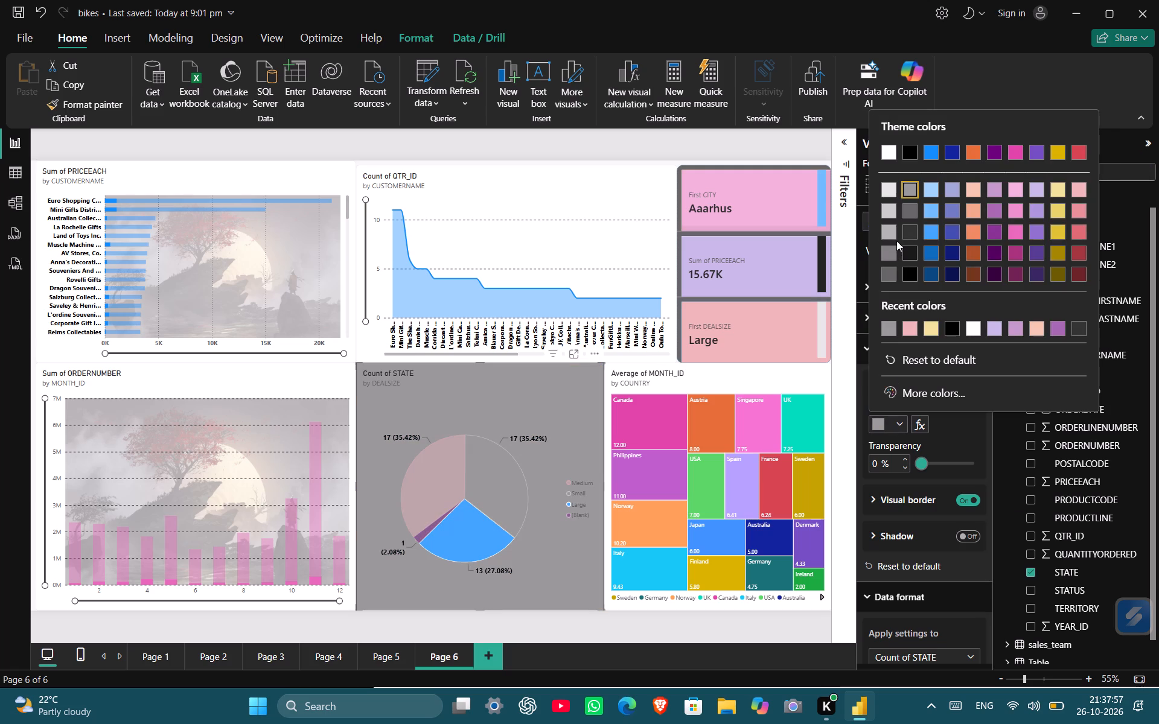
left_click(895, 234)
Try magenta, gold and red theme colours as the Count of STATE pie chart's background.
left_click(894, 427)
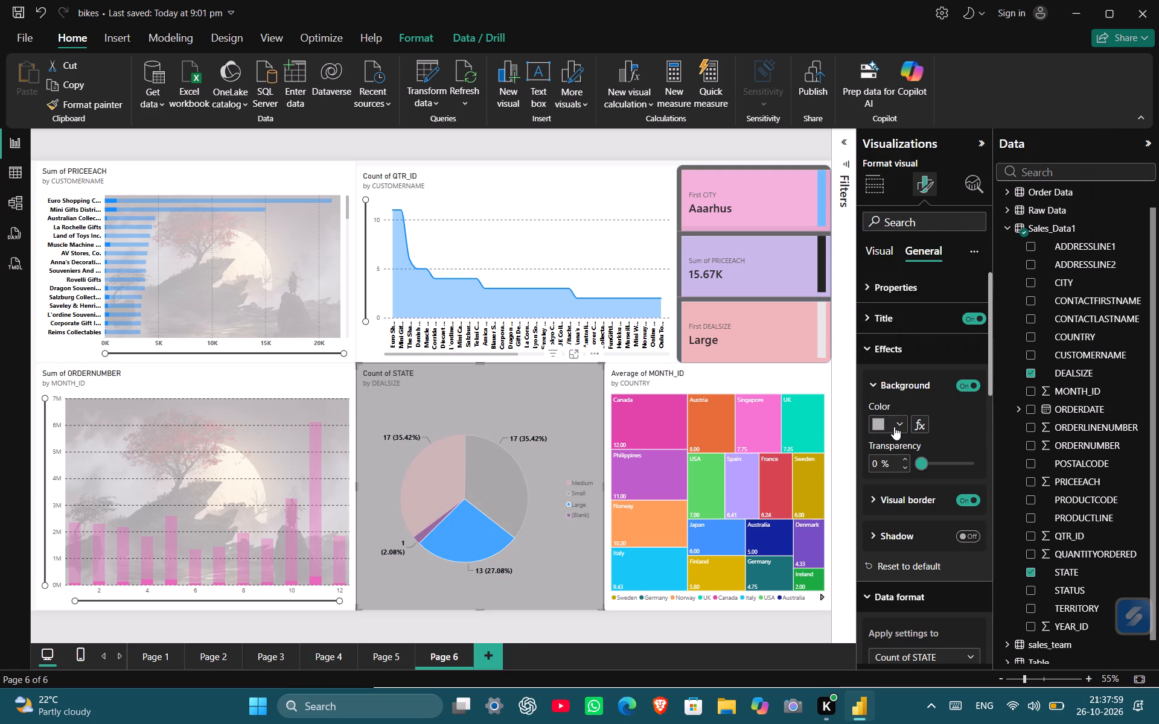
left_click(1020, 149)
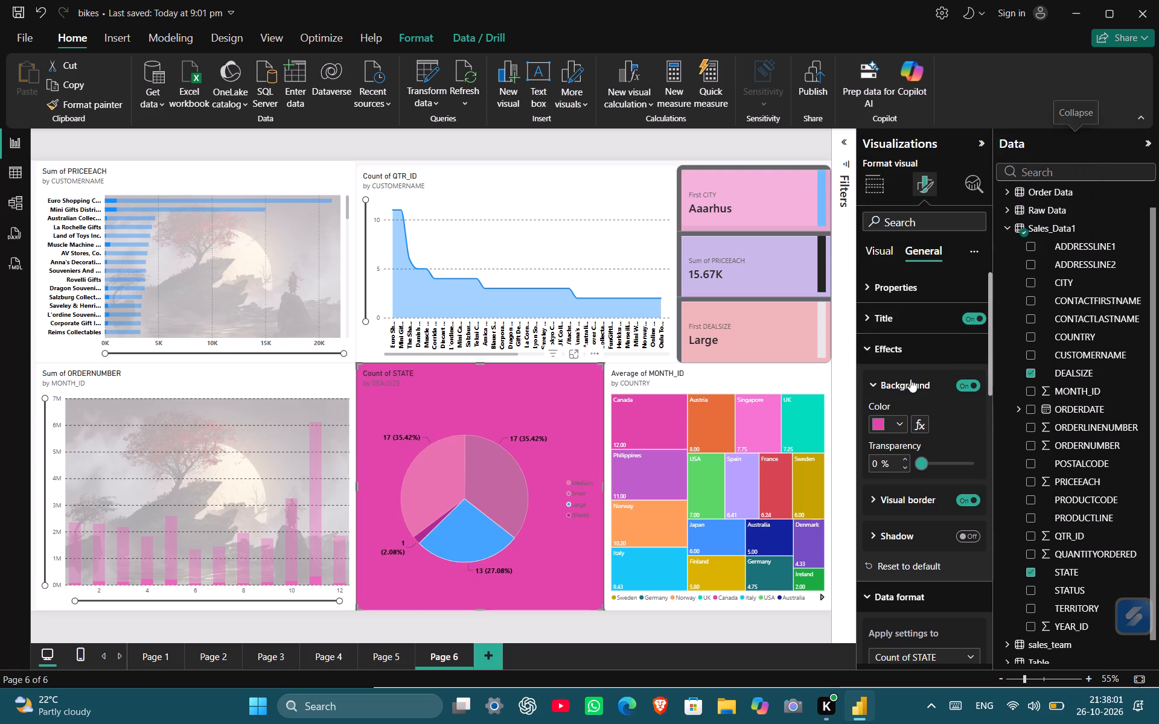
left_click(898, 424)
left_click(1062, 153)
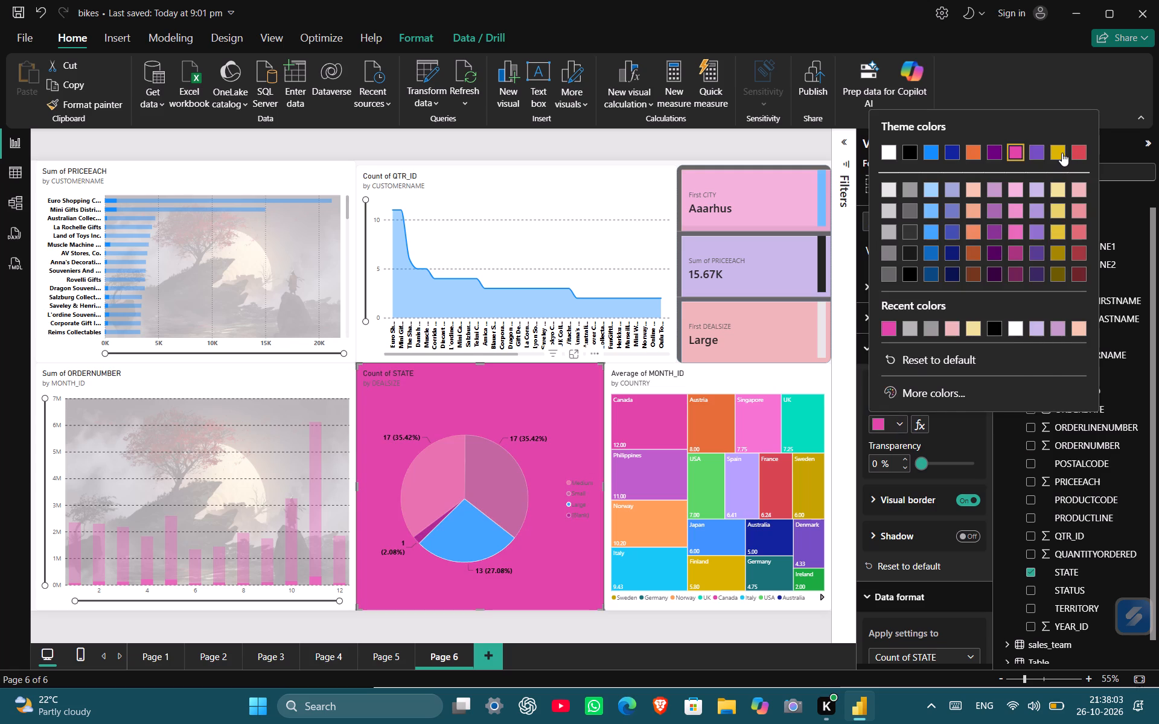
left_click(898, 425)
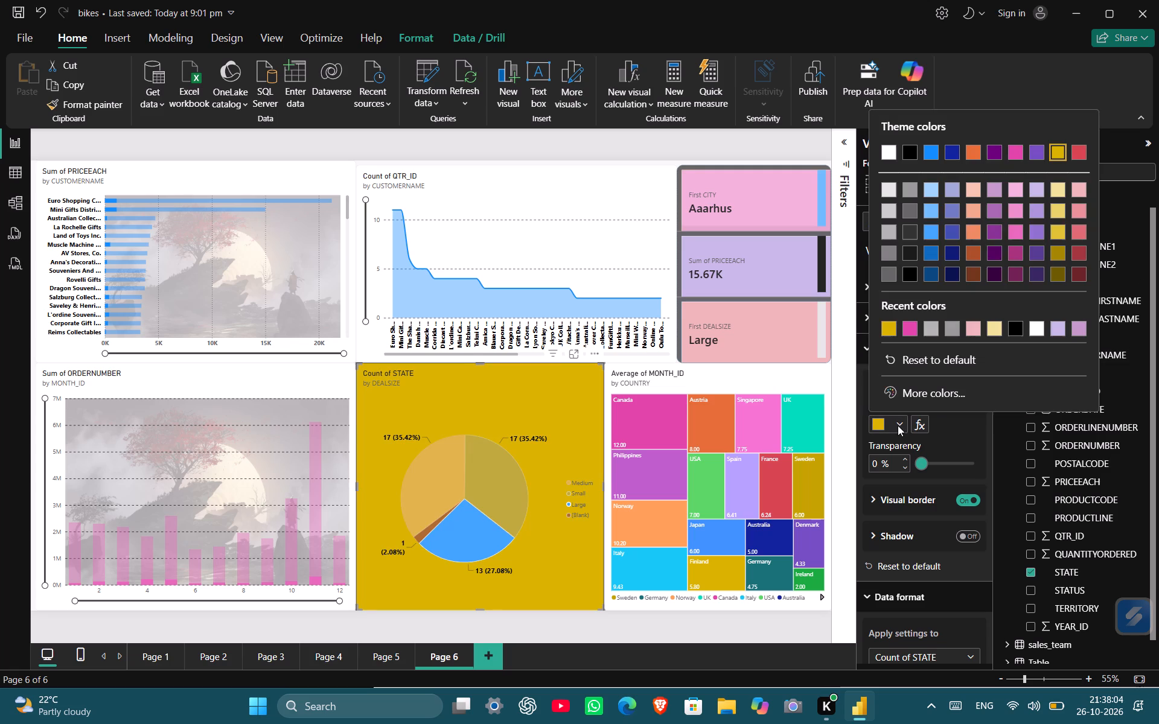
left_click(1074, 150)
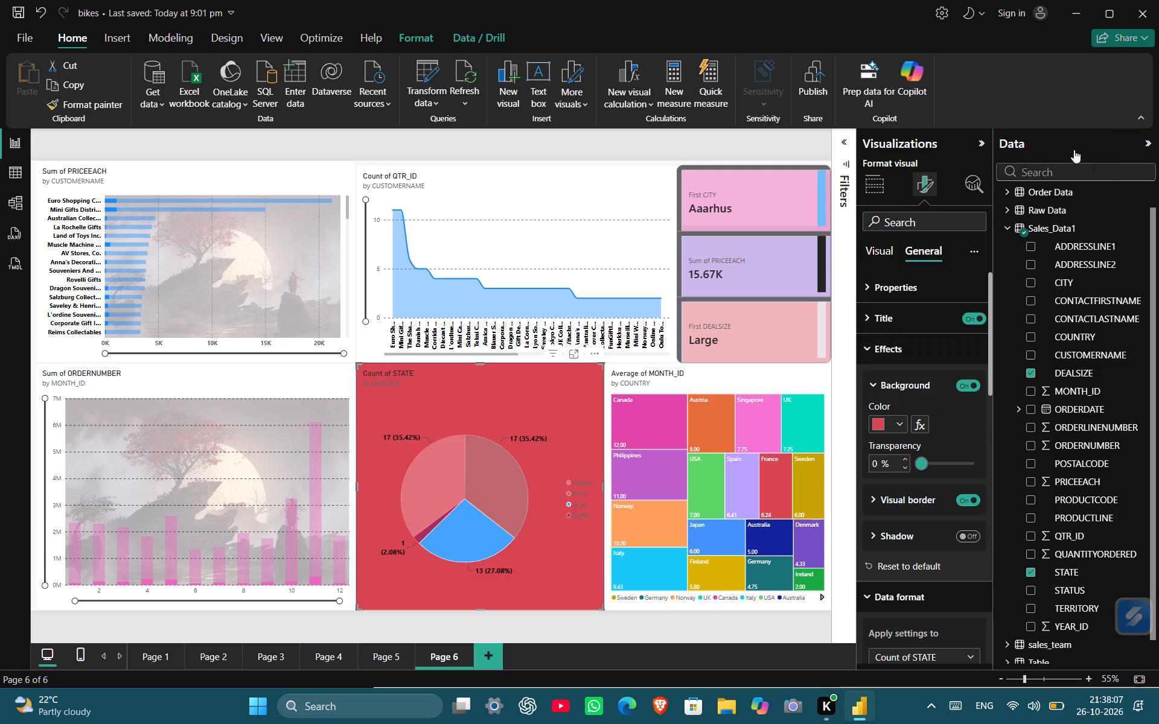
Set the Count of STATE pie chart's background to light purple with 28% transparency.
left_click(892, 434)
left_click(898, 426)
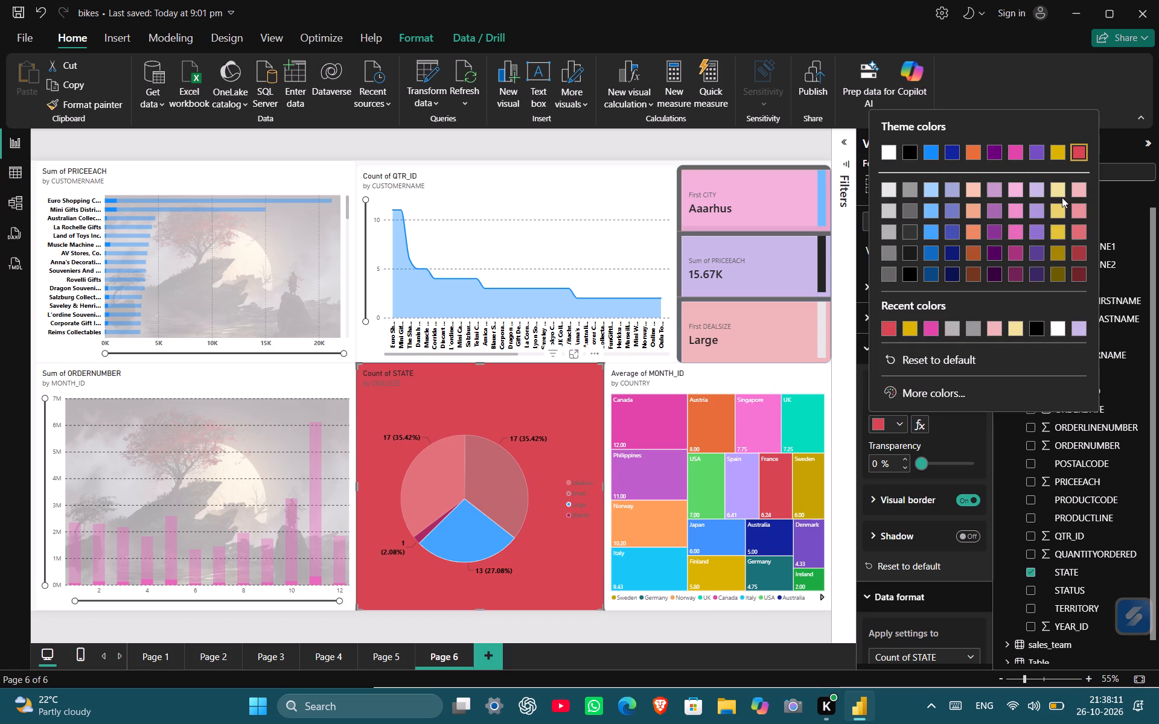
left_click(1035, 190)
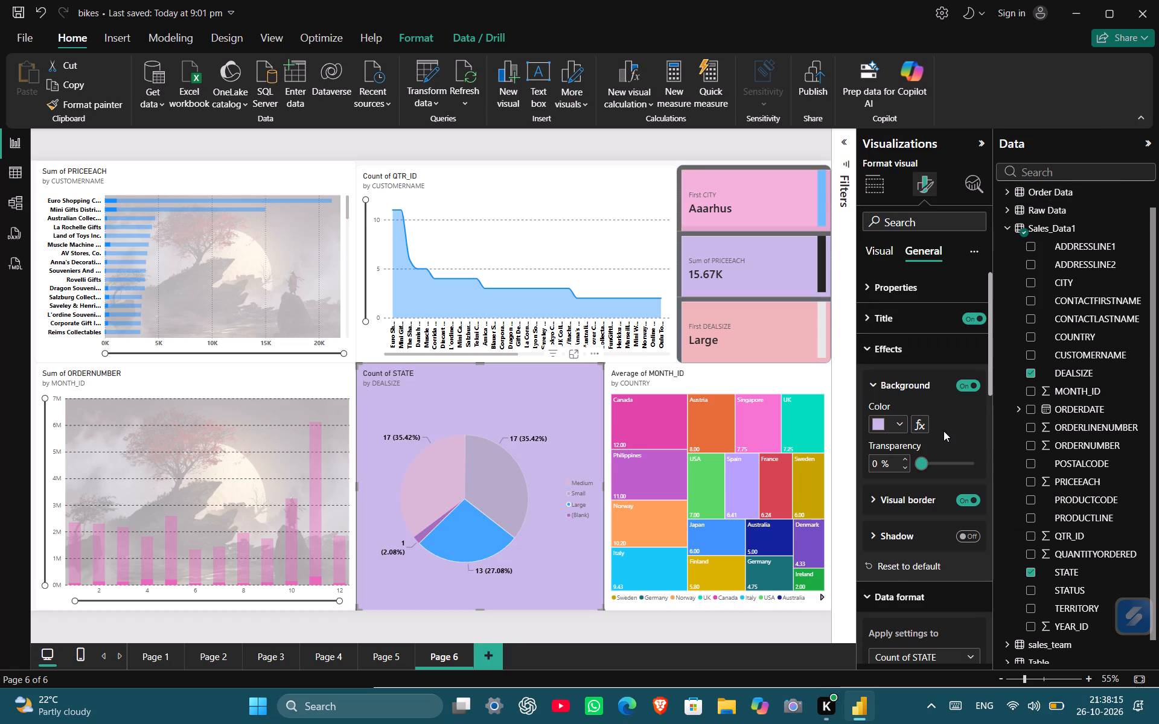
left_click_drag(926, 461, 947, 460)
left_click_drag(947, 460, 936, 464)
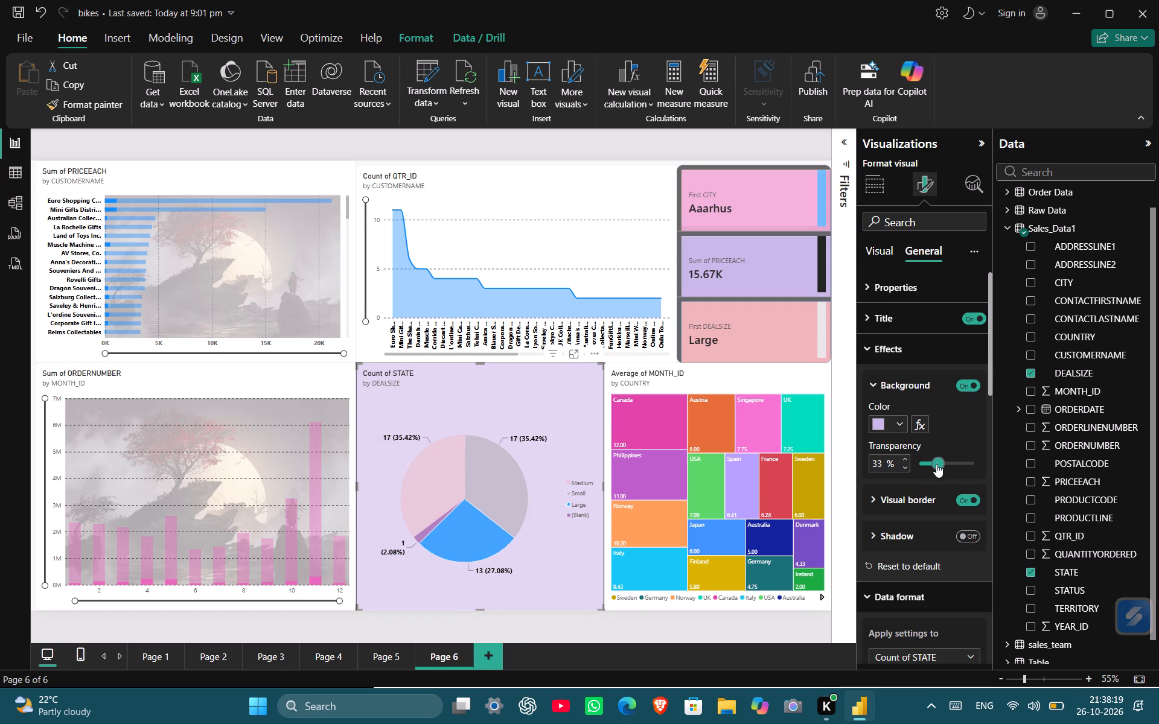
left_click_drag(936, 464, 936, 463)
scroll(951, 431, "up", 4)
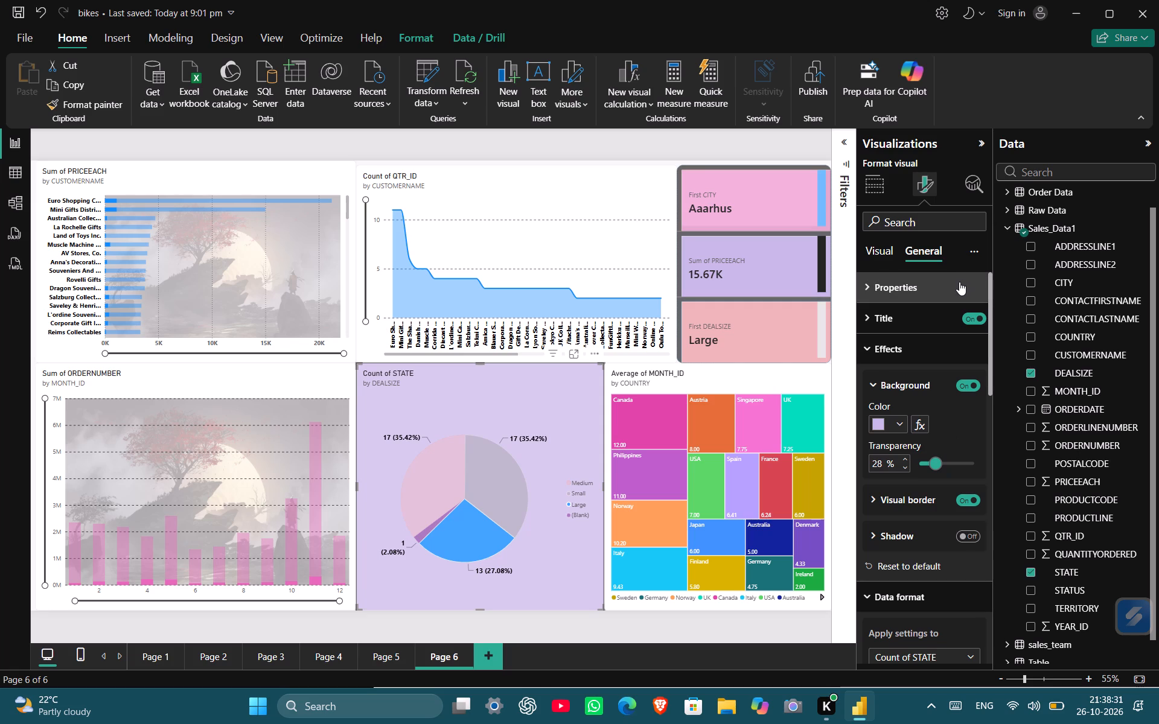
left_click(891, 340)
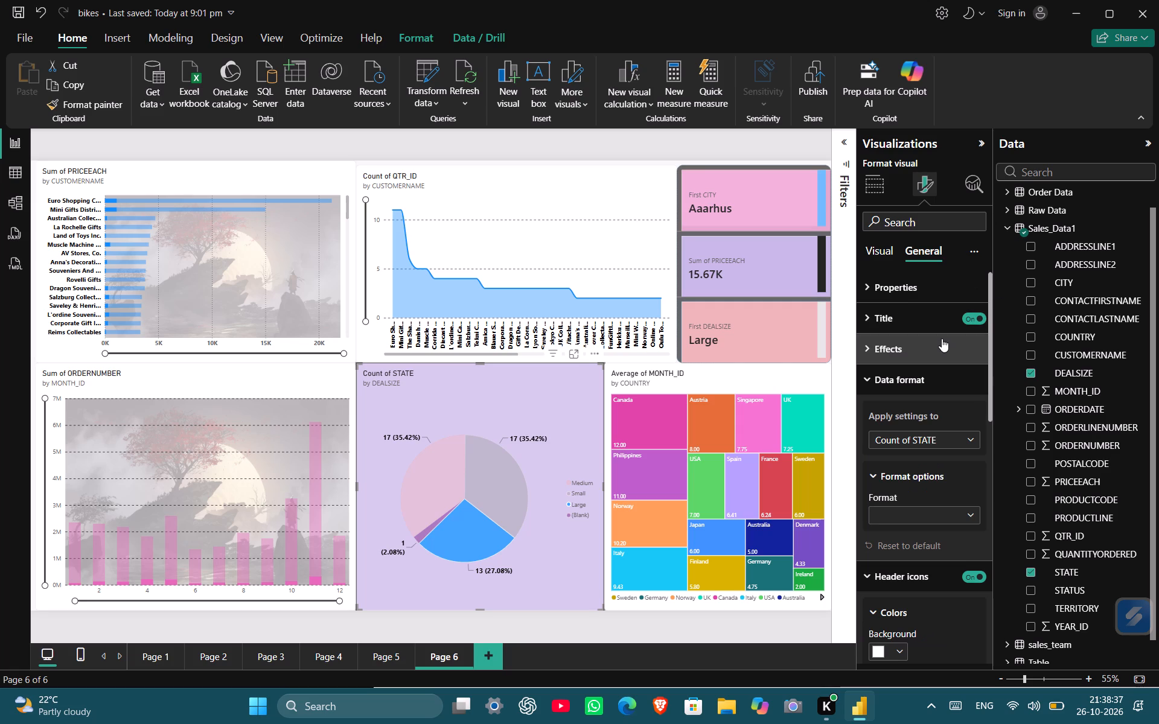
Select the Average of MONTH_ID treemap and look through its data format options for the COUNTRY field.
left_click(735, 469)
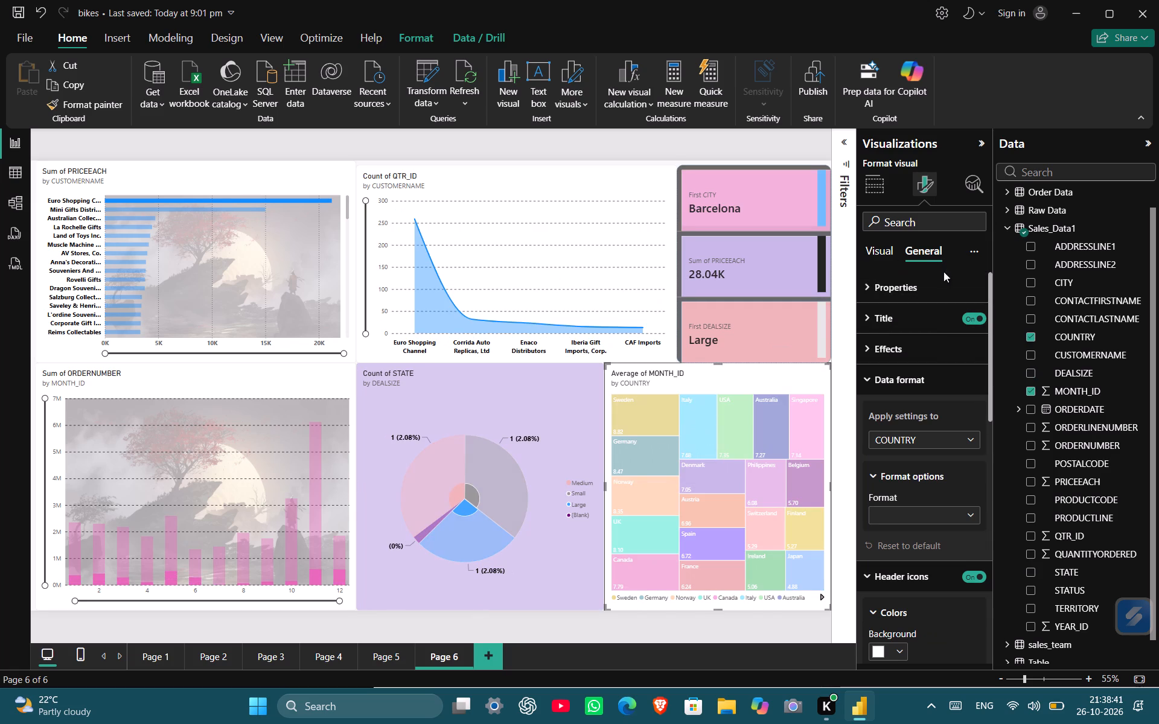
left_click(908, 446)
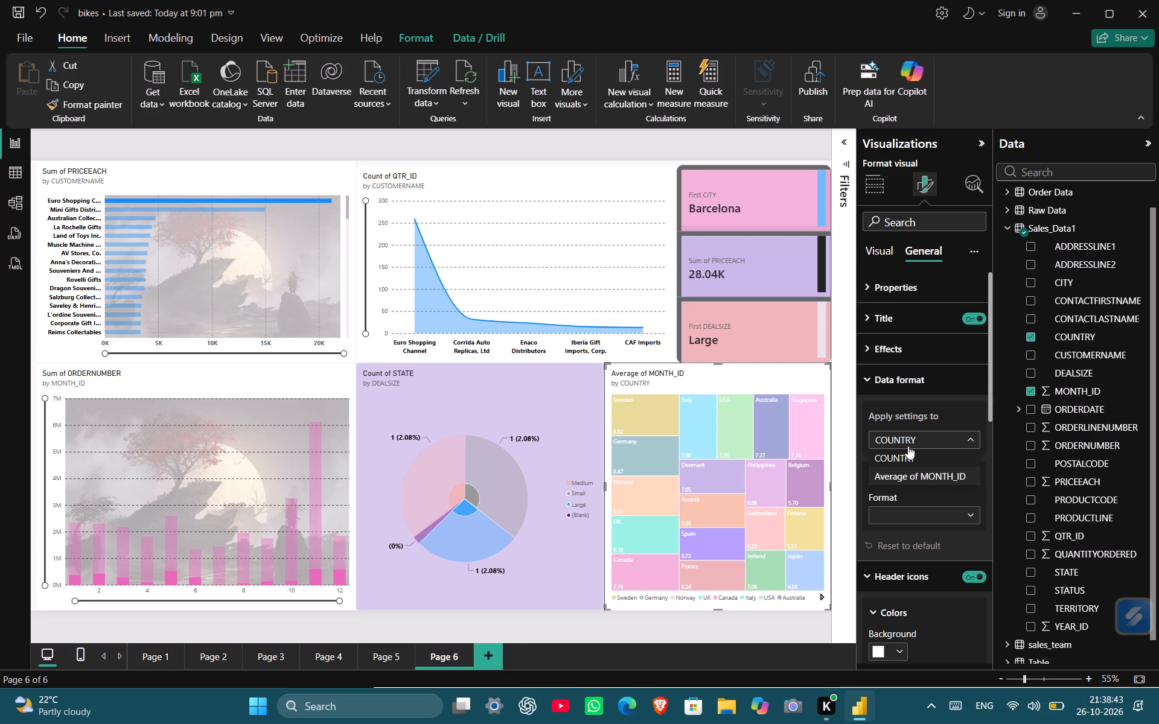
left_click(907, 445)
scroll(907, 445, "down", 1)
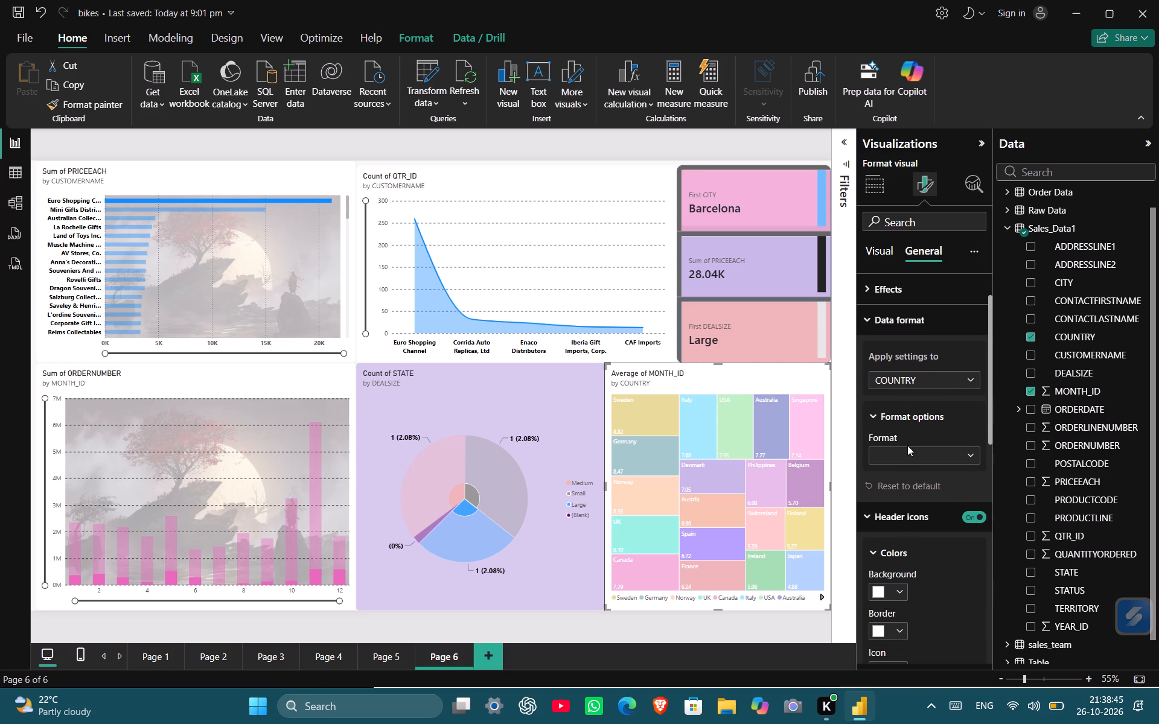
left_click(907, 445)
left_click(905, 452)
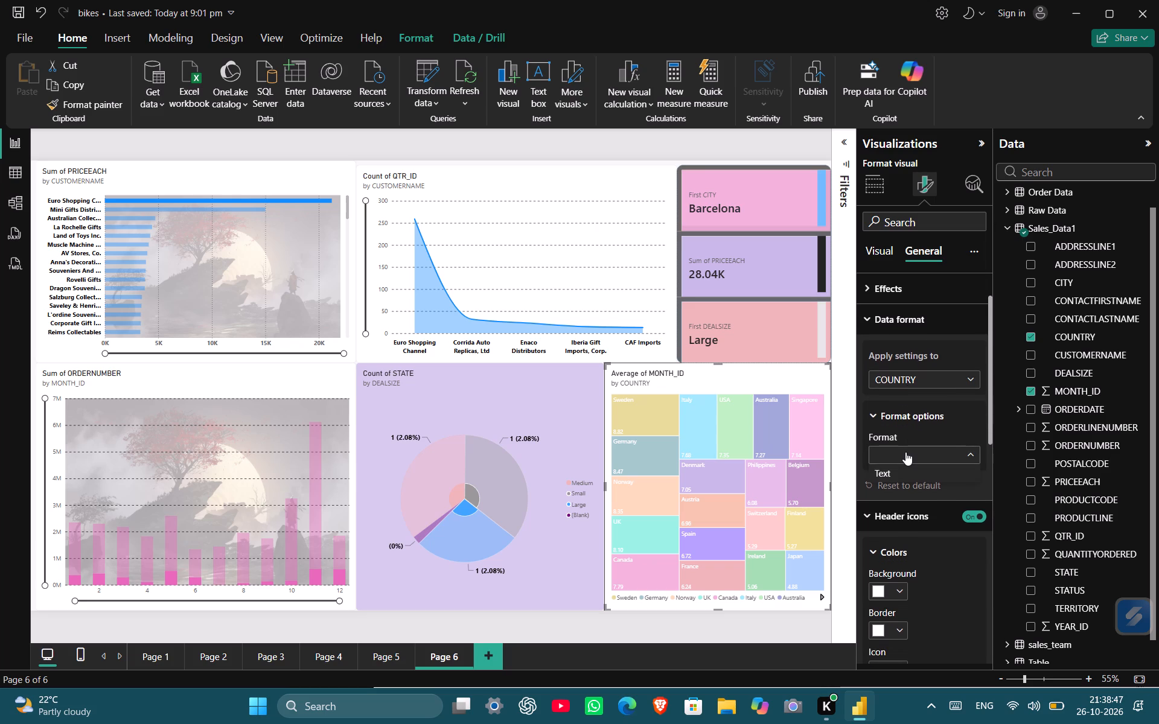
left_click(905, 452)
scroll(905, 452, "down", 2)
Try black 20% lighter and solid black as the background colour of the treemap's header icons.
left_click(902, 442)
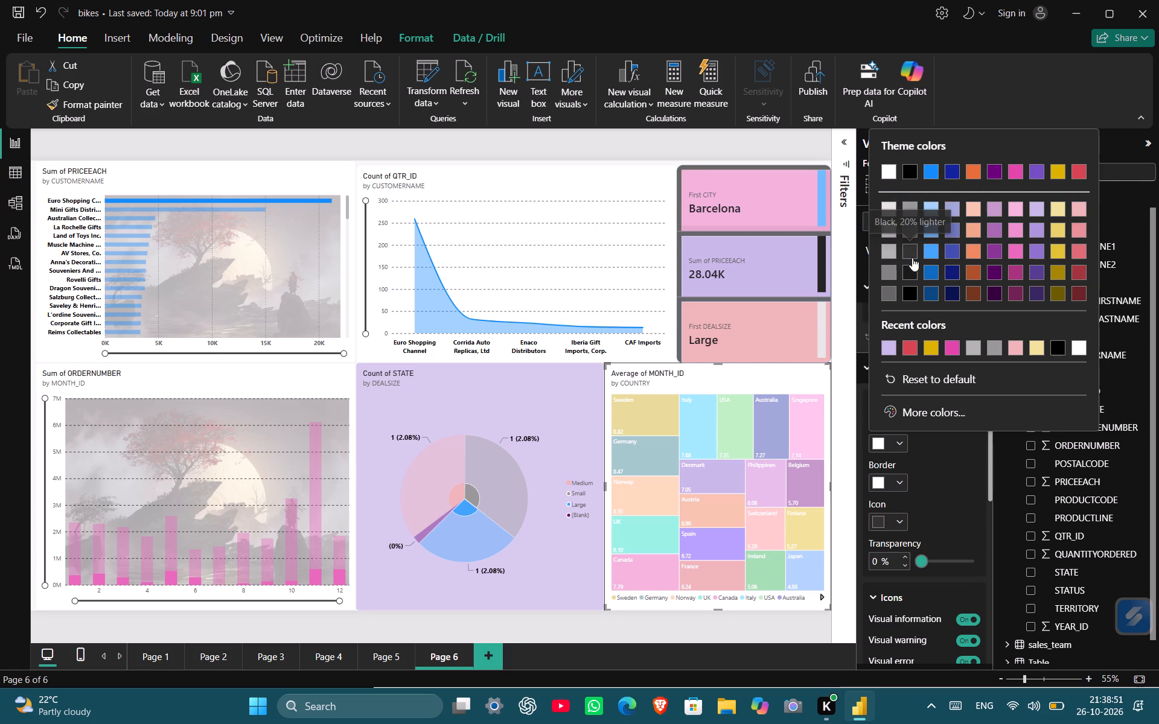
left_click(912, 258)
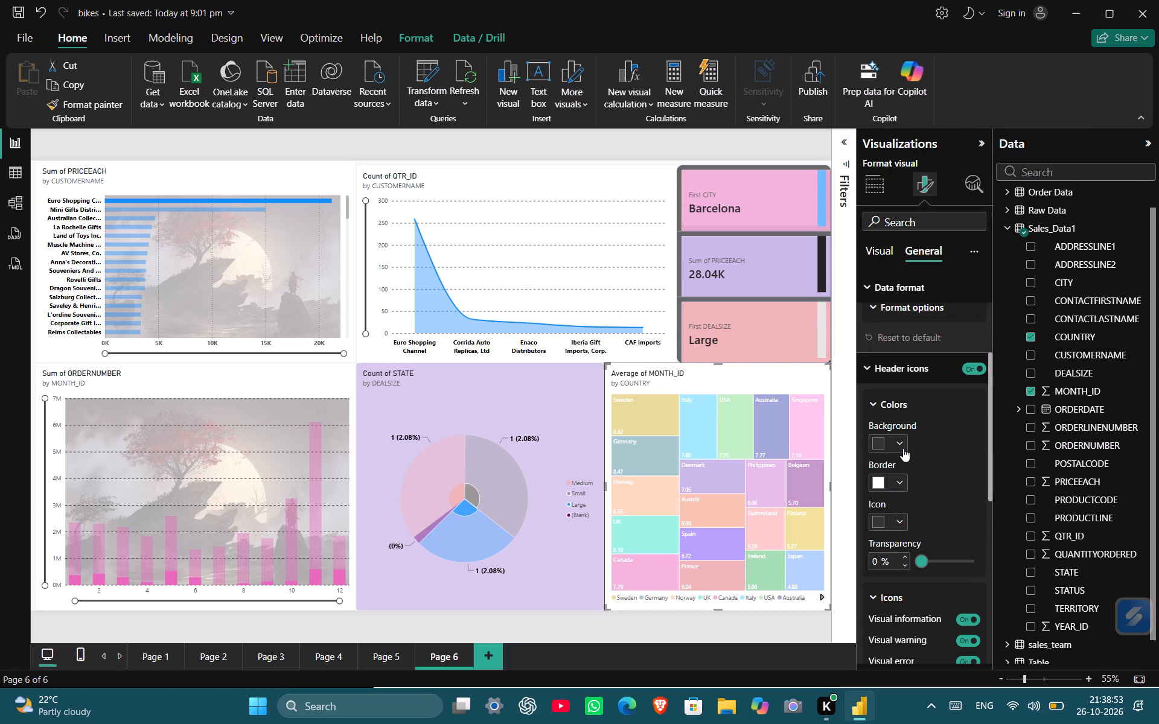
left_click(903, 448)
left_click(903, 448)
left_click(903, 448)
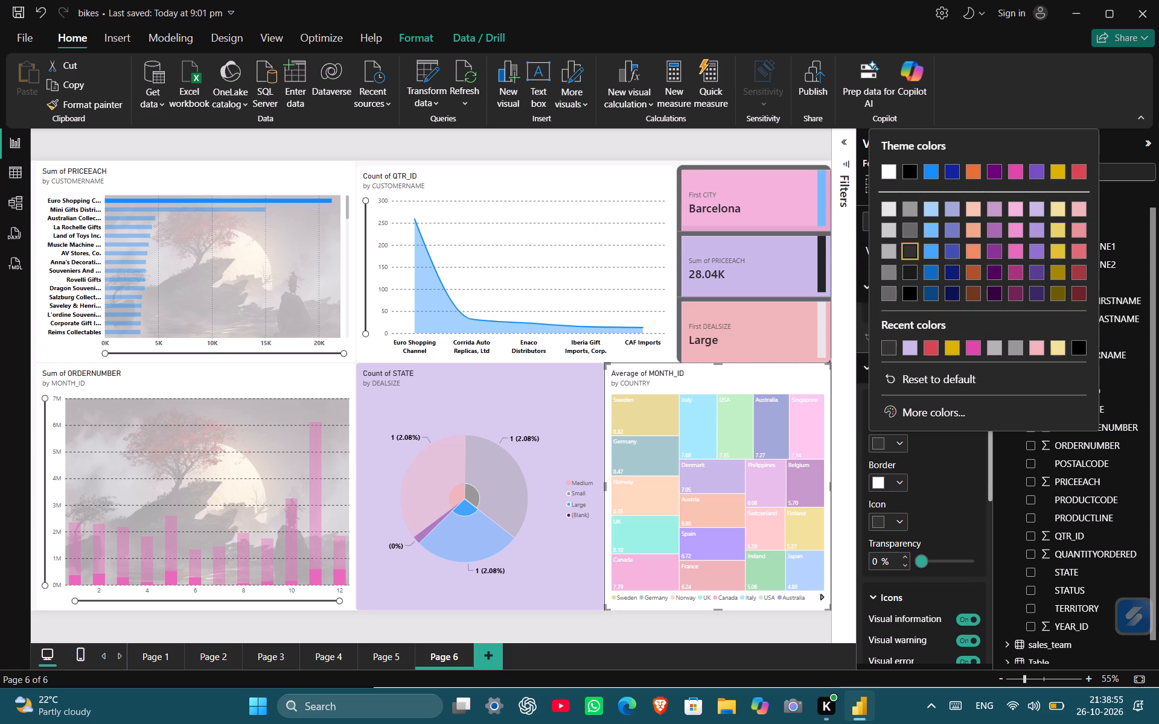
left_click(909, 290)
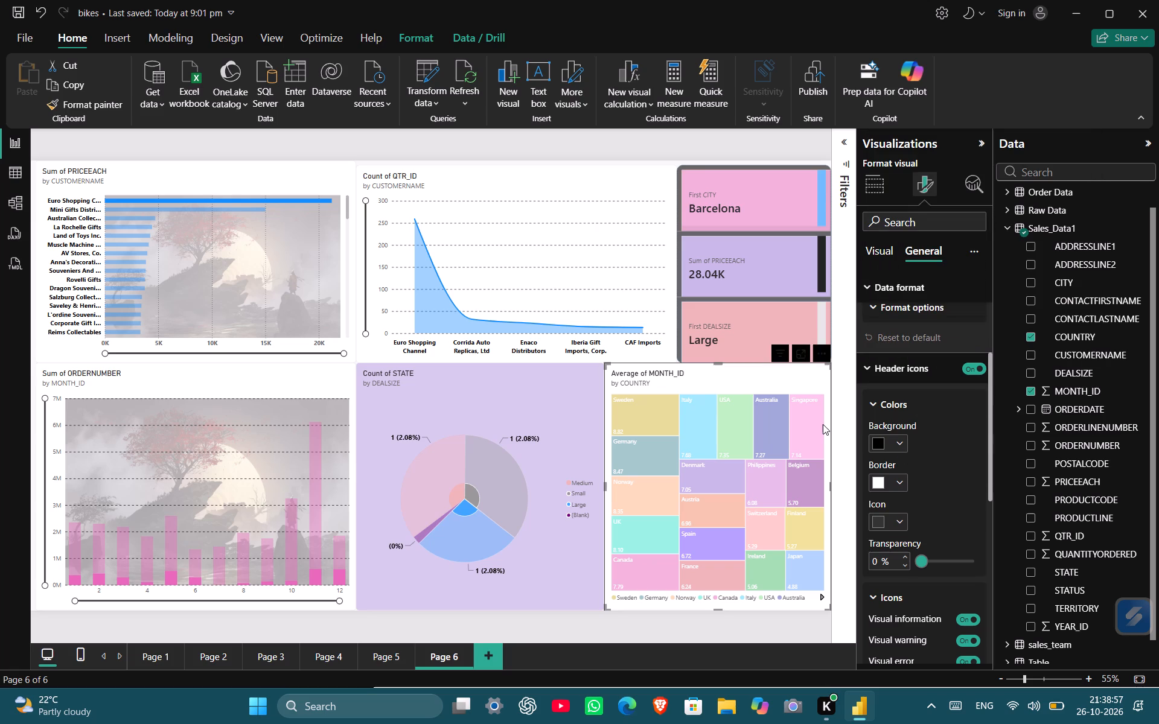
Cross-filter Page 6's visuals by the Singapore tile of the Average of MONTH_ID treemap.
left_click(823, 424)
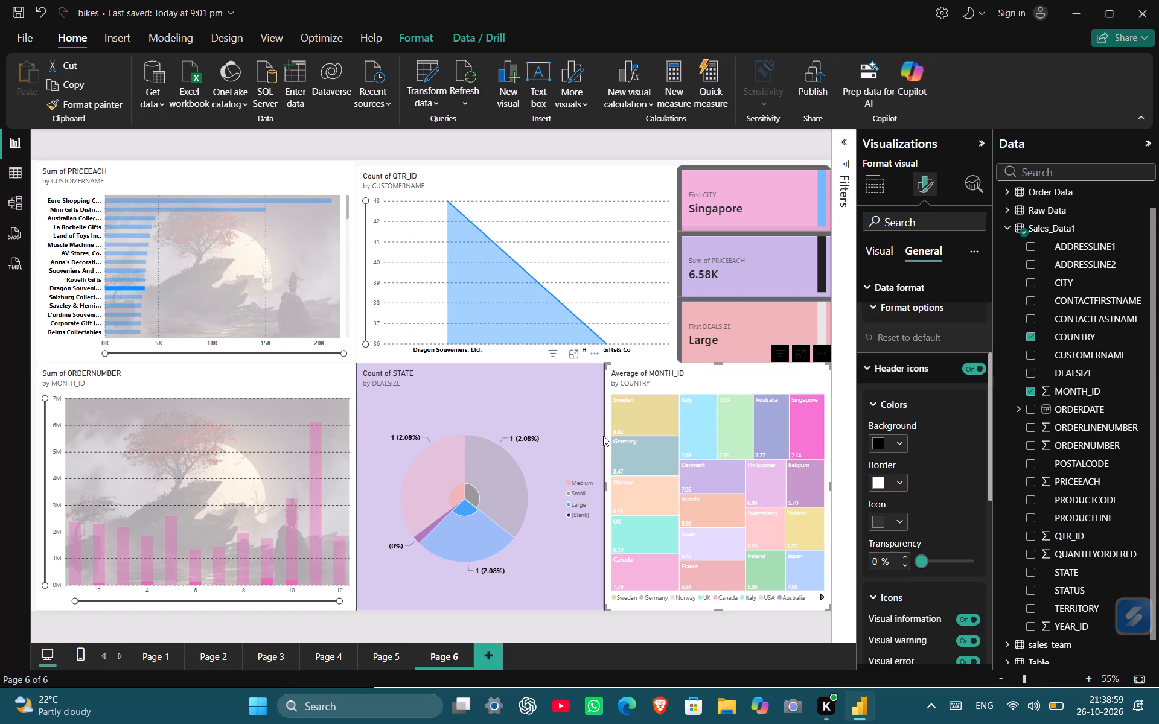
Set the background of the treemap's header icons to light grey and turn the header icons off.
left_click(896, 444)
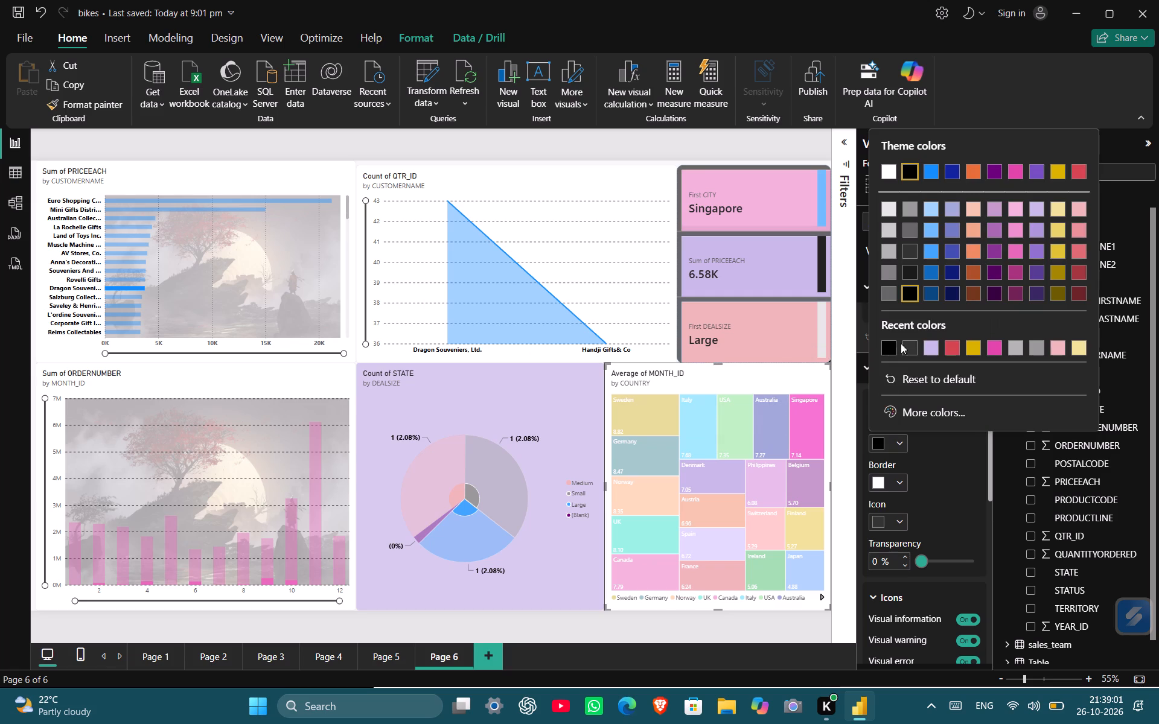
left_click(887, 214)
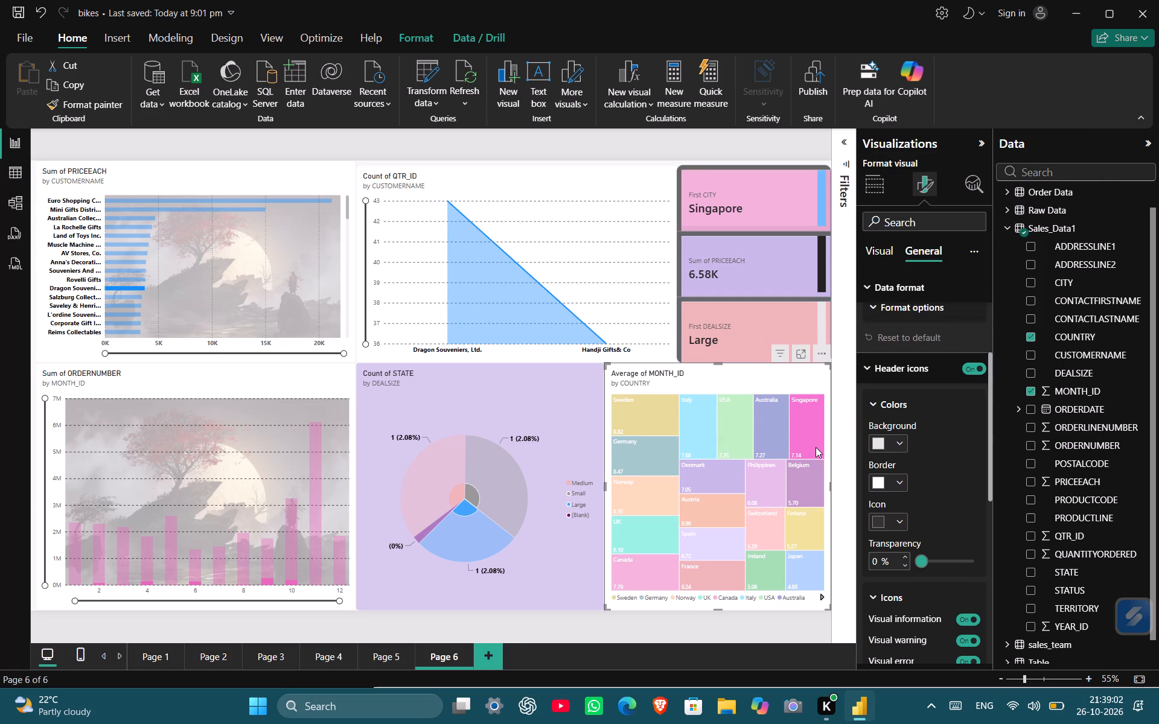
left_click(975, 370)
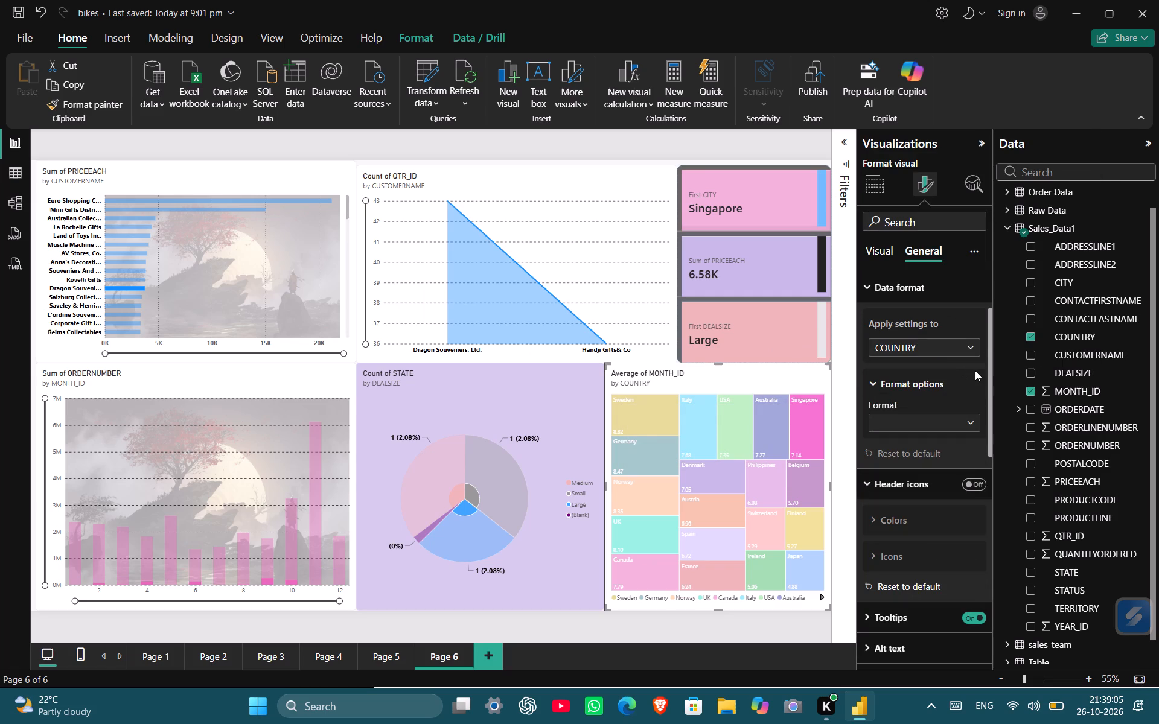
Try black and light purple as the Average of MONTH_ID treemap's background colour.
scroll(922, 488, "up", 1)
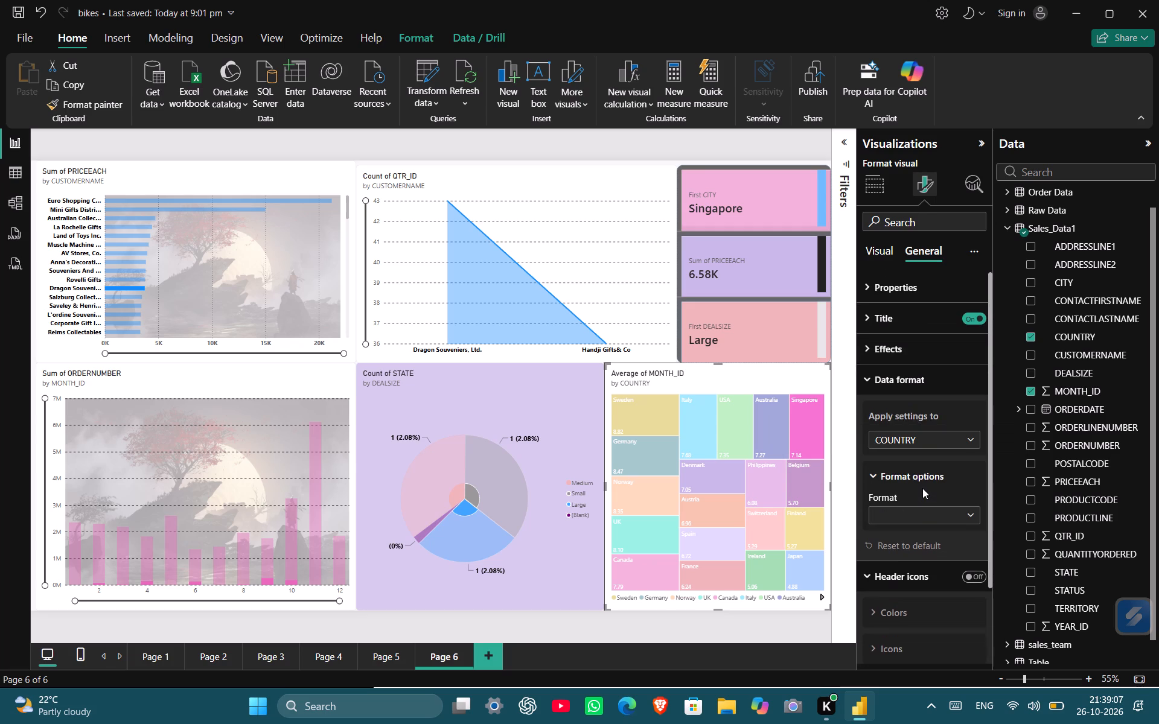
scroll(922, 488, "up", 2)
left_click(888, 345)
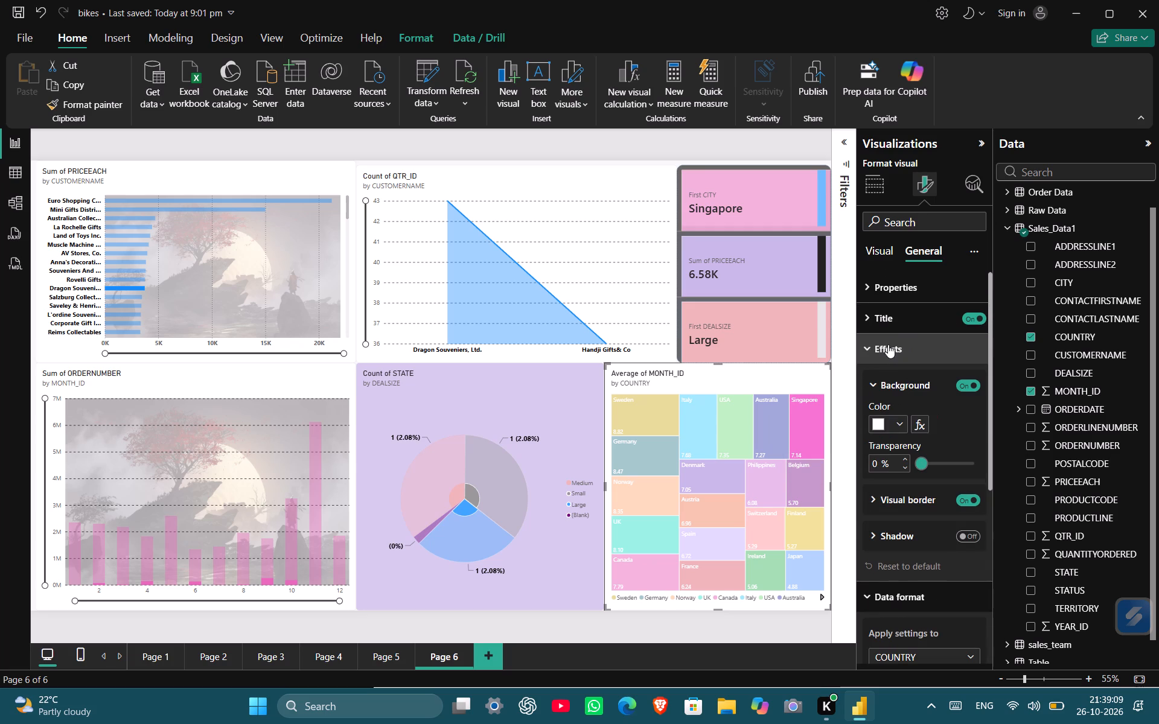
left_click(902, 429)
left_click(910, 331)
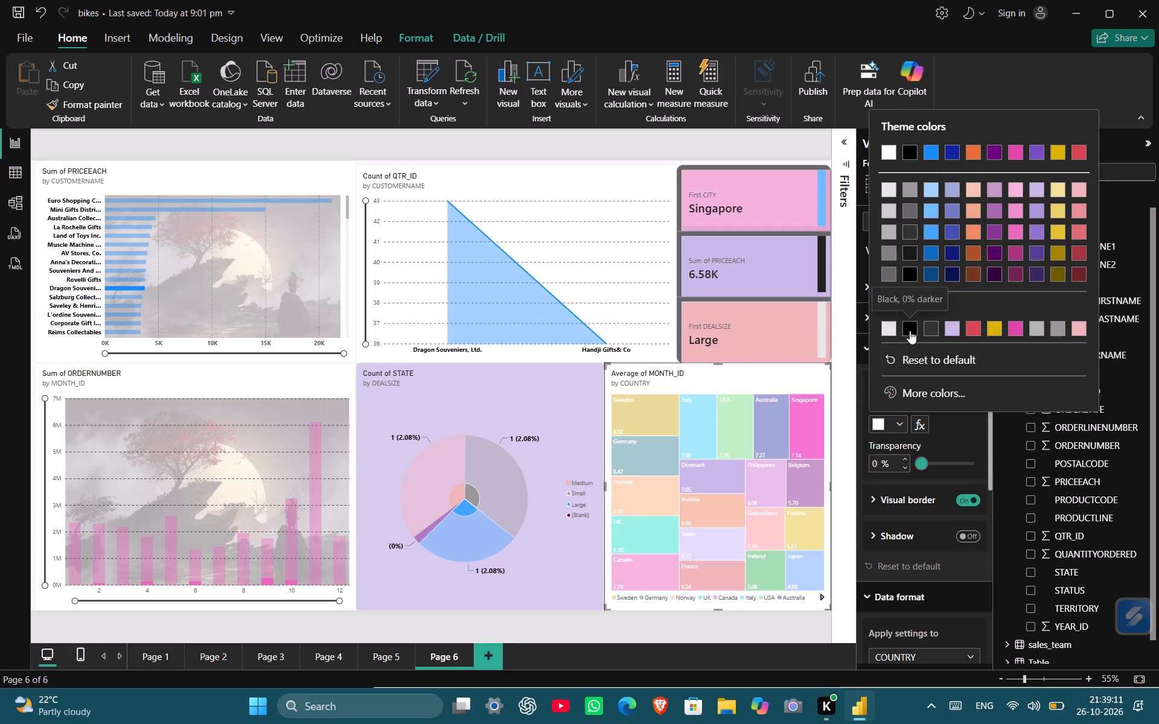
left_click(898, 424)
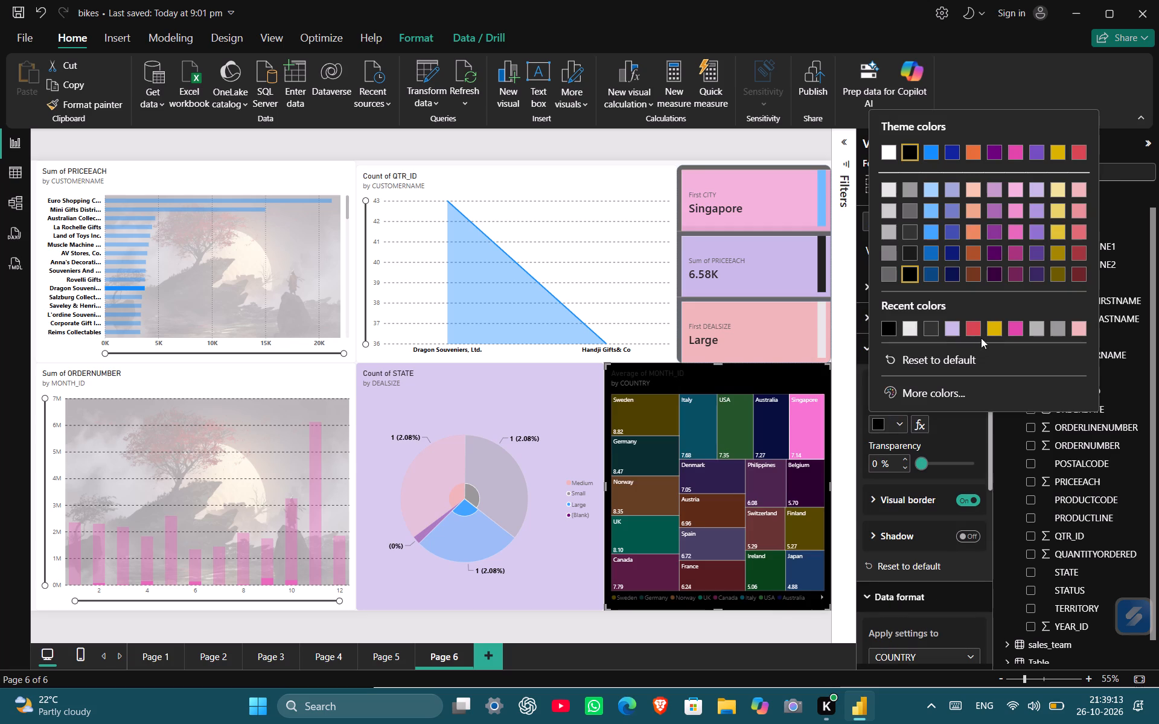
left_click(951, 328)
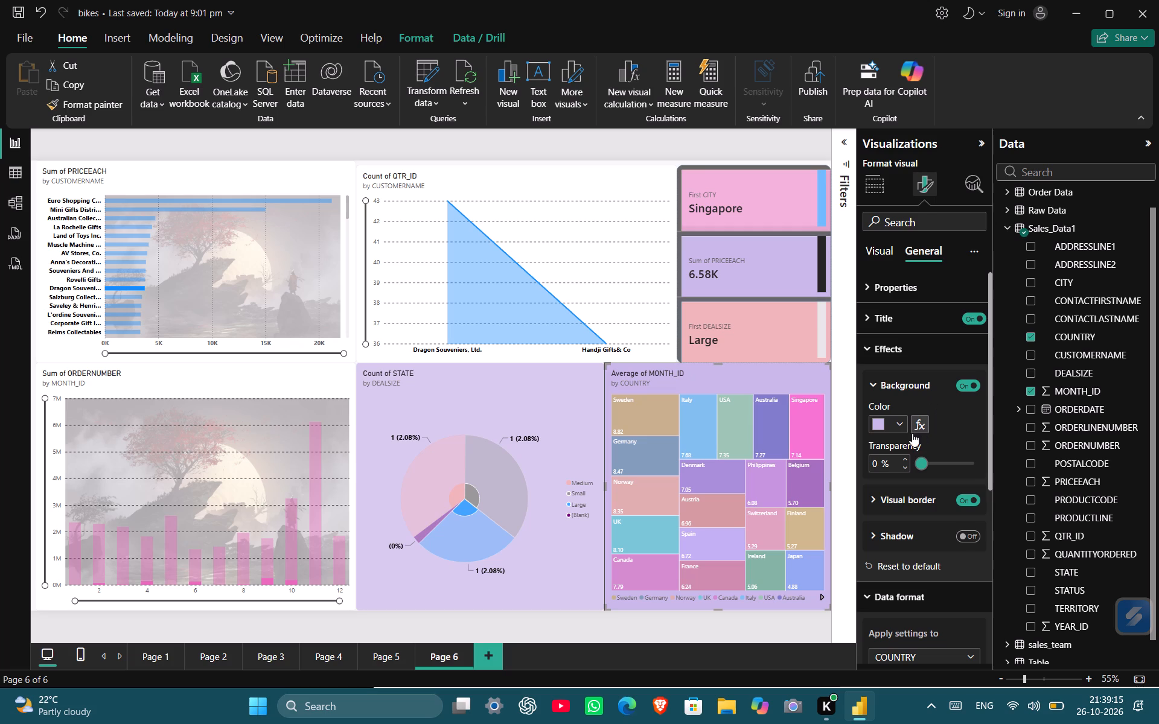
Set the Average of MONTH_ID treemap's background to medium grey with 29% transparency.
left_click(908, 431)
left_click(902, 425)
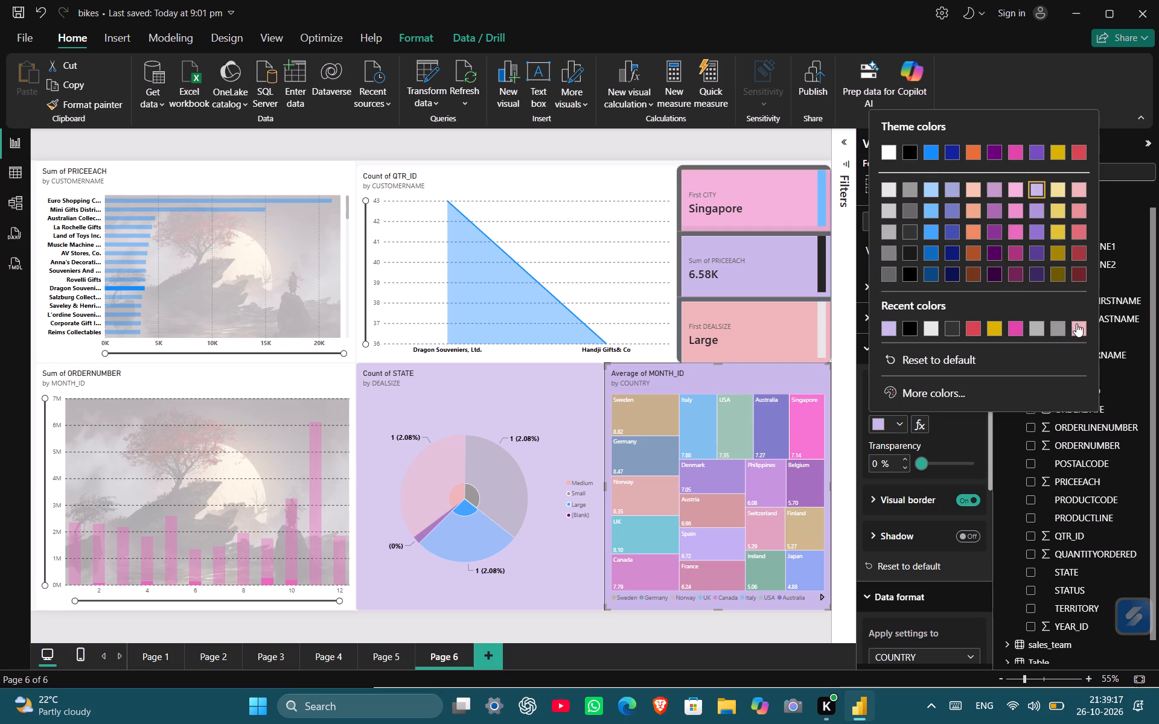
left_click(1059, 325)
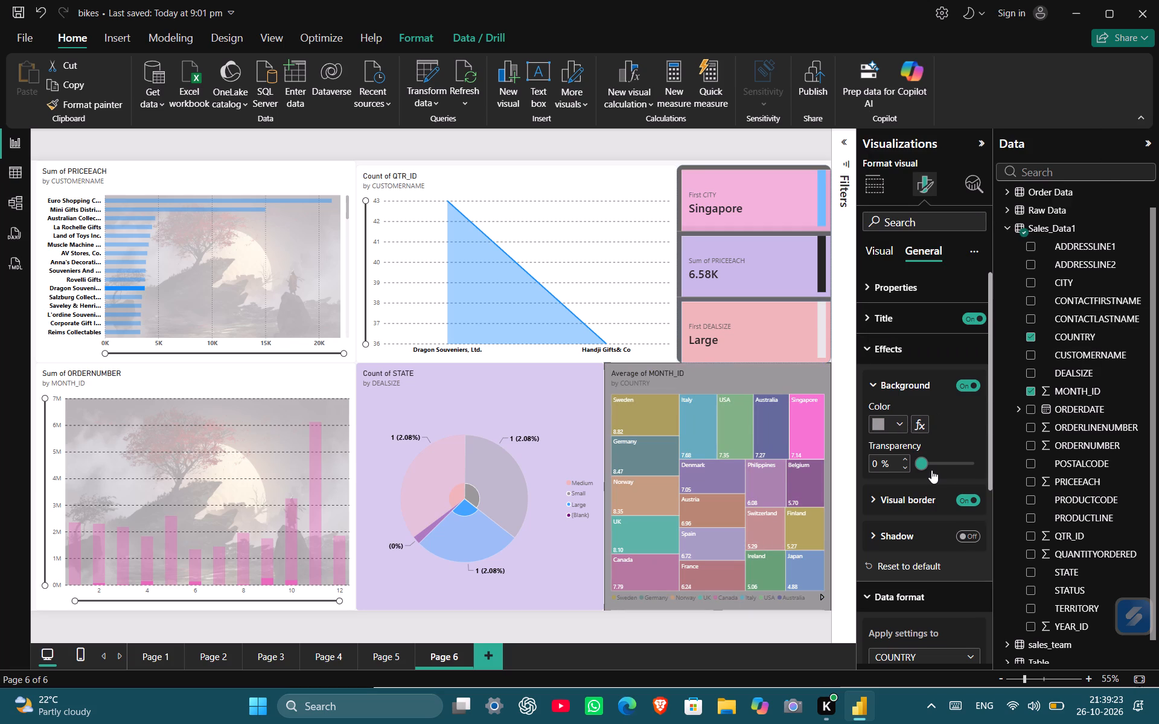
left_click_drag(926, 460, 934, 462)
left_click_drag(934, 462, 936, 462)
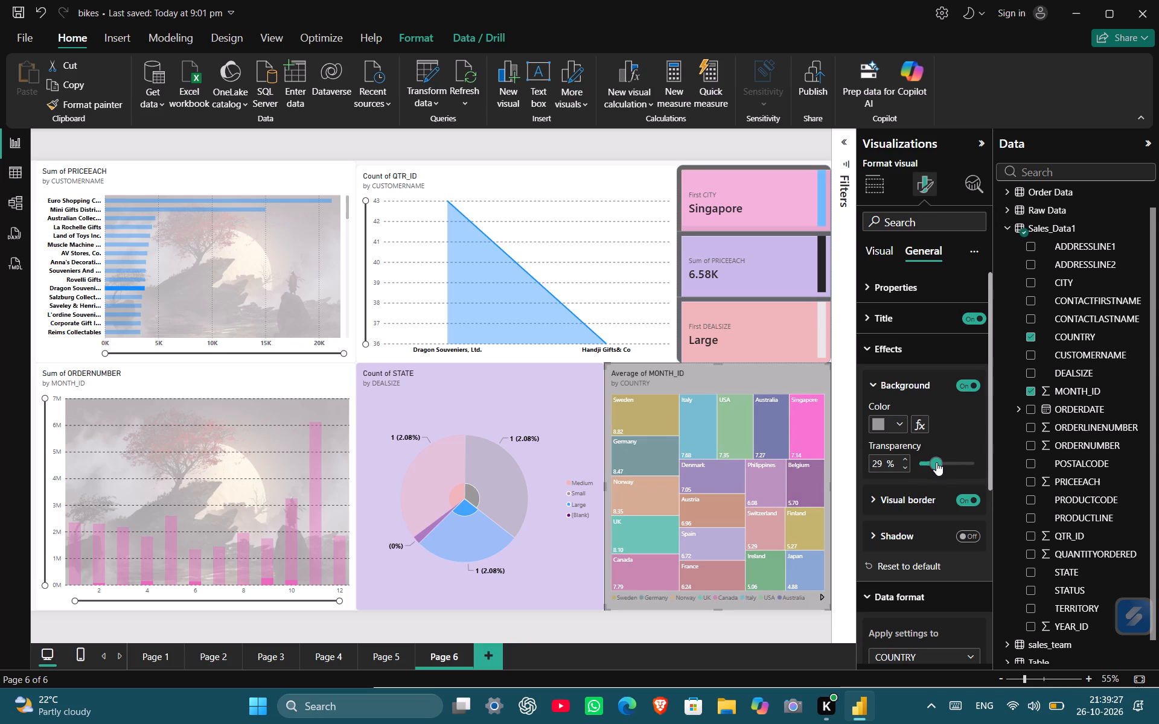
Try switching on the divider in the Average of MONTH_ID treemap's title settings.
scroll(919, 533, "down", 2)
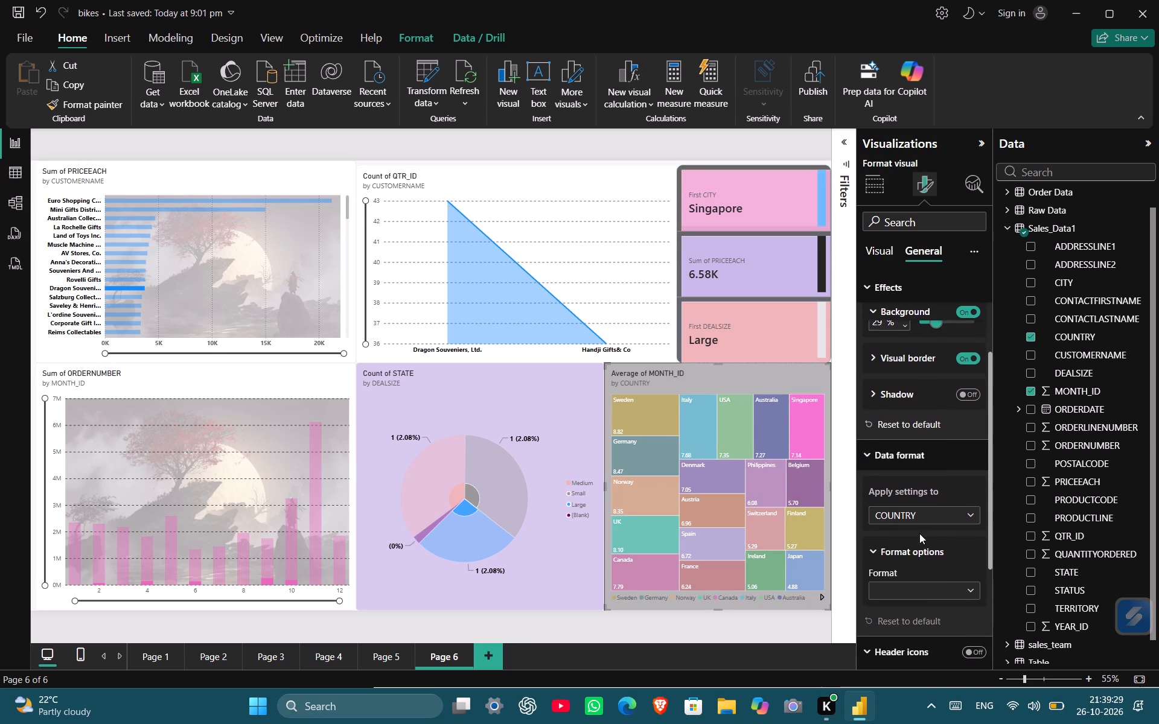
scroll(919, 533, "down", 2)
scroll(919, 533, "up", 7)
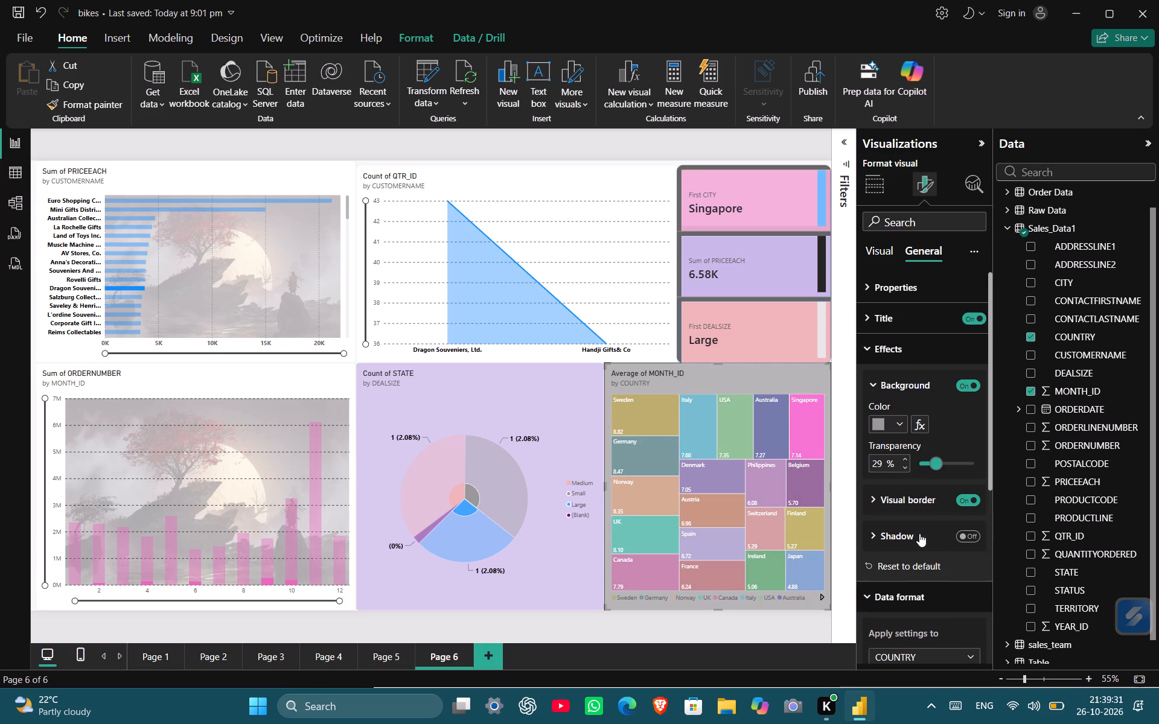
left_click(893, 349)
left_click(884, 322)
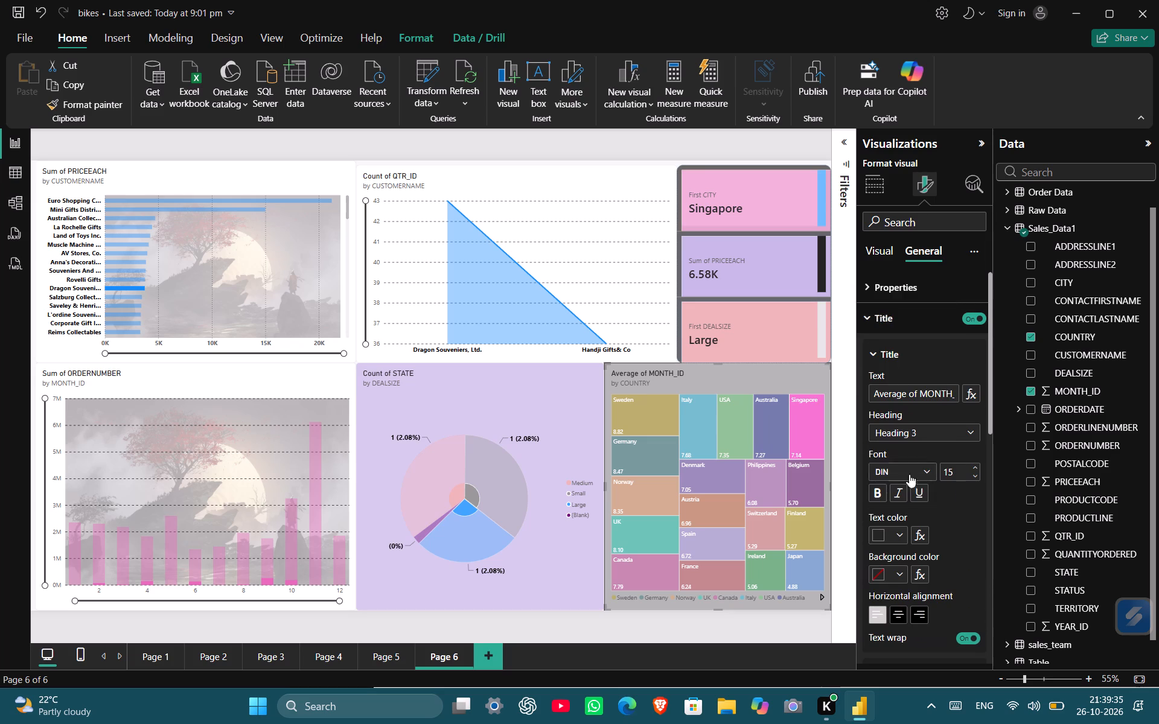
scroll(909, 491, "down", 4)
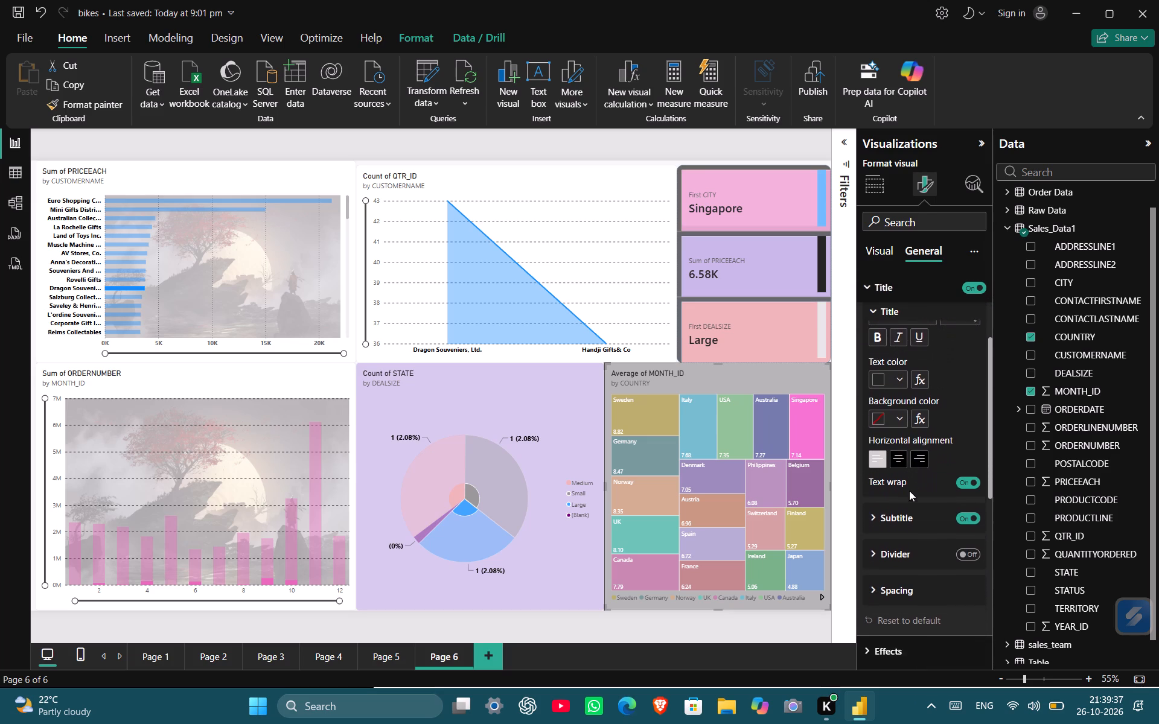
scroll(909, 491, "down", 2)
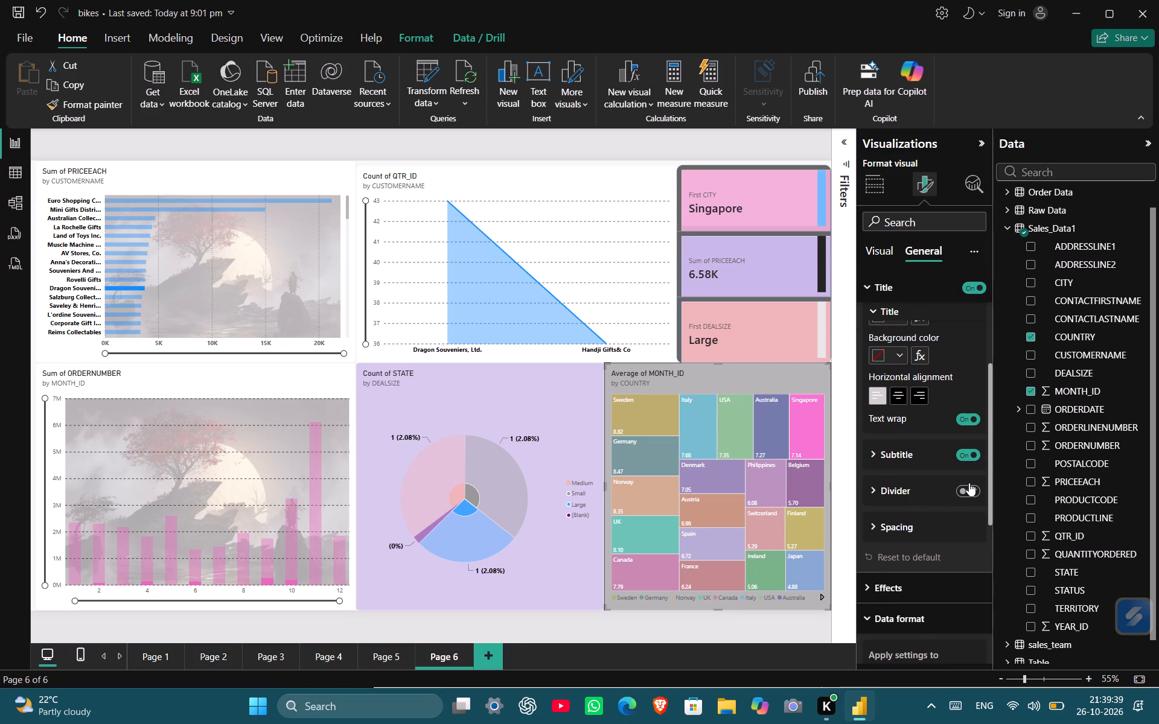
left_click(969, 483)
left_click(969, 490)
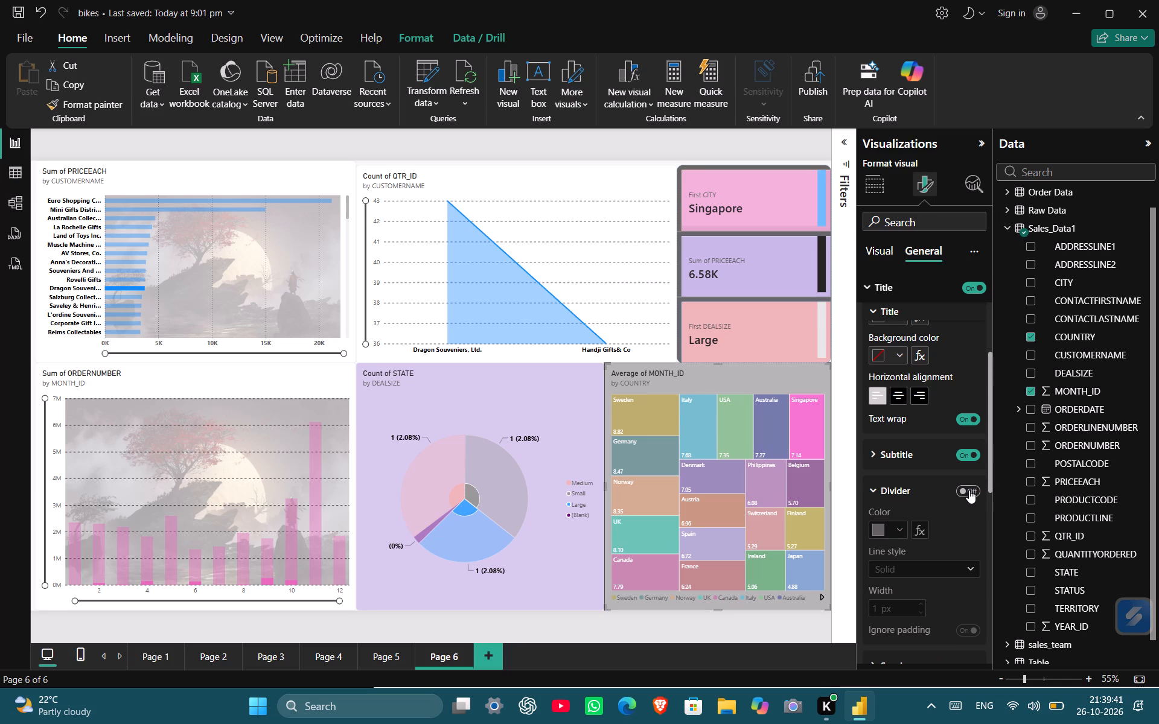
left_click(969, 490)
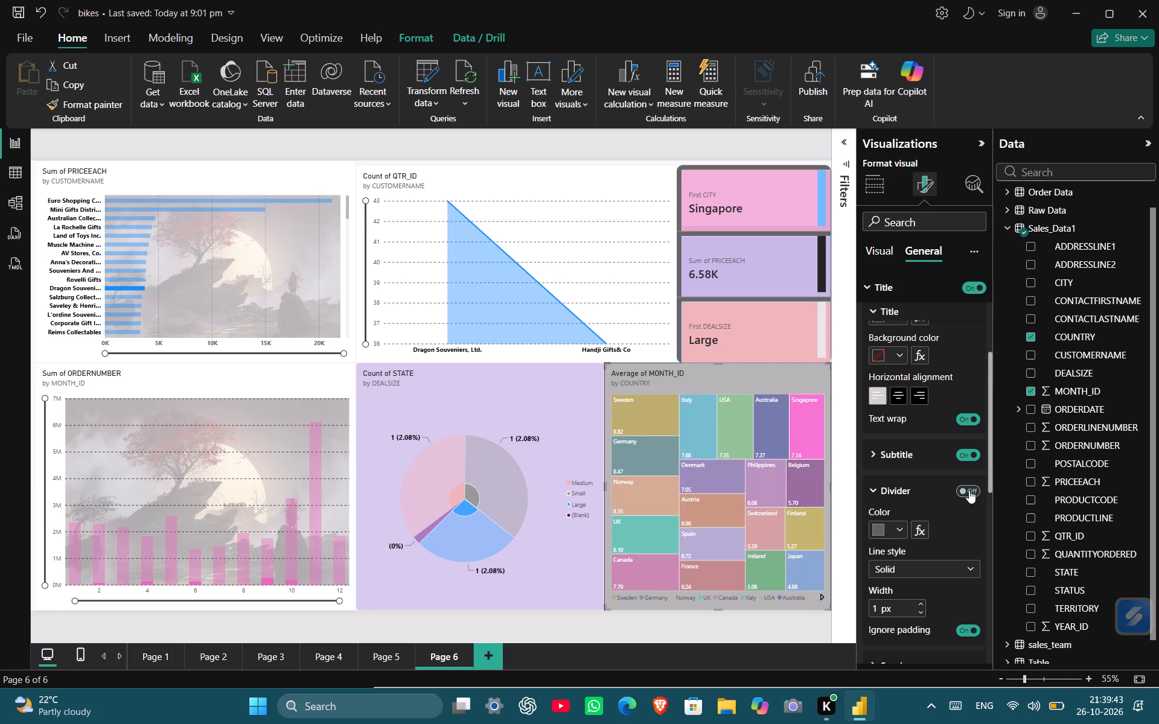
Centre the Average of MONTH_ID treemap's title horizontally and make it bold.
scroll(897, 452, "up", 2)
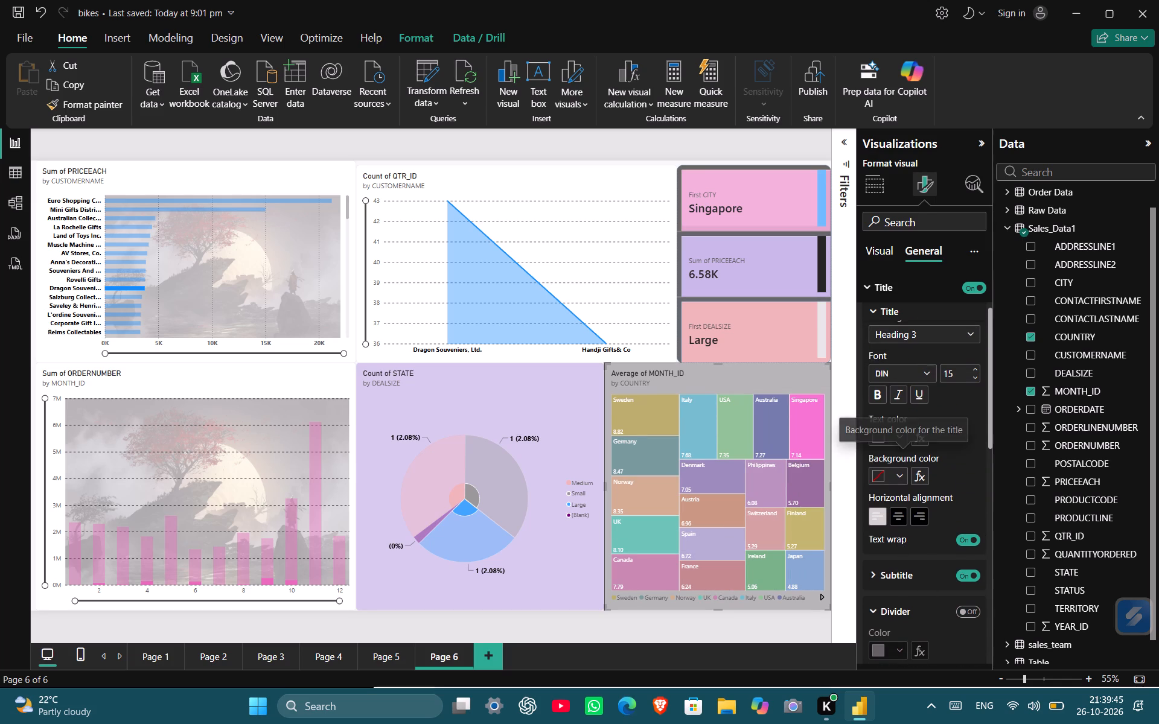
left_click(893, 514)
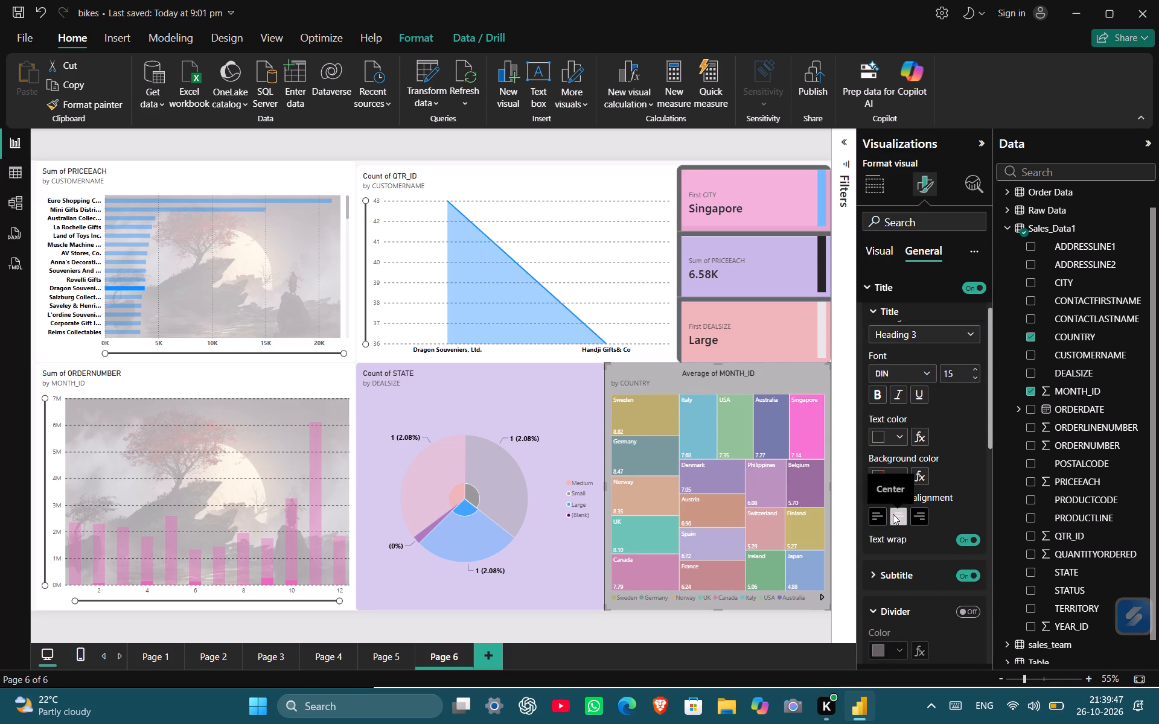
scroll(926, 498, "up", 2)
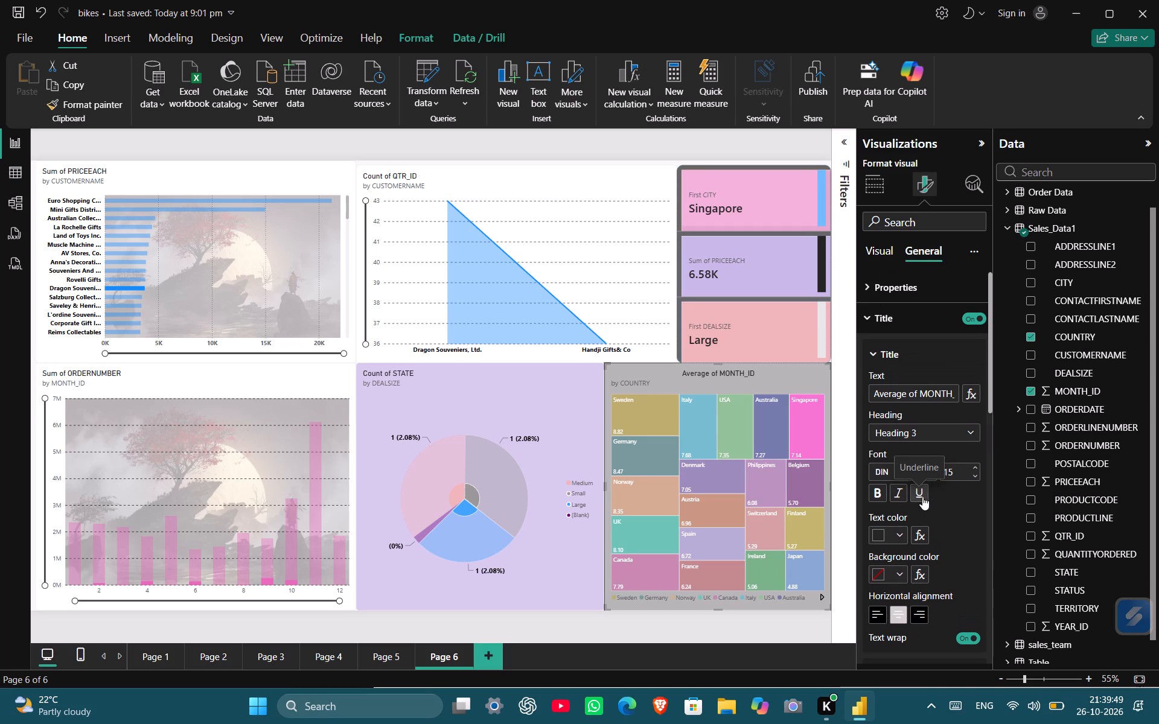
left_click(880, 488)
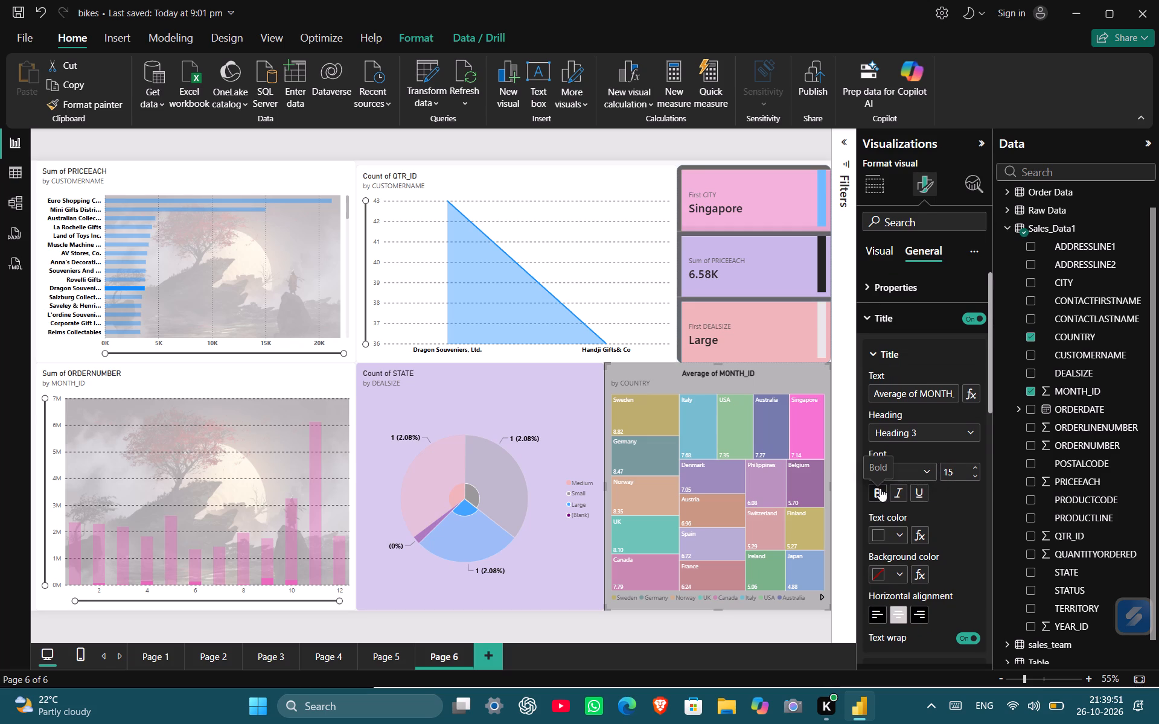
left_click(884, 357)
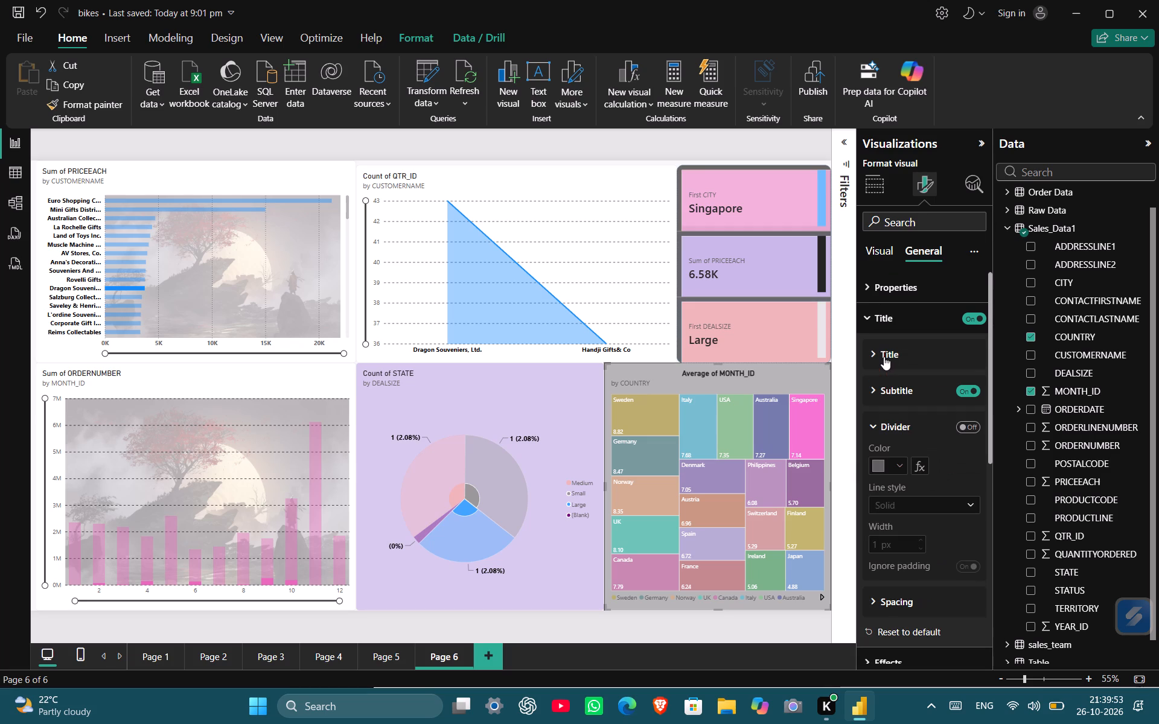
Open the size properties of the Average of MONTH_ID treemap.
scroll(884, 357, "up", 1)
left_click(870, 282)
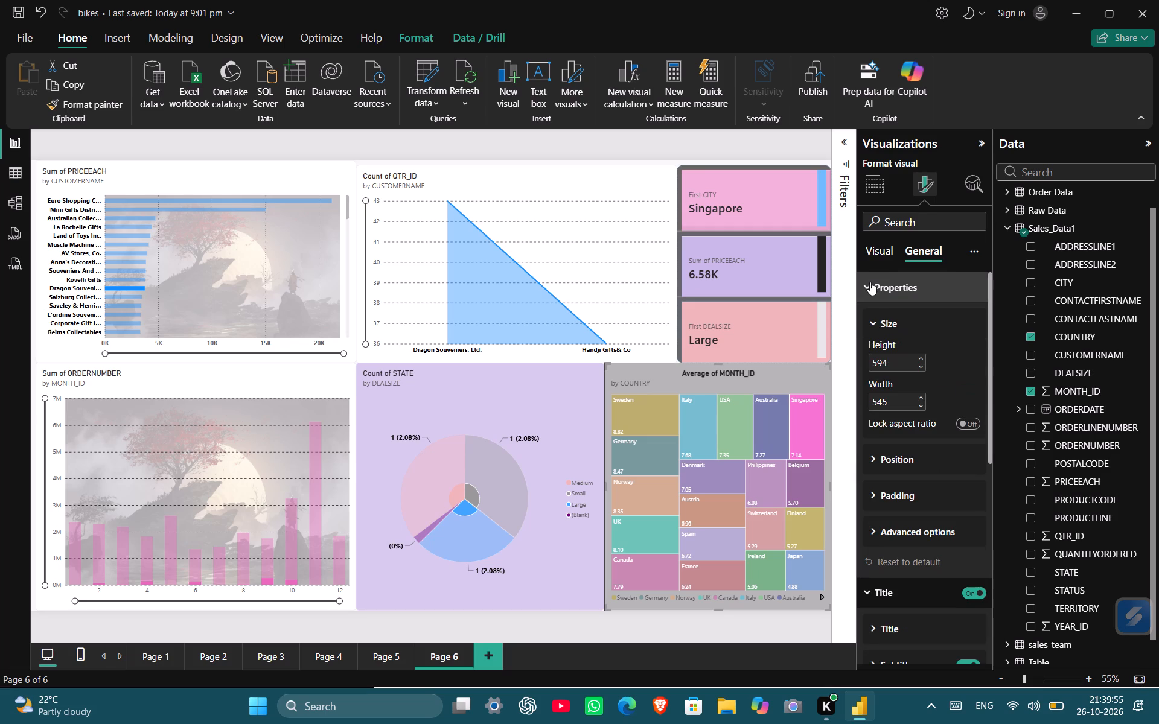